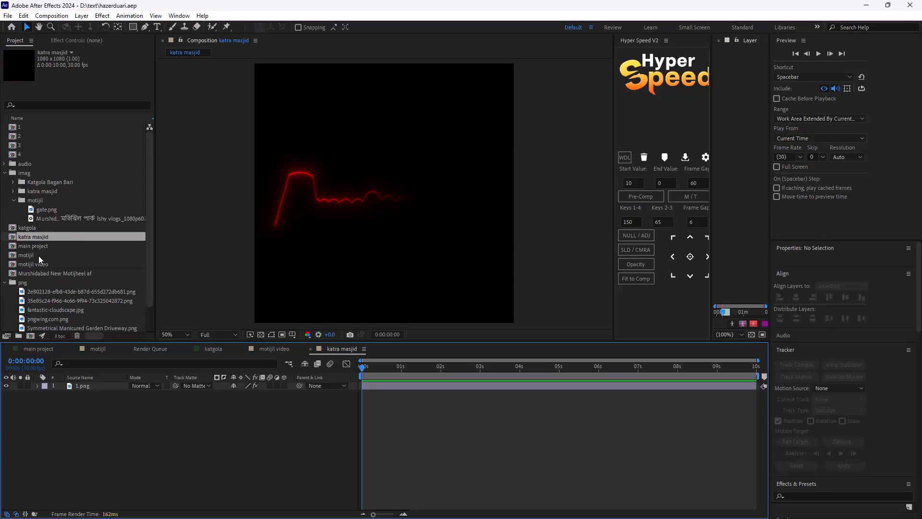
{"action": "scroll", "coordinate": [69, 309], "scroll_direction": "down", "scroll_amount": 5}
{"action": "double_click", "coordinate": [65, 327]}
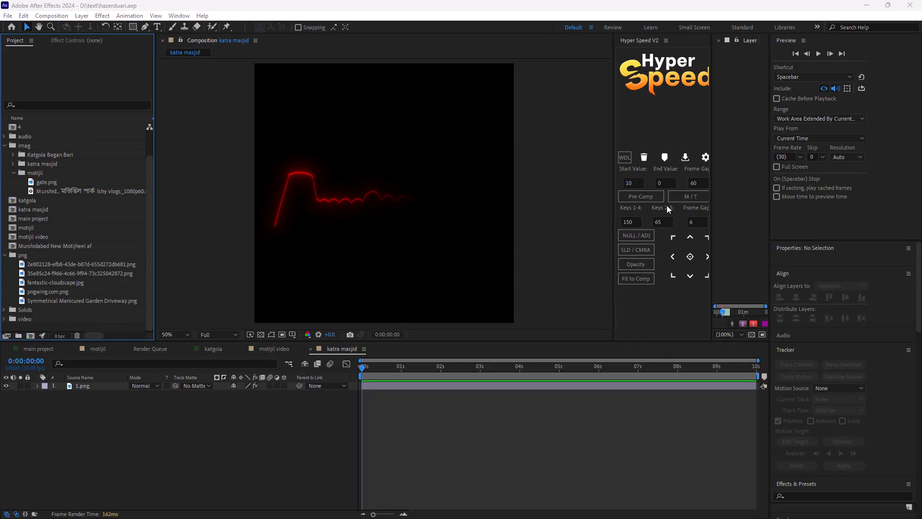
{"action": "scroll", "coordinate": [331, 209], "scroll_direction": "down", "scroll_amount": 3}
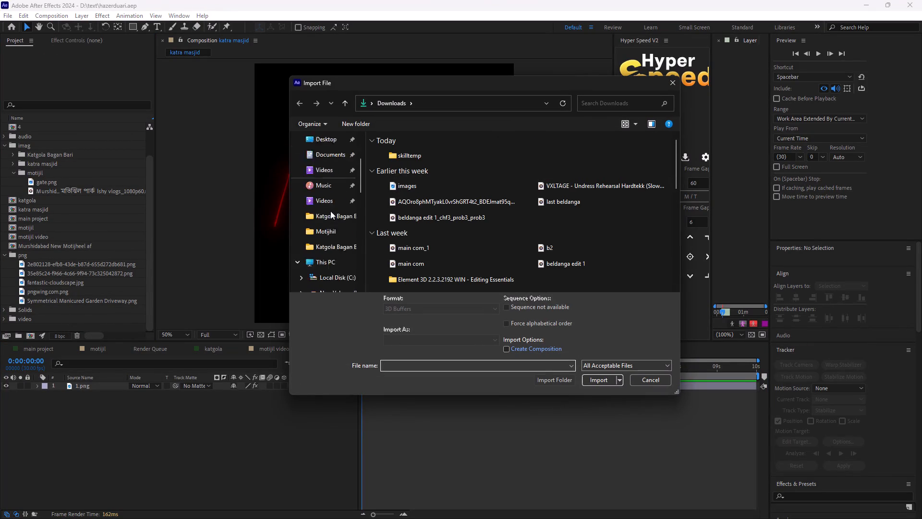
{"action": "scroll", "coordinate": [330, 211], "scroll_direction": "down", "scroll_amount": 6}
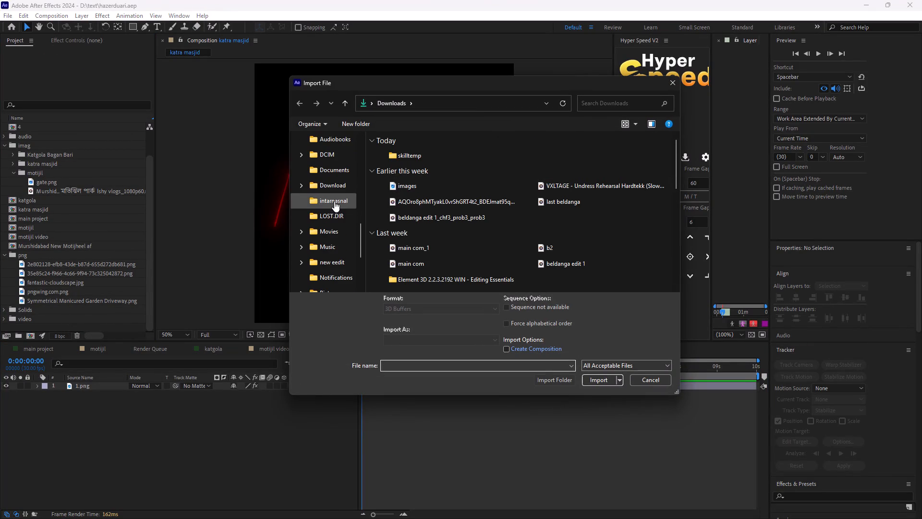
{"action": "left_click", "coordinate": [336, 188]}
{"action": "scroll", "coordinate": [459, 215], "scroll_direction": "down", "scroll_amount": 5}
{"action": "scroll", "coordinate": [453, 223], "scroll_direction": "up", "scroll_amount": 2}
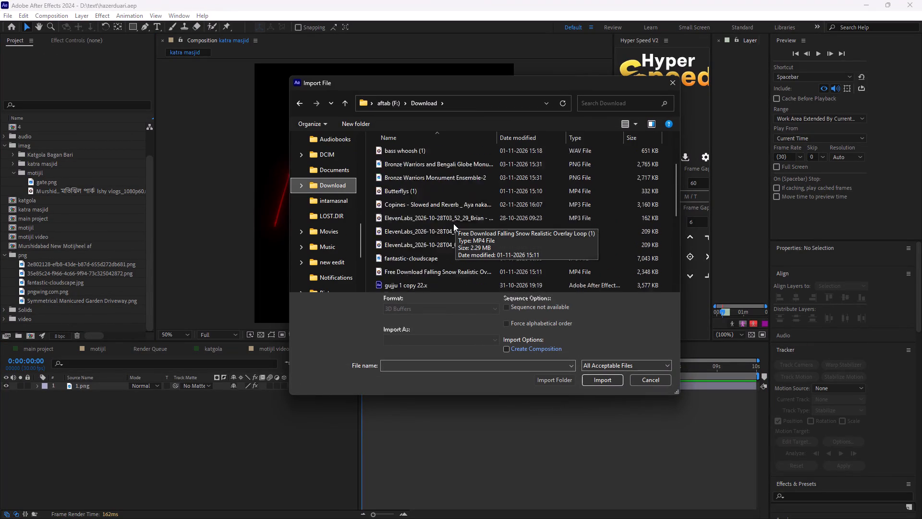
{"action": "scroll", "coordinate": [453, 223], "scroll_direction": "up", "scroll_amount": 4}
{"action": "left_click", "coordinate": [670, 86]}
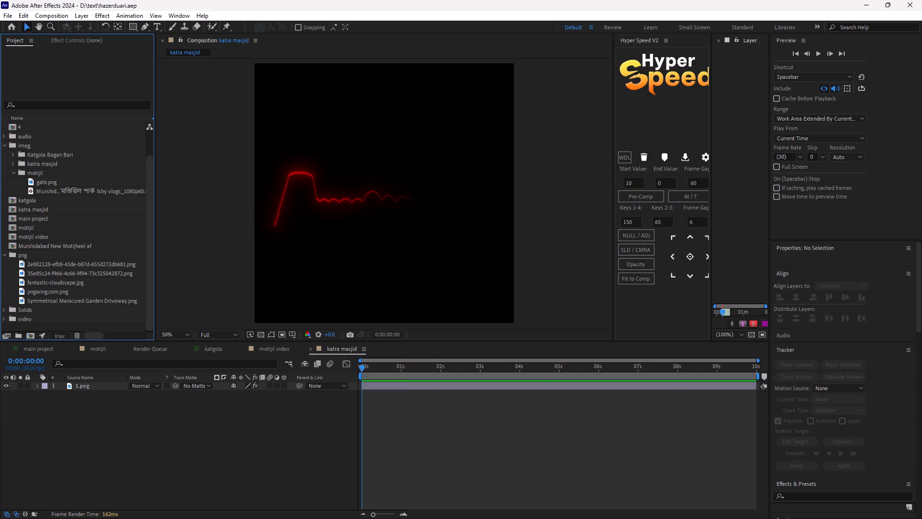
Switch to Chrome, open the download history and show the downloaded Katra Masjid Drone View #murshidabad video in its folder.
{"action": "left_click", "coordinate": [445, 511]}
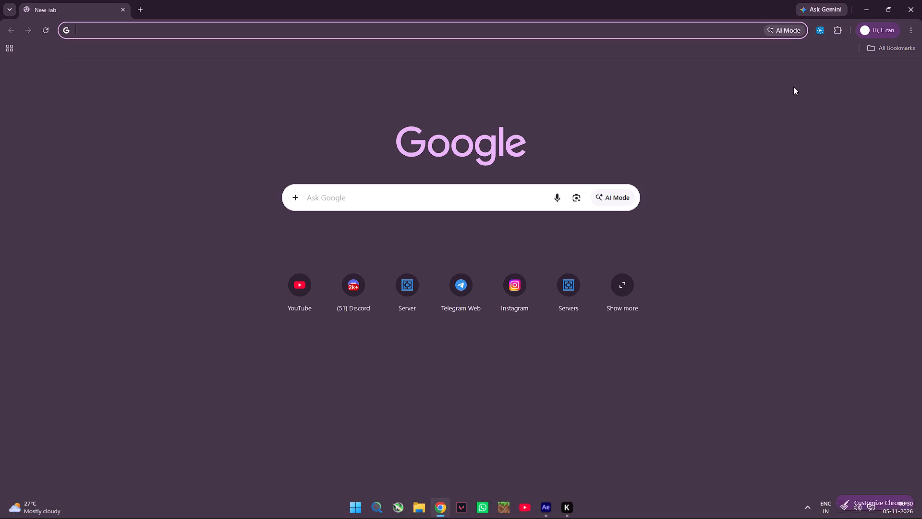
{"action": "left_click_drag", "start_coordinate": [710, 0], "coordinate": [749, 56]}
{"action": "left_click_drag", "start_coordinate": [768, 59], "coordinate": [586, 77]}
{"action": "left_click", "coordinate": [766, 101]}
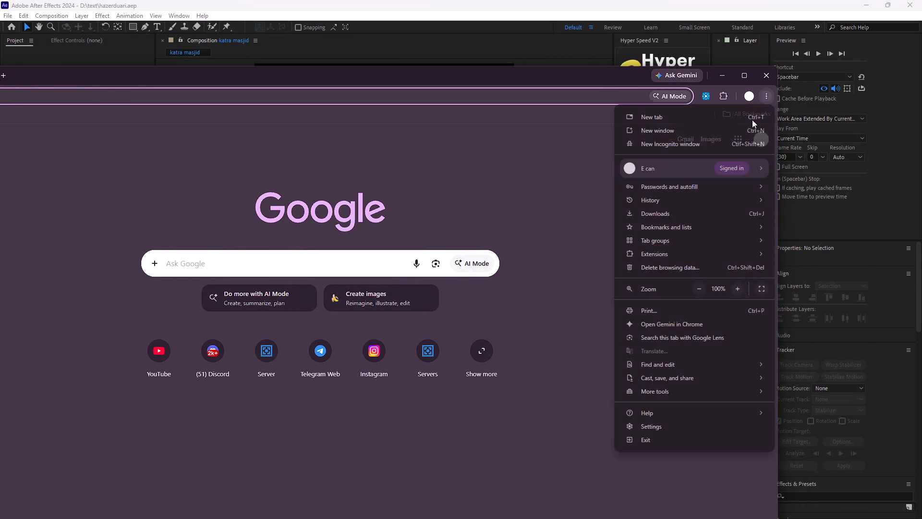
{"action": "left_click", "coordinate": [667, 216]}
{"action": "left_click_drag", "start_coordinate": [511, 100], "coordinate": [642, 103]}
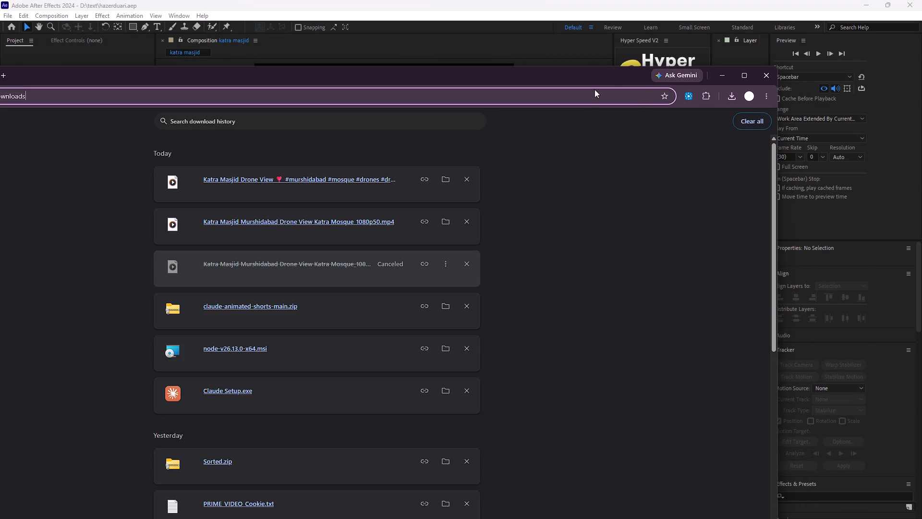
{"action": "left_click_drag", "start_coordinate": [596, 86], "coordinate": [748, 88]}
{"action": "double_click", "coordinate": [441, 172]}
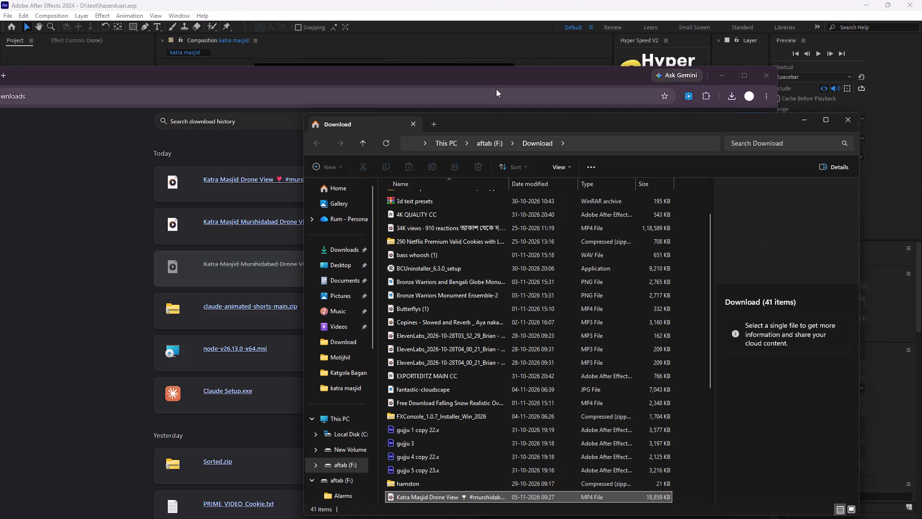
{"action": "left_click", "coordinate": [765, 74]}
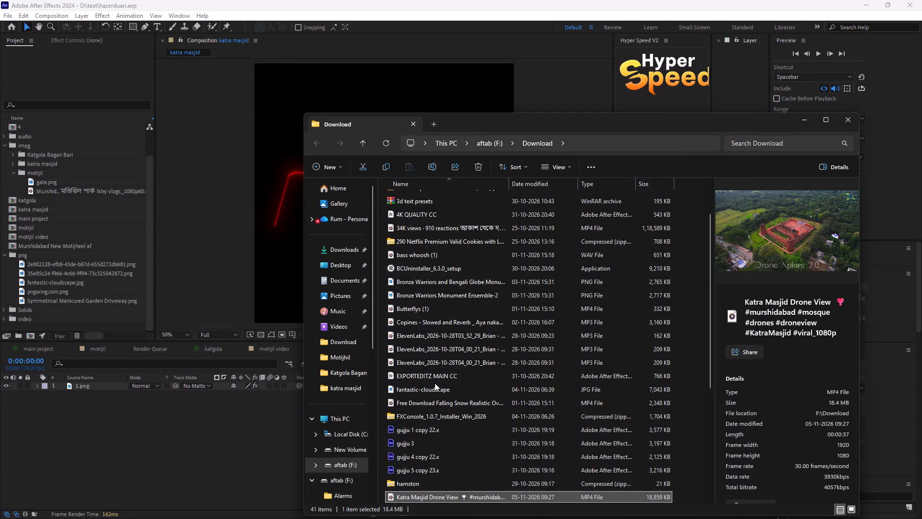
Import the Katra Masjid Drone View #murshidabad video from the Download folder into the After Effects project's video folder.
{"action": "left_click_drag", "start_coordinate": [436, 497], "coordinate": [79, 323]}
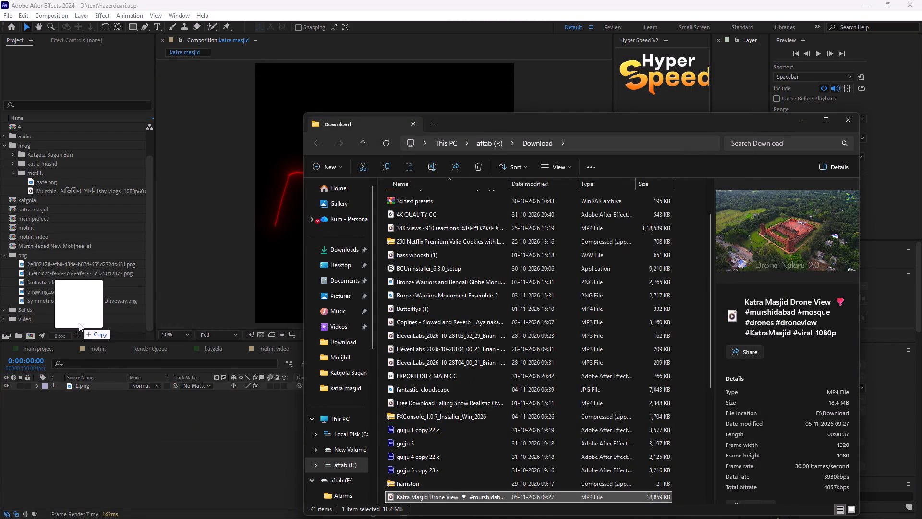
{"action": "left_click_drag", "start_coordinate": [79, 323], "coordinate": [79, 321]}
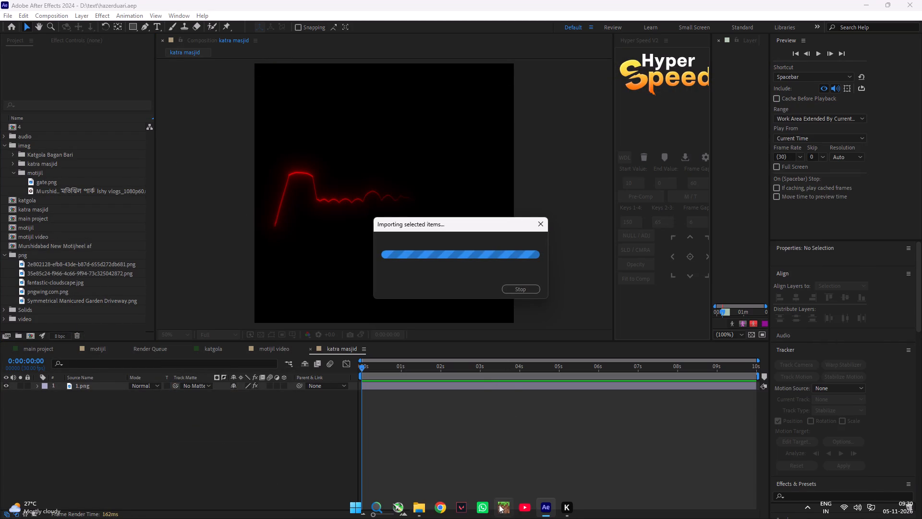
Import Katra Masjid Murshidabad Drone View Katra Mosque_1080p50 from the Download folder into the After Effects project's video folder.
{"action": "left_click", "coordinate": [418, 506]}
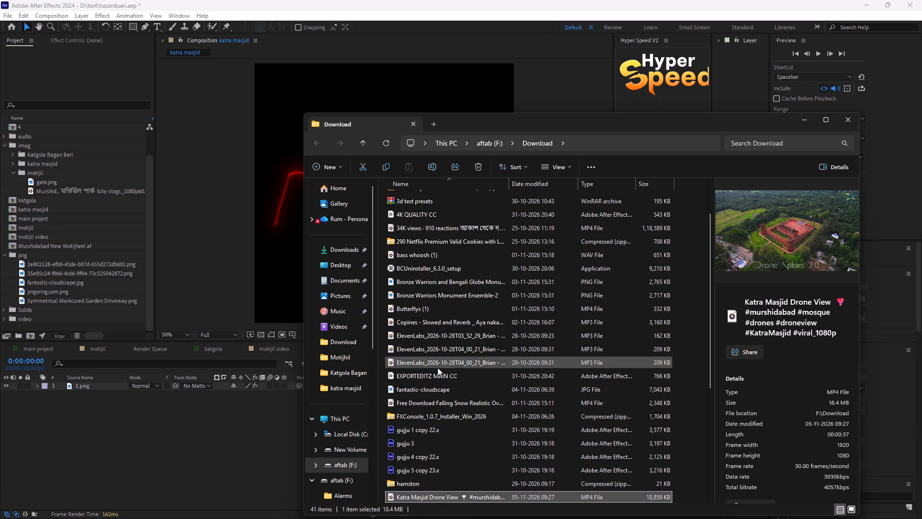
{"action": "scroll", "coordinate": [435, 368], "scroll_direction": "up", "scroll_amount": 1}
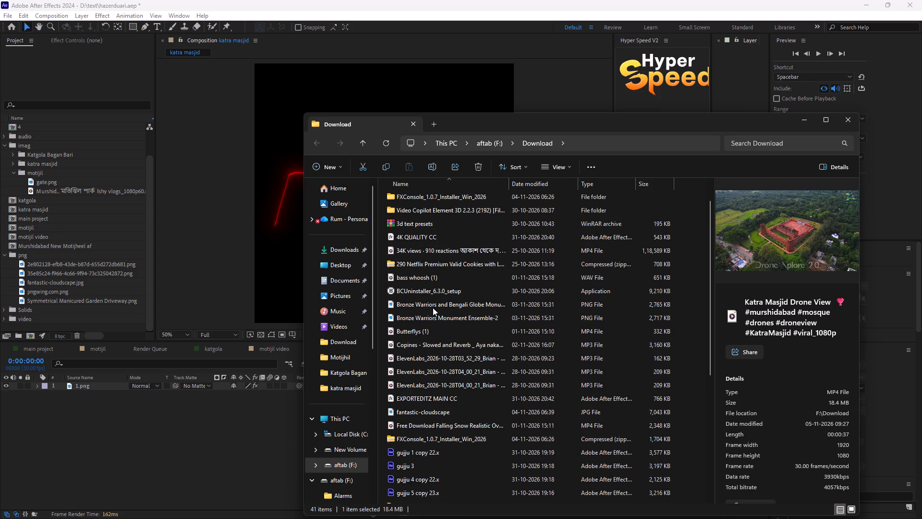
{"action": "scroll", "coordinate": [434, 295], "scroll_direction": "up", "scroll_amount": 5}
{"action": "scroll", "coordinate": [436, 308], "scroll_direction": "down", "scroll_amount": 5}
{"action": "left_click", "coordinate": [453, 427]}
{"action": "left_click_drag", "start_coordinate": [457, 428], "coordinate": [376, 408]}
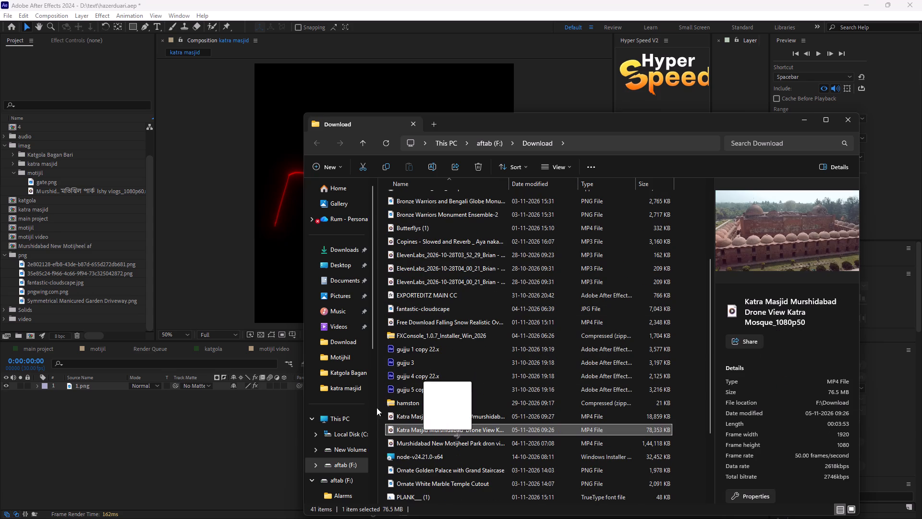
{"action": "left_click_drag", "start_coordinate": [376, 408], "coordinate": [48, 314]}
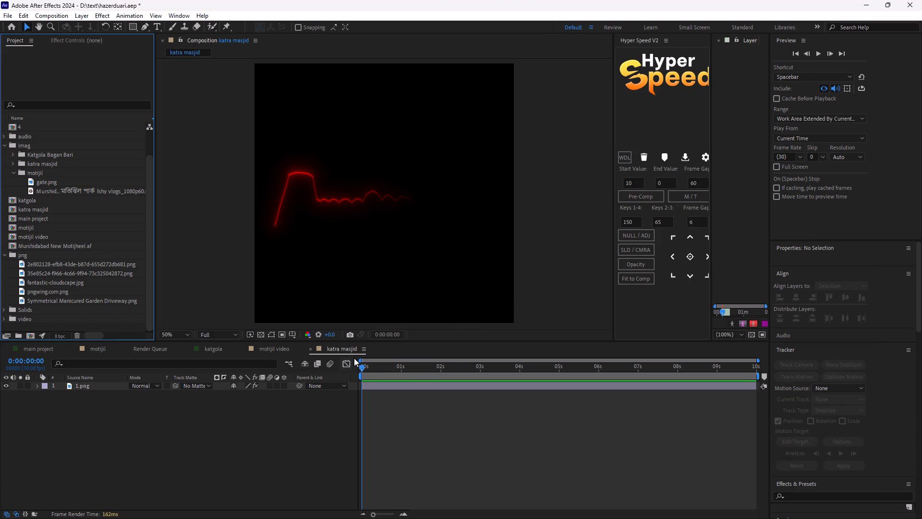
Expand the video folder and preview the Katra Mosque_1080p50 footage, scrubbing through its first 40 seconds or so.
{"action": "left_click", "coordinate": [111, 312]}
{"action": "left_click", "coordinate": [5, 321]}
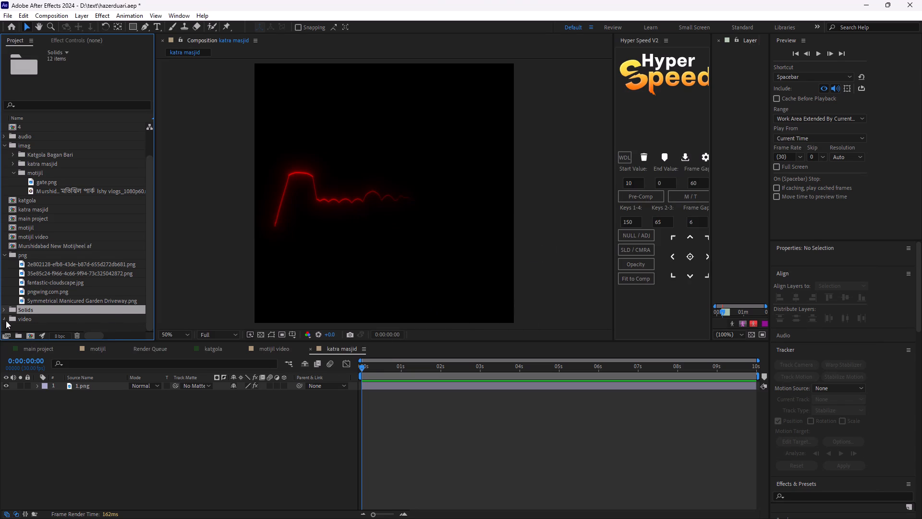
{"action": "double_click", "coordinate": [45, 319]}
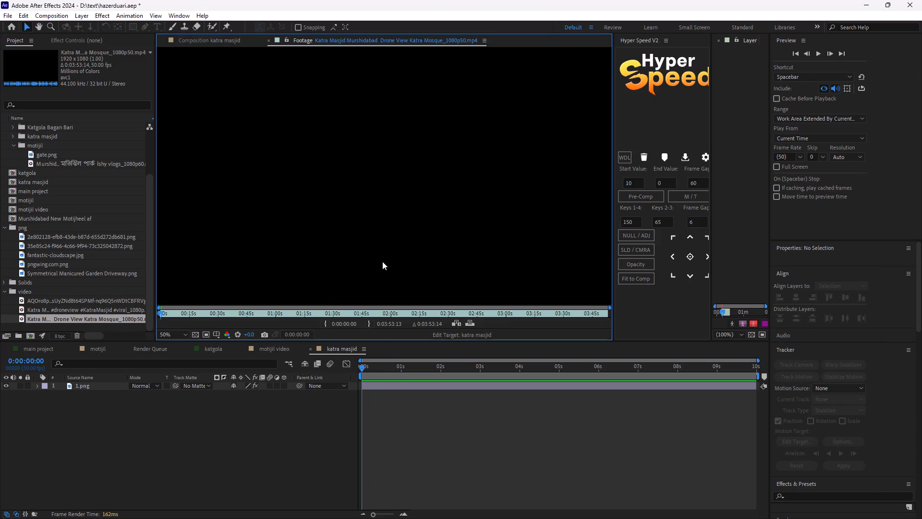
{"action": "key", "text": "space"}
{"action": "left_click_drag", "start_coordinate": [366, 370], "coordinate": [323, 364]}
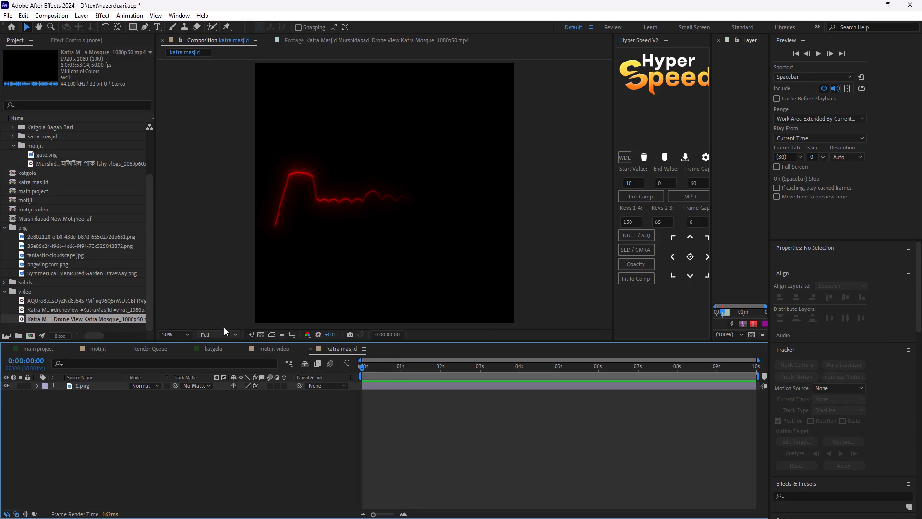
{"action": "double_click", "coordinate": [127, 317]}
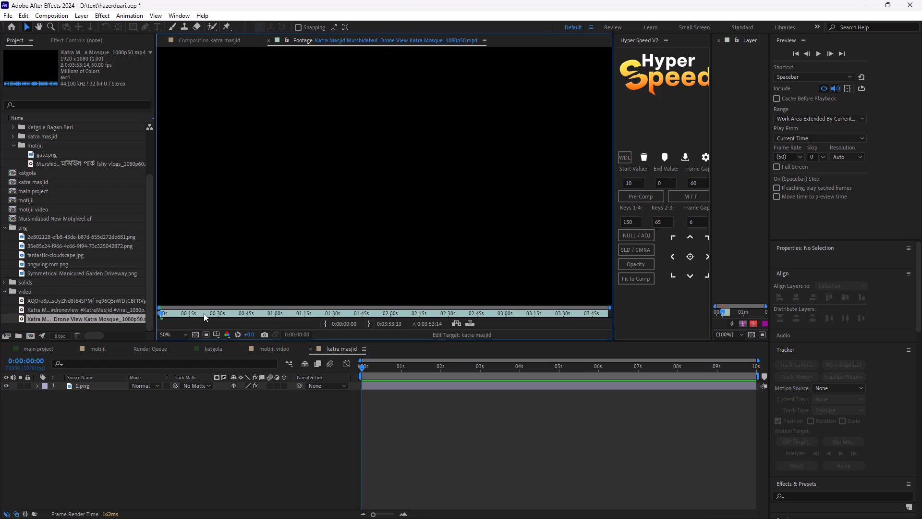
{"action": "left_click", "coordinate": [203, 313]}
{"action": "left_click_drag", "start_coordinate": [206, 312], "coordinate": [216, 313]}
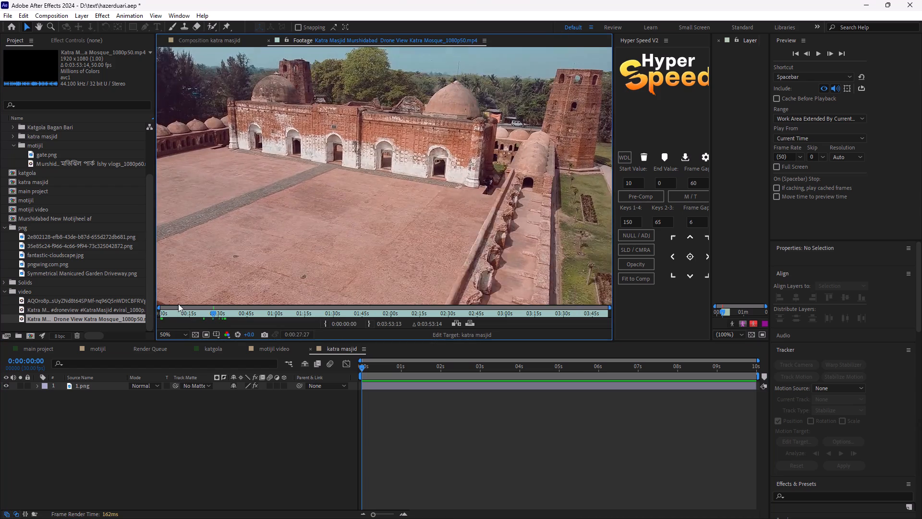
{"action": "left_click", "coordinate": [95, 309]}
{"action": "left_click_drag", "start_coordinate": [214, 313], "coordinate": [230, 317]}
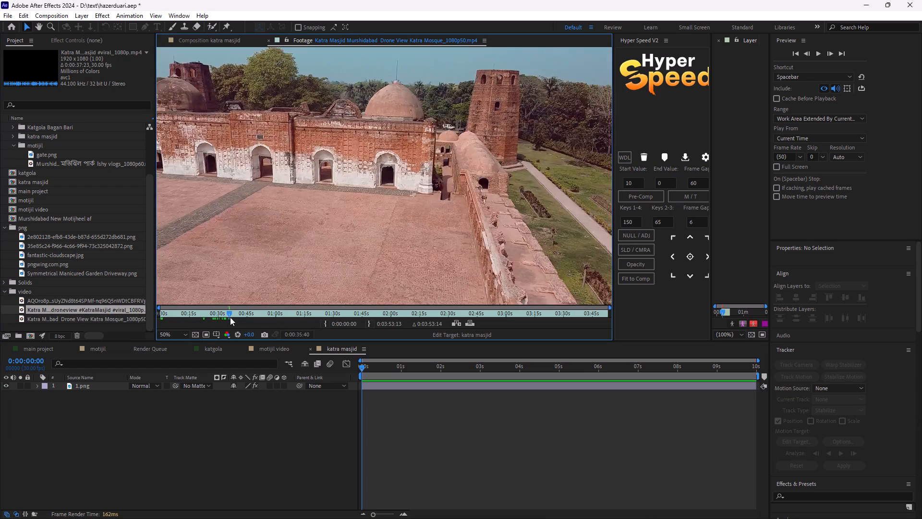
{"action": "left_click_drag", "start_coordinate": [230, 317], "coordinate": [192, 313]}
Open the Katra Masjid Drone View #KatraMasjid clip in the footage viewer and scrub through its opening seconds.
{"action": "double_click", "coordinate": [114, 307]}
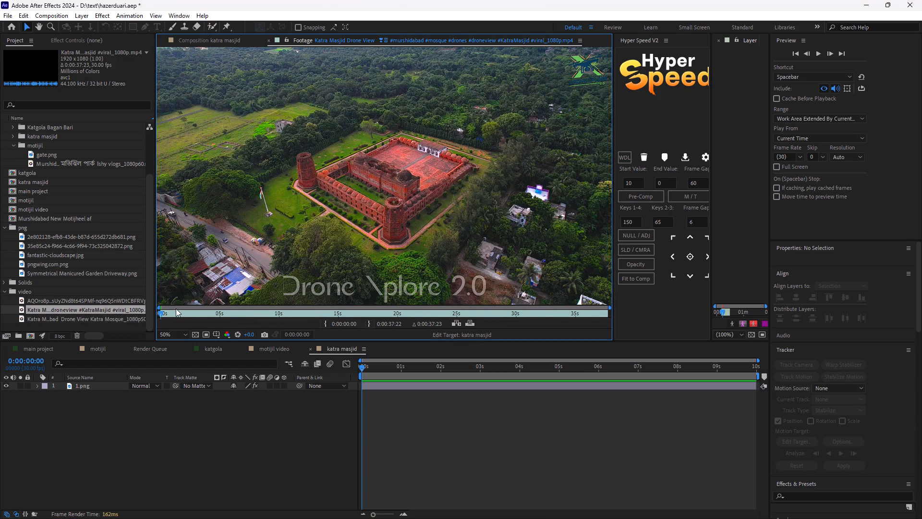
{"action": "left_click_drag", "start_coordinate": [176, 309], "coordinate": [191, 311]}
{"action": "left_click_drag", "start_coordinate": [161, 310], "coordinate": [189, 321]}
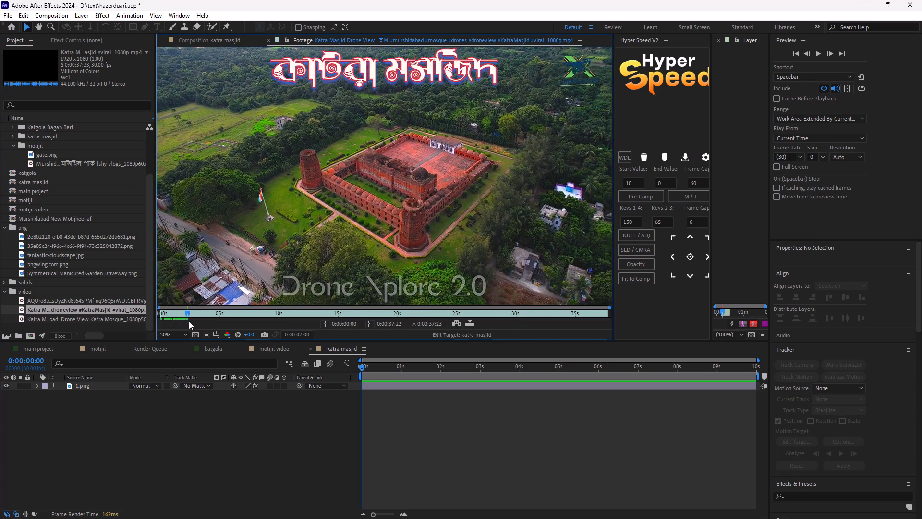
{"action": "left_click_drag", "start_coordinate": [189, 321], "coordinate": [220, 331]}
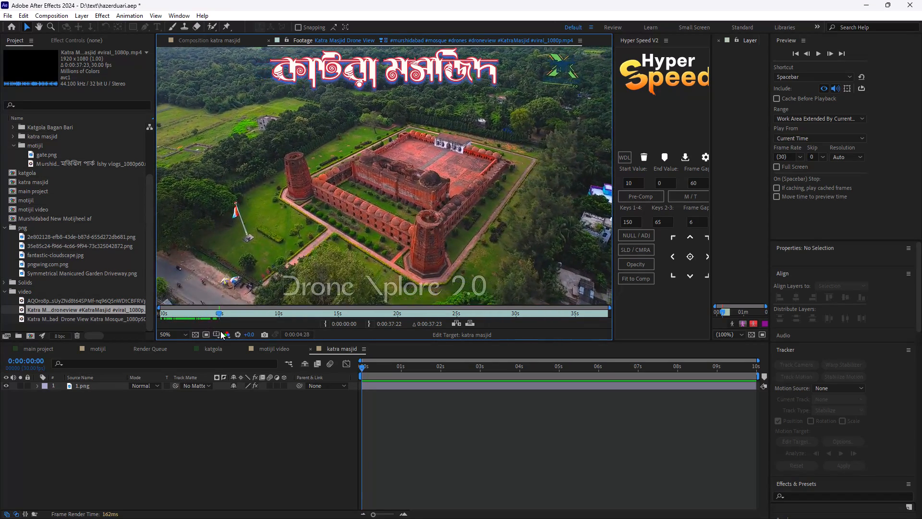
{"action": "left_click_drag", "start_coordinate": [220, 331], "coordinate": [232, 337]}
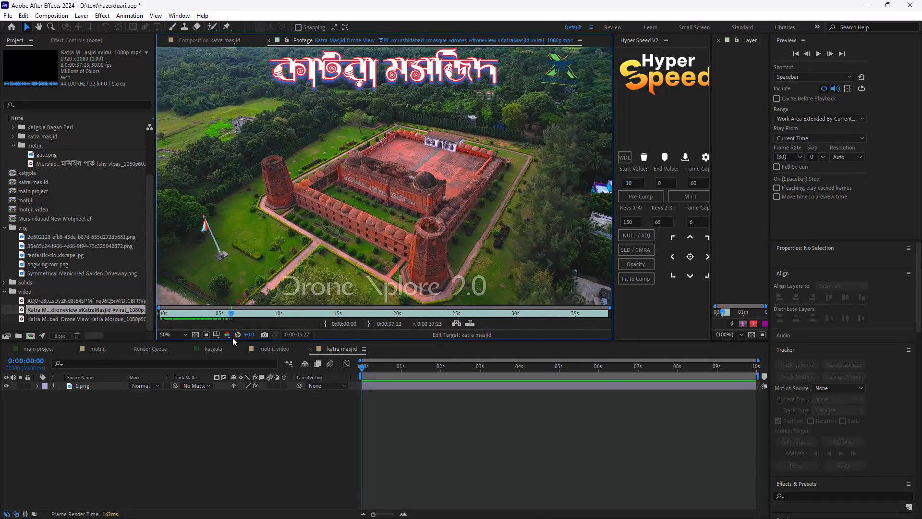
{"action": "left_click_drag", "start_coordinate": [232, 337], "coordinate": [227, 336]}
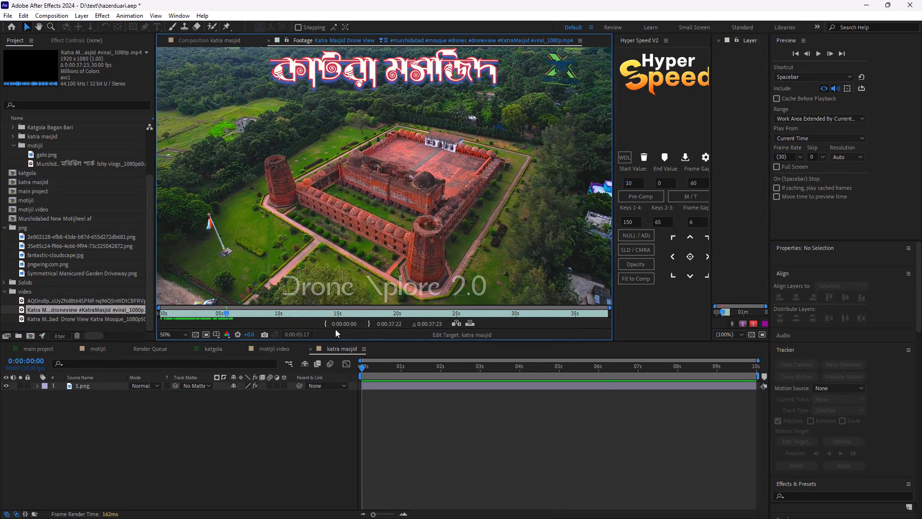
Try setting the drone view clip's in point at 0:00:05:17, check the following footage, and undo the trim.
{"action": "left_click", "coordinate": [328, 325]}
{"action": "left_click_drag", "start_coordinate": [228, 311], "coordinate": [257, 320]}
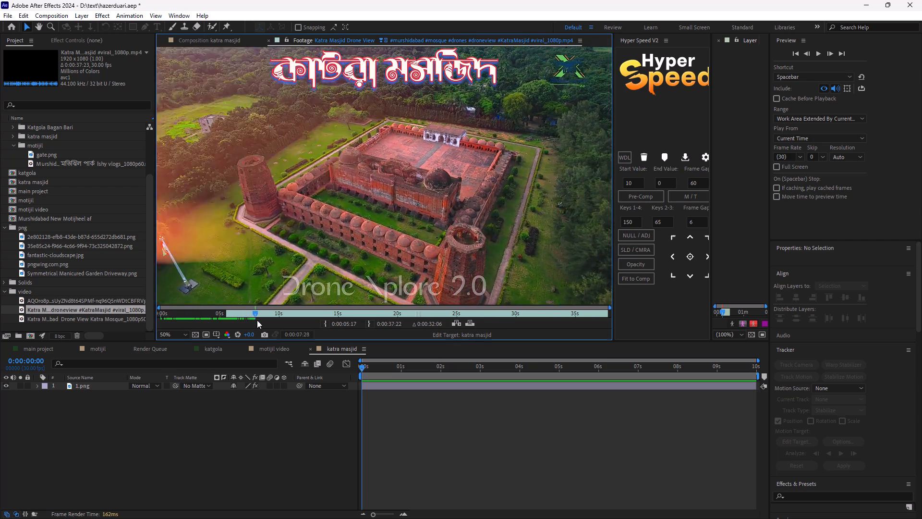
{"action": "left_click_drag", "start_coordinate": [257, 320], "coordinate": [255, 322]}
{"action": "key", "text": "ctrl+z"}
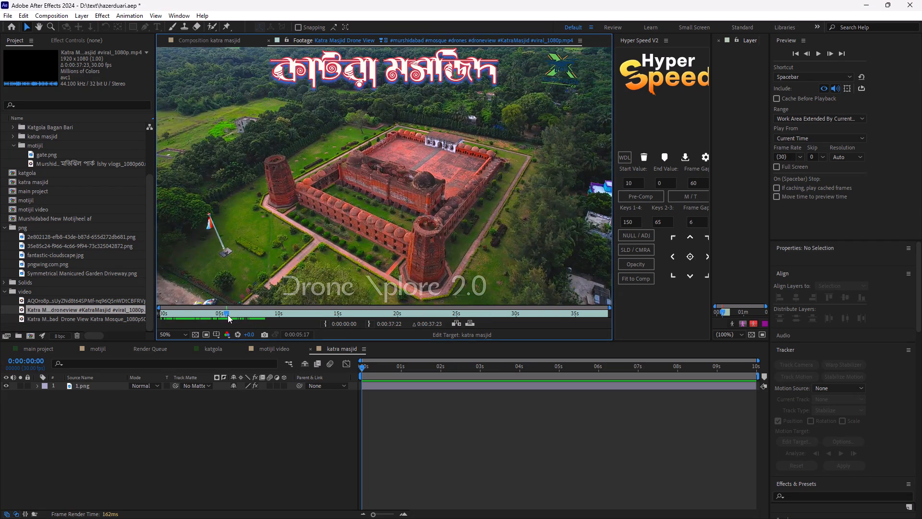
Set the drone view clip's out point at 0:00:05:06 and overlay it into the katra masjid composition.
{"action": "left_click_drag", "start_coordinate": [229, 315], "coordinate": [207, 317]}
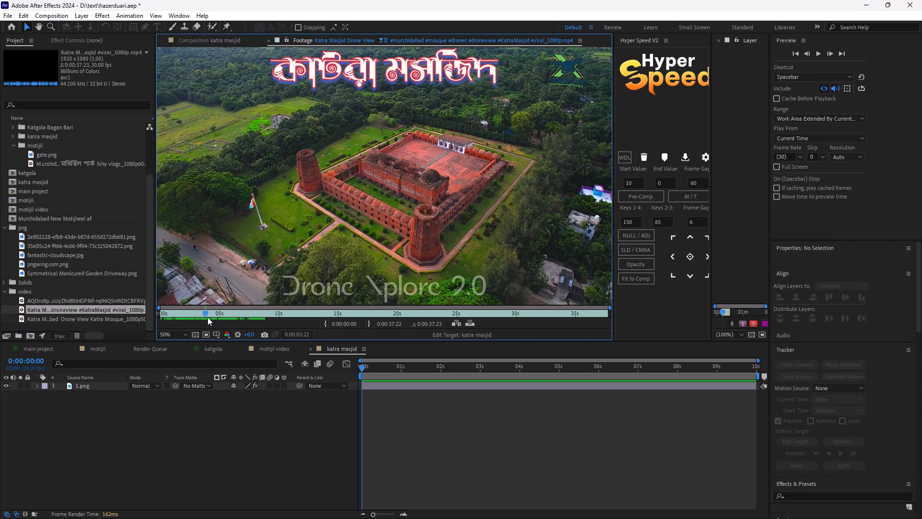
{"action": "left_click_drag", "start_coordinate": [207, 317], "coordinate": [224, 317]}
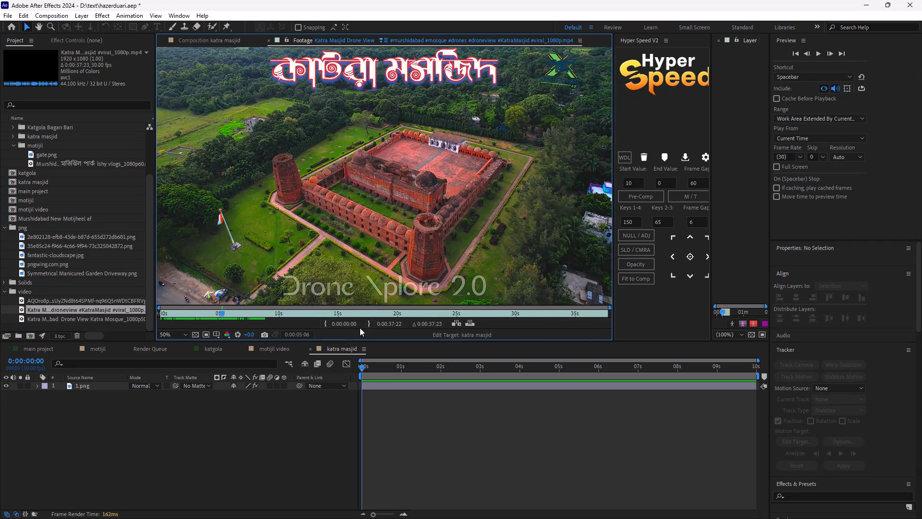
{"action": "left_click", "coordinate": [367, 325]}
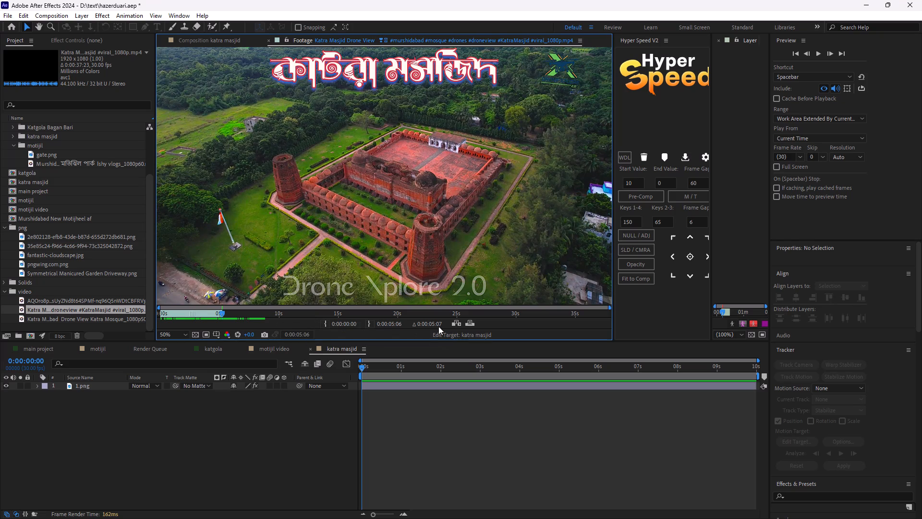
{"action": "left_click", "coordinate": [468, 324]}
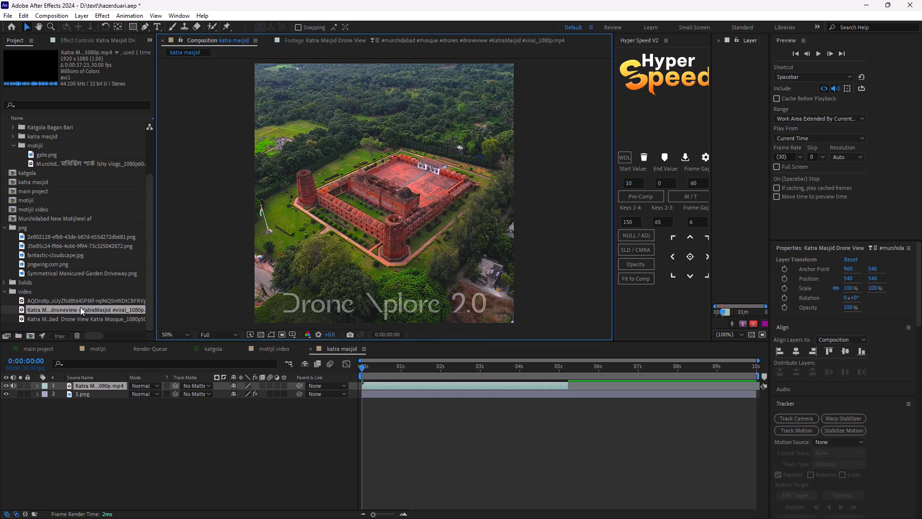
Set the drone view clip's in point at 0:00:09:14 and out point at 0:00:16:03, and overlay it into the katra masjid composition.
{"action": "double_click", "coordinate": [81, 307]}
{"action": "left_click_drag", "start_coordinate": [223, 313], "coordinate": [239, 314]}
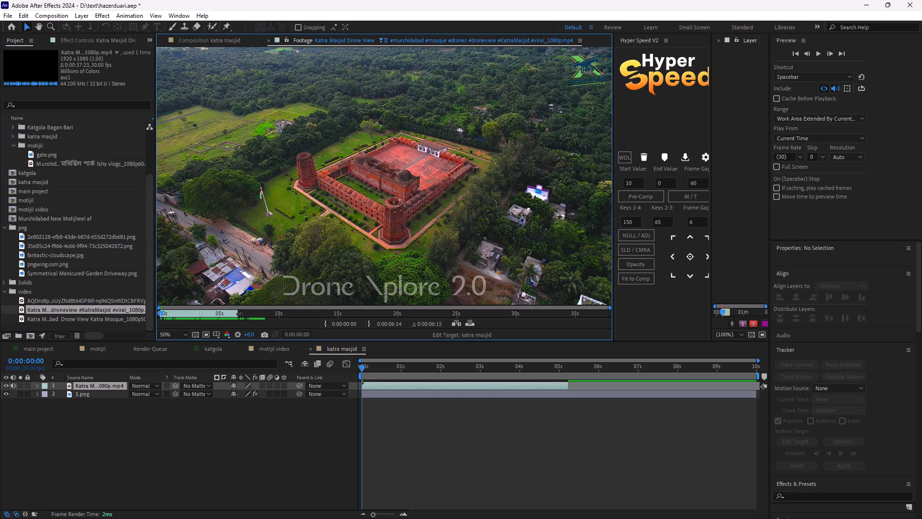
{"action": "left_click_drag", "start_coordinate": [239, 314], "coordinate": [352, 323]}
{"action": "left_click_drag", "start_coordinate": [169, 314], "coordinate": [204, 317]}
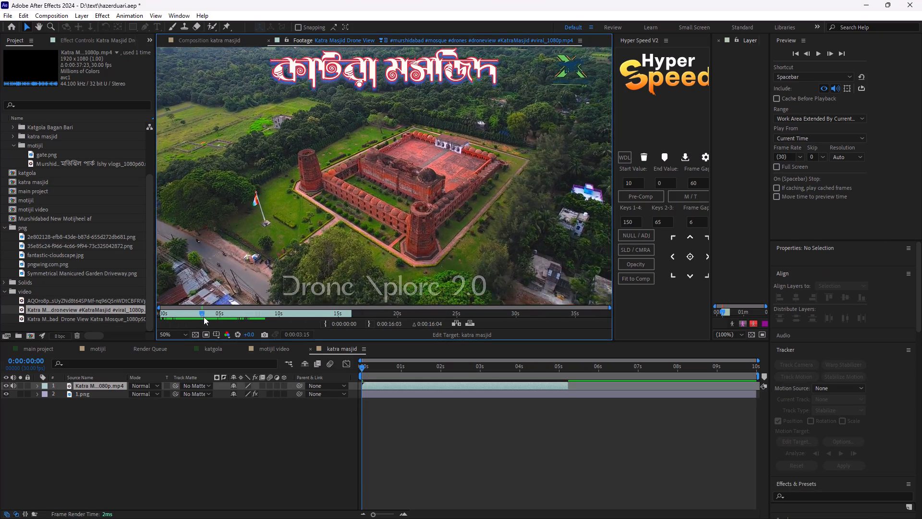
{"action": "left_click_drag", "start_coordinate": [204, 317], "coordinate": [269, 325]}
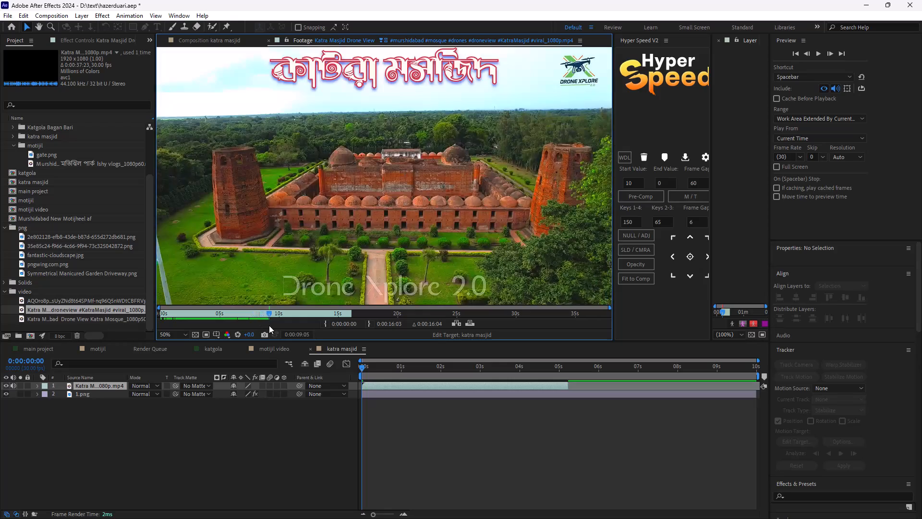
{"action": "left_click_drag", "start_coordinate": [269, 325], "coordinate": [273, 326]}
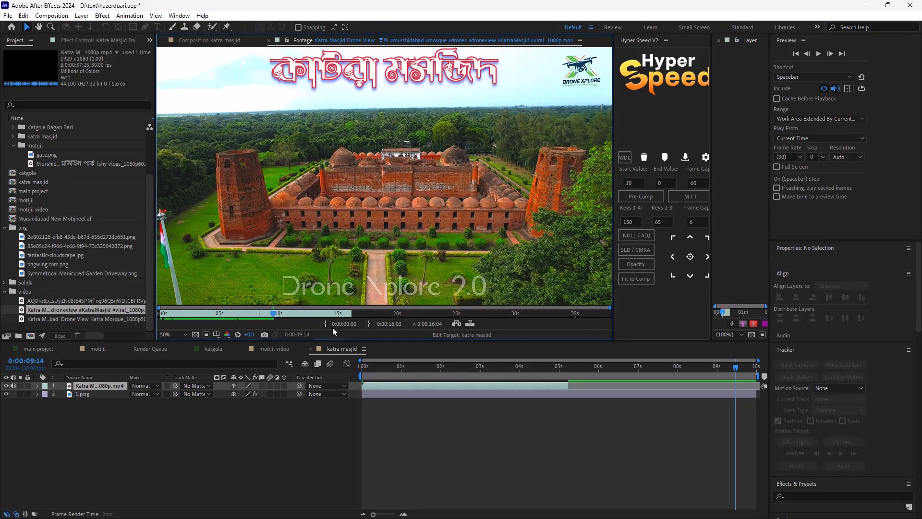
{"action": "left_click", "coordinate": [326, 324]}
{"action": "left_click_drag", "start_coordinate": [276, 310], "coordinate": [311, 319]}
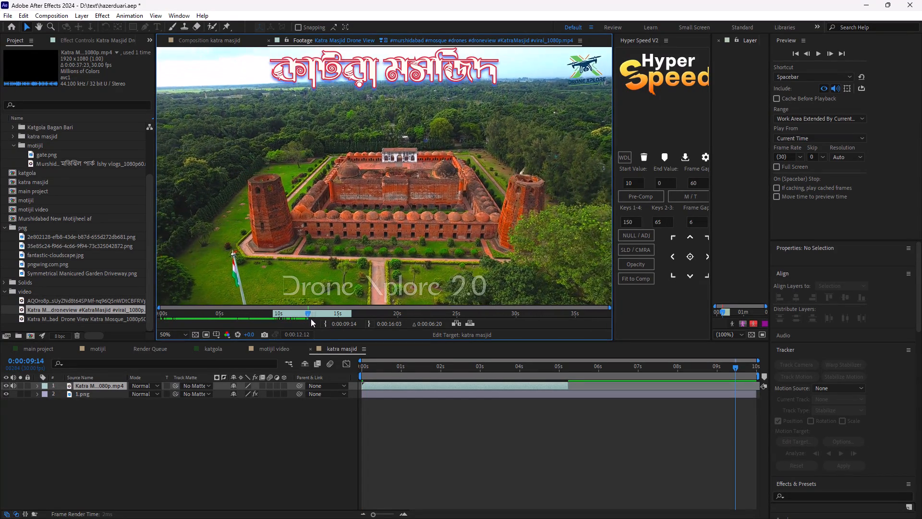
{"action": "left_click_drag", "start_coordinate": [311, 319], "coordinate": [339, 330]}
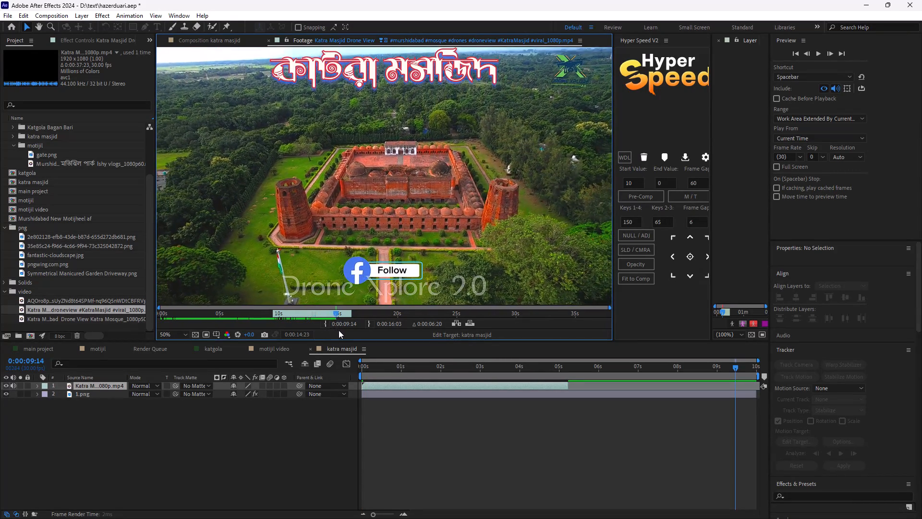
{"action": "left_click_drag", "start_coordinate": [339, 330], "coordinate": [348, 334]}
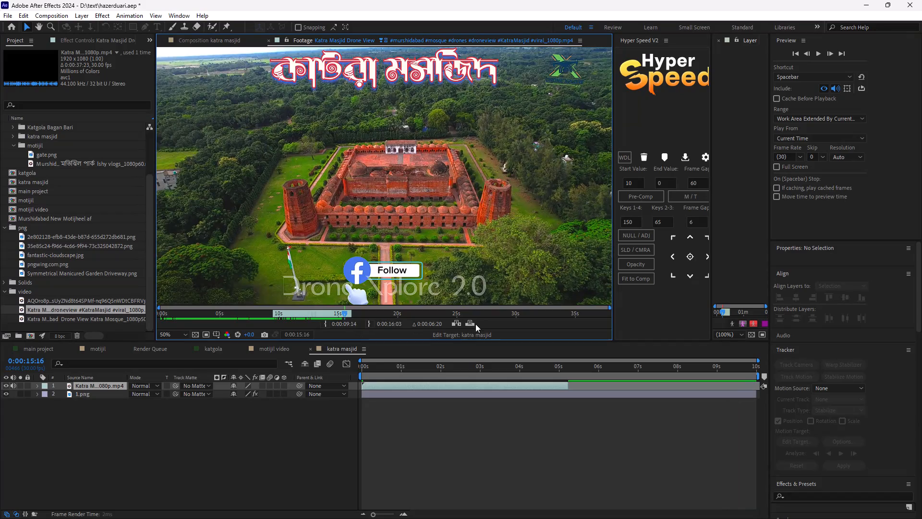
{"action": "left_click", "coordinate": [475, 324]}
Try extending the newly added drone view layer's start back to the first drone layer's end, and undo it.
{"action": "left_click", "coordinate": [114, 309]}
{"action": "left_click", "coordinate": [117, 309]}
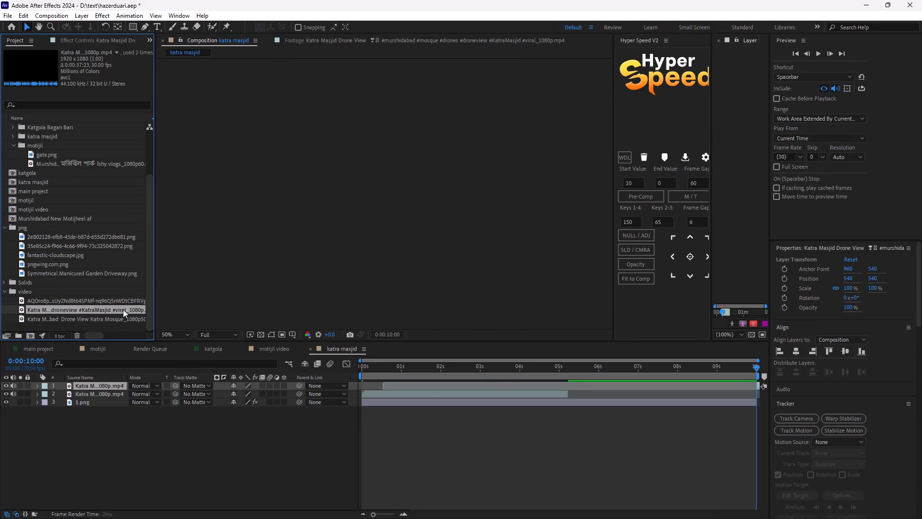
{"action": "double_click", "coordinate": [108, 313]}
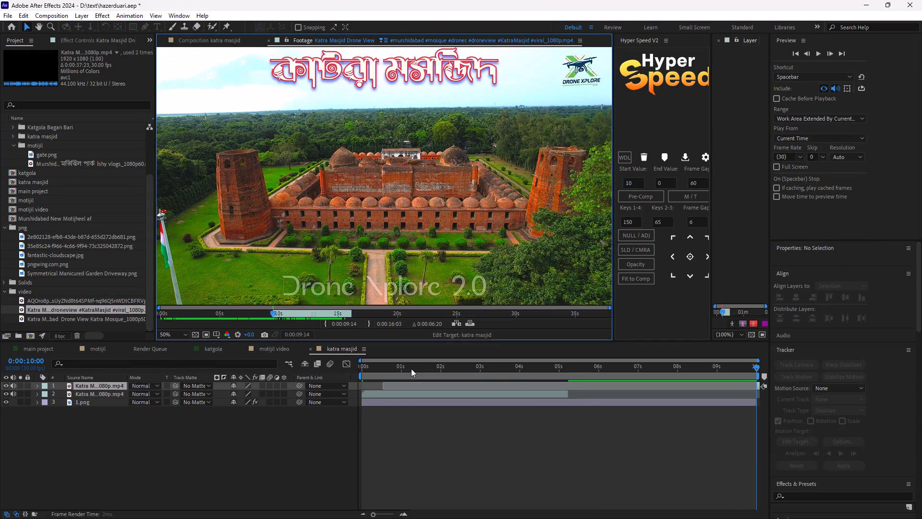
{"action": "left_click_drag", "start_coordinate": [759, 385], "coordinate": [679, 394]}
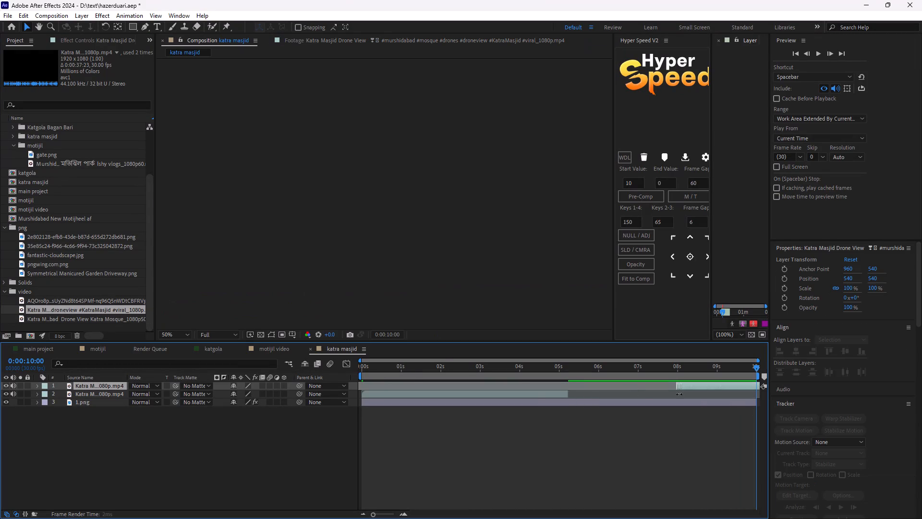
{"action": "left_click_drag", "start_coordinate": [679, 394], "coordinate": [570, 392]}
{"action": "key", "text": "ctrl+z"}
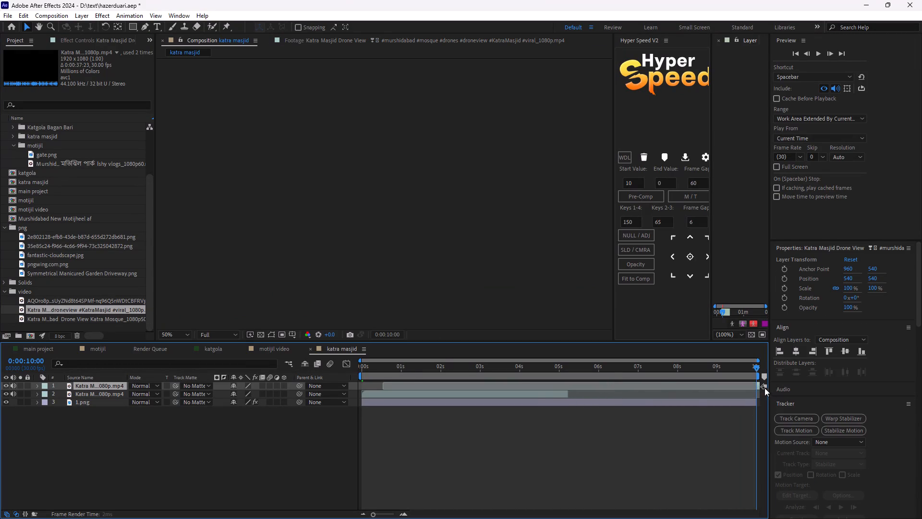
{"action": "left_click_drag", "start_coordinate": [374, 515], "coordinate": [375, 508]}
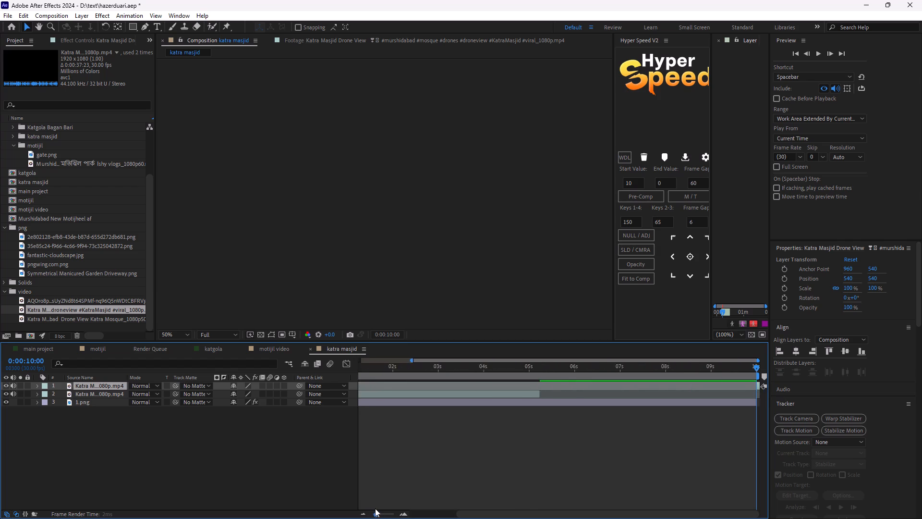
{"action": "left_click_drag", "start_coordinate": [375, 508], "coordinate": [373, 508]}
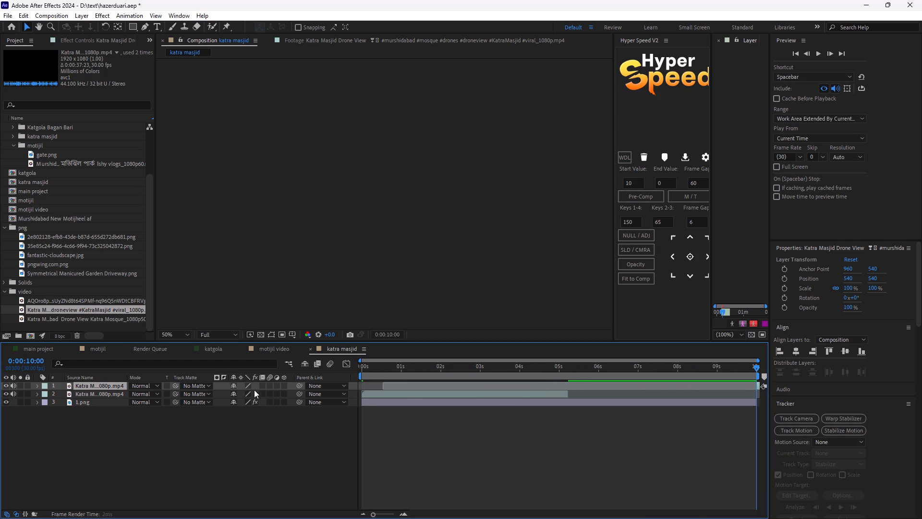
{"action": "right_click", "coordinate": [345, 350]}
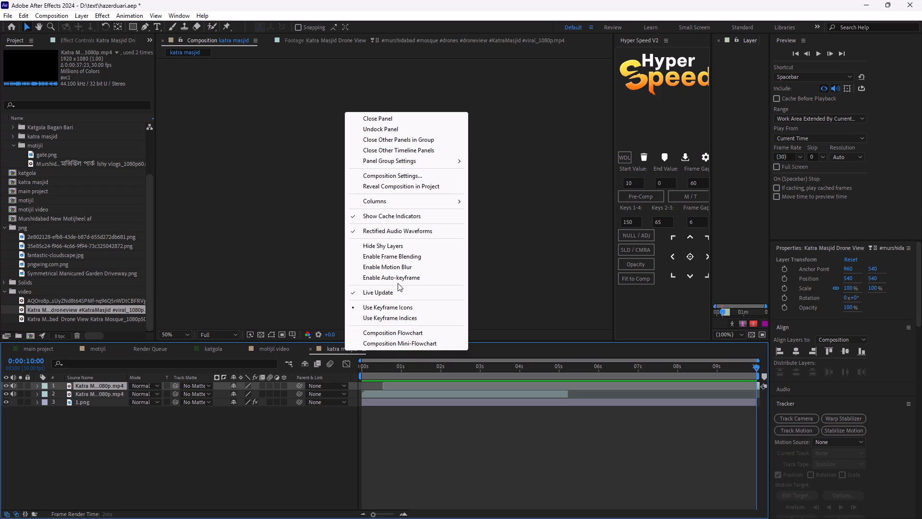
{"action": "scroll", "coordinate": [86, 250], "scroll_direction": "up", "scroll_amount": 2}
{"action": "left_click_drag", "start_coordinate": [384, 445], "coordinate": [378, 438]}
Set the katra masjid composition's duration to 0:00:30:00.
{"action": "left_click", "coordinate": [56, 182]}
{"action": "right_click", "coordinate": [56, 182]}
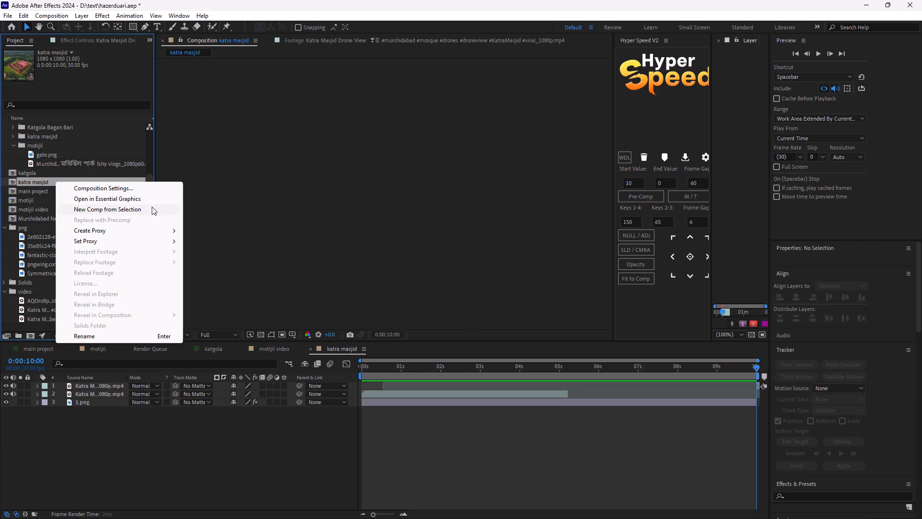
{"action": "left_click", "coordinate": [138, 184]}
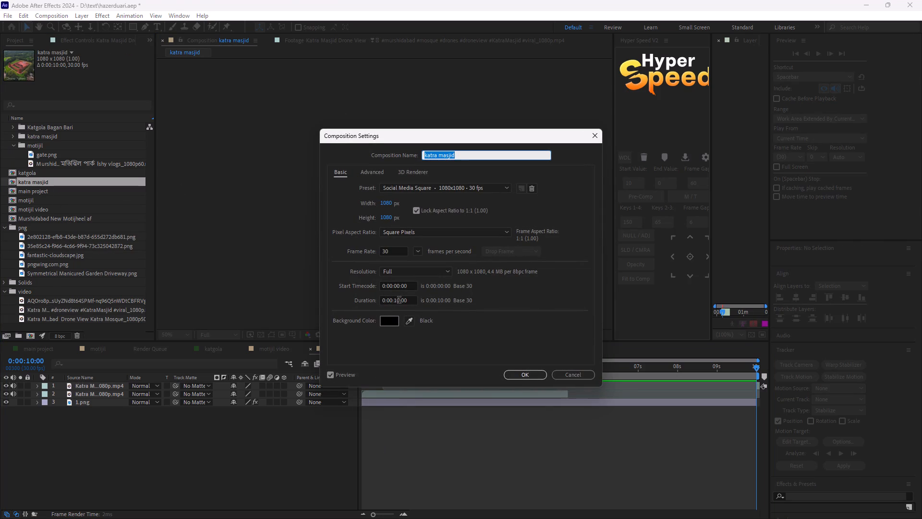
{"action": "left_click", "coordinate": [399, 301]}
{"action": "left_click", "coordinate": [396, 301]}
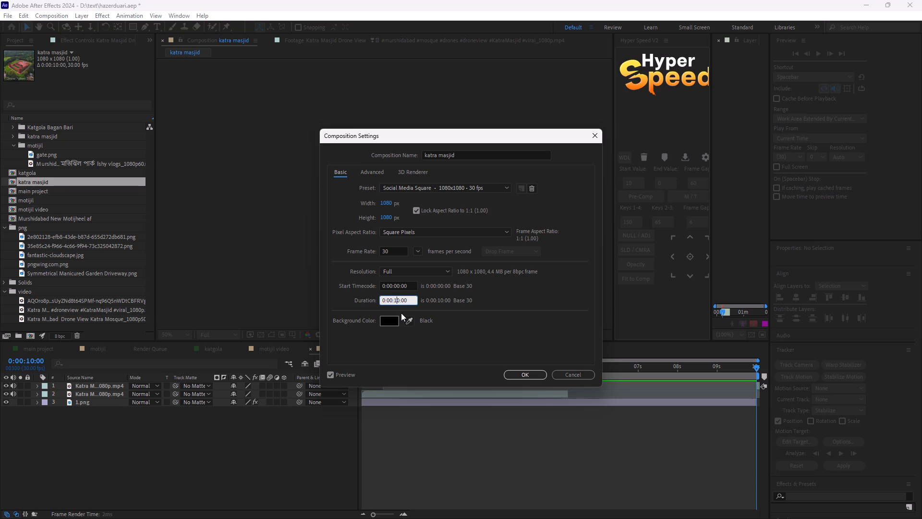
{"action": "key", "text": "BackSpace"}
{"action": "key", "text": "3"}
{"action": "left_click", "coordinate": [520, 373]}
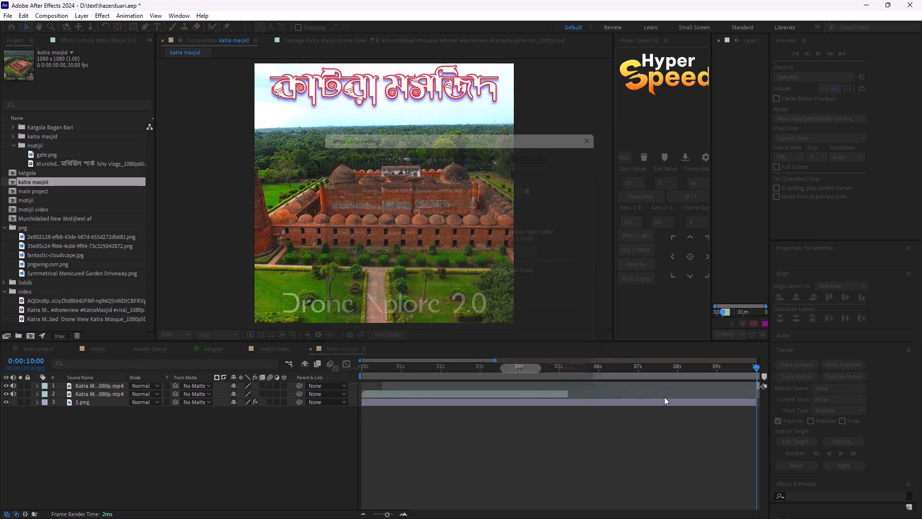
Move the second drone view layer earlier so it starts where the first one ends, just after 5 seconds.
{"action": "left_click", "coordinate": [389, 514]}
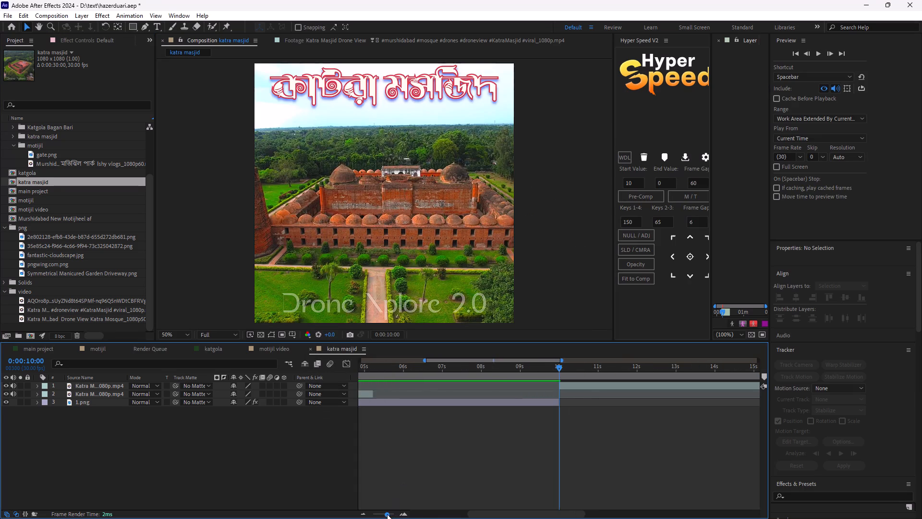
{"action": "left_click_drag", "start_coordinate": [582, 389], "coordinate": [395, 417]}
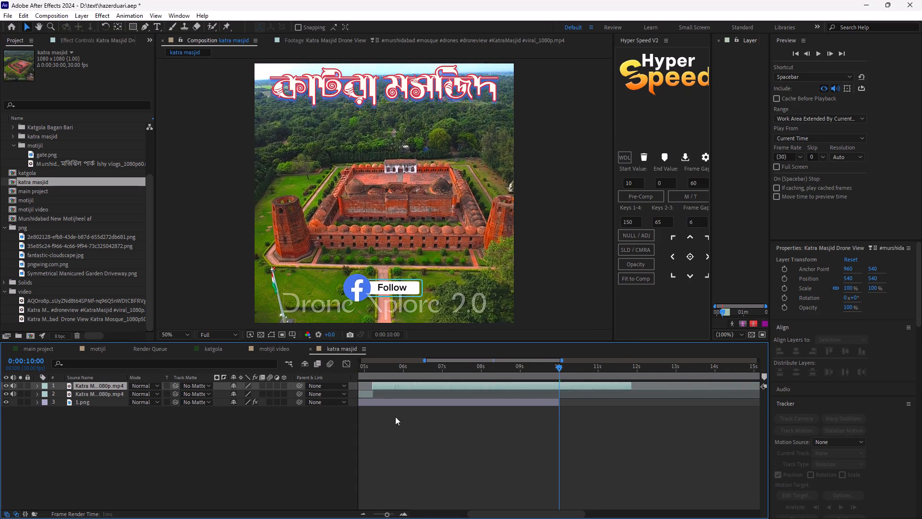
{"action": "left_click_drag", "start_coordinate": [395, 417], "coordinate": [397, 418]}
Reopen the drone view clip, scrub through its footage to about 28 seconds, and extend the out point to 0:00:37:22.
{"action": "double_click", "coordinate": [89, 311]}
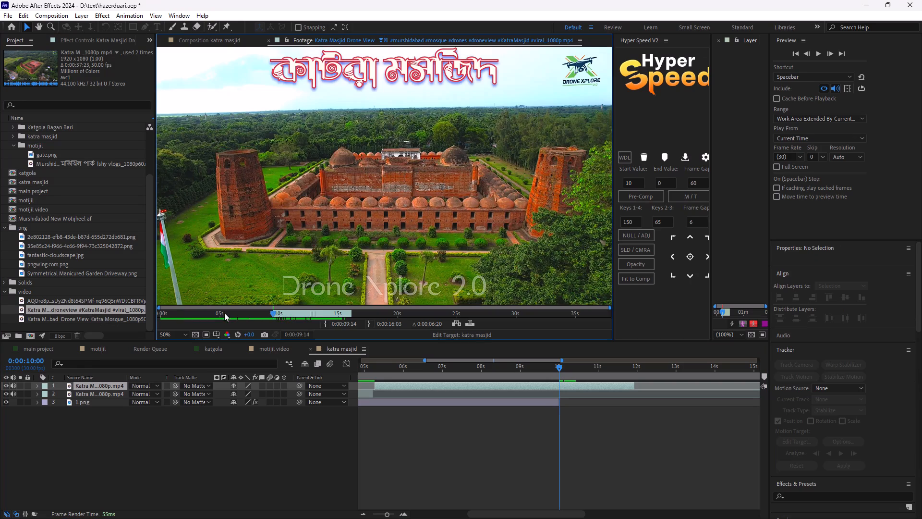
{"action": "left_click_drag", "start_coordinate": [352, 313], "coordinate": [389, 317]}
{"action": "left_click_drag", "start_coordinate": [276, 314], "coordinate": [285, 316]}
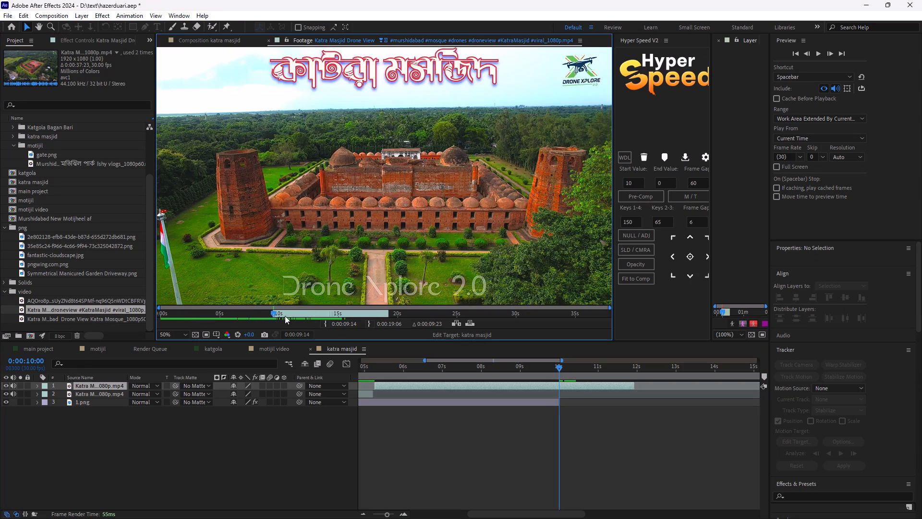
{"action": "left_click_drag", "start_coordinate": [285, 316], "coordinate": [362, 339]}
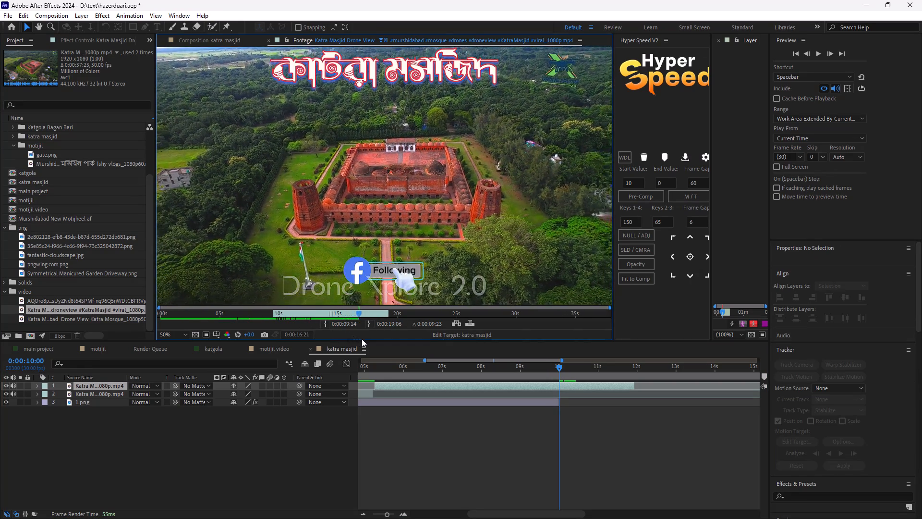
{"action": "left_click_drag", "start_coordinate": [362, 339], "coordinate": [383, 346]}
{"action": "left_click_drag", "start_coordinate": [391, 315], "coordinate": [395, 315]}
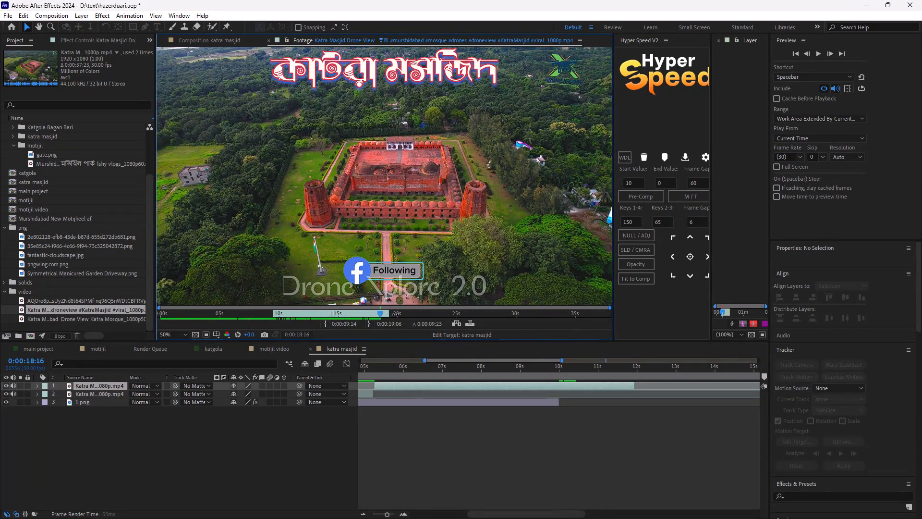
{"action": "left_click_drag", "start_coordinate": [395, 315], "coordinate": [516, 324]}
{"action": "left_click_drag", "start_coordinate": [381, 312], "coordinate": [439, 324]}
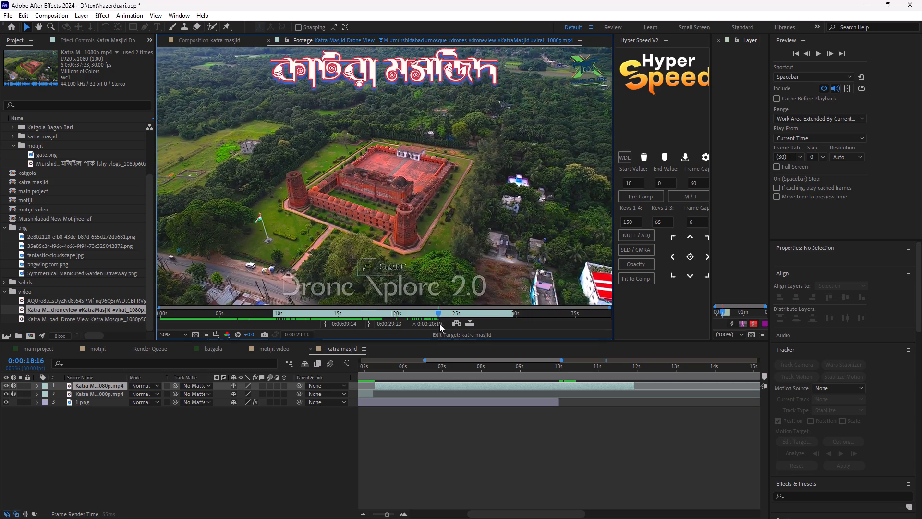
{"action": "left_click_drag", "start_coordinate": [439, 324], "coordinate": [487, 326]}
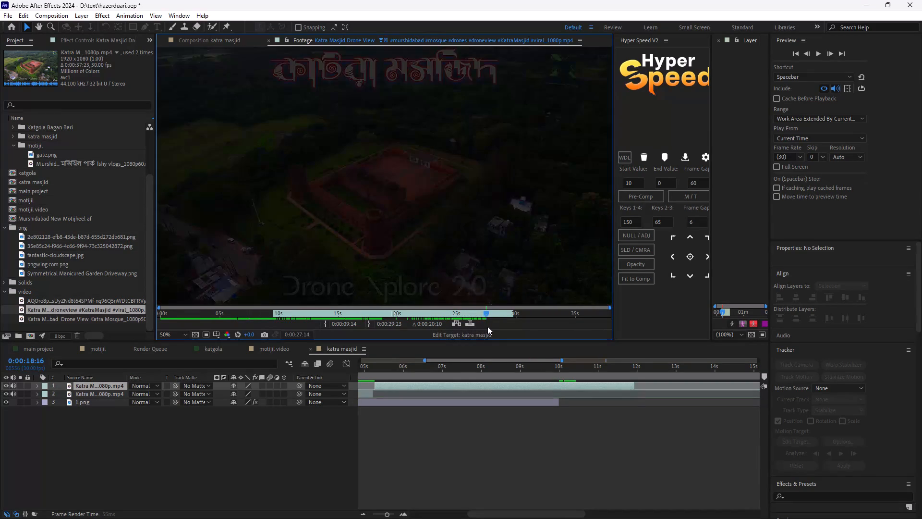
{"action": "left_click_drag", "start_coordinate": [487, 326], "coordinate": [496, 326]}
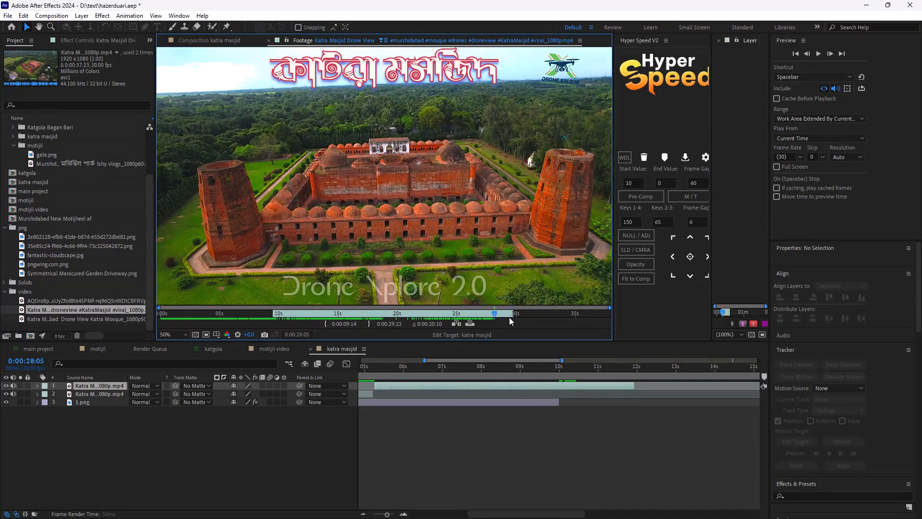
{"action": "left_click_drag", "start_coordinate": [514, 315], "coordinate": [611, 324]}
Set the drone view clip's in point at 0:00:32:08 and out point at 0:00:36:19, and overlay it into the katra masjid composition.
{"action": "left_click_drag", "start_coordinate": [496, 314], "coordinate": [541, 321]}
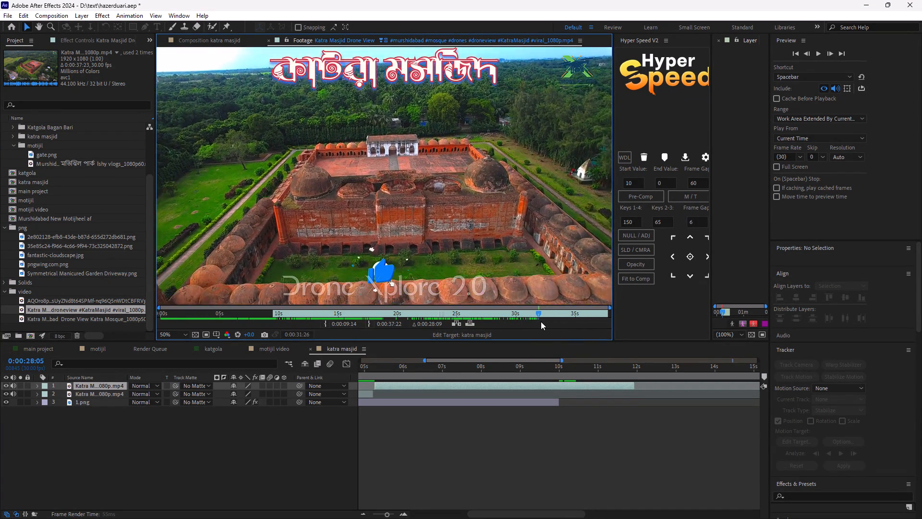
{"action": "left_click_drag", "start_coordinate": [541, 321], "coordinate": [545, 323]}
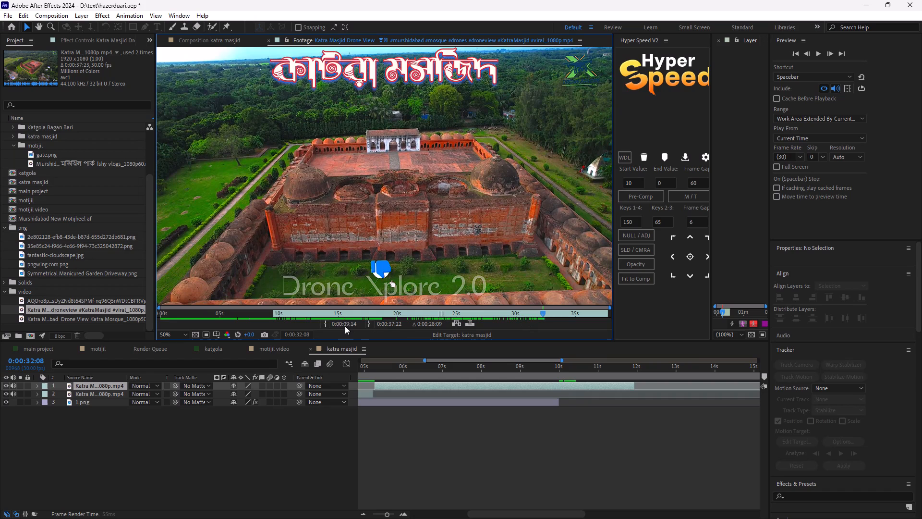
{"action": "left_click", "coordinate": [328, 321]}
{"action": "left_click_drag", "start_coordinate": [544, 314], "coordinate": [575, 322]}
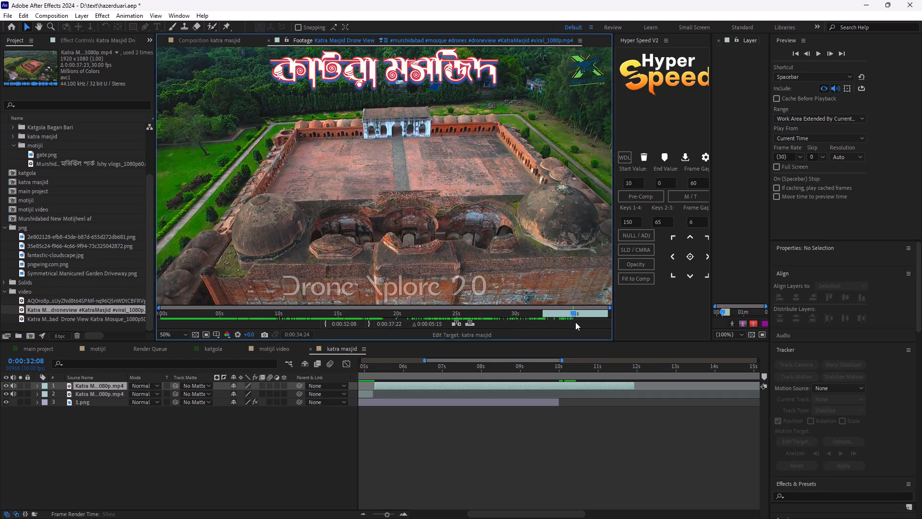
{"action": "left_click_drag", "start_coordinate": [575, 322], "coordinate": [595, 329]}
{"action": "left_click", "coordinate": [370, 324]}
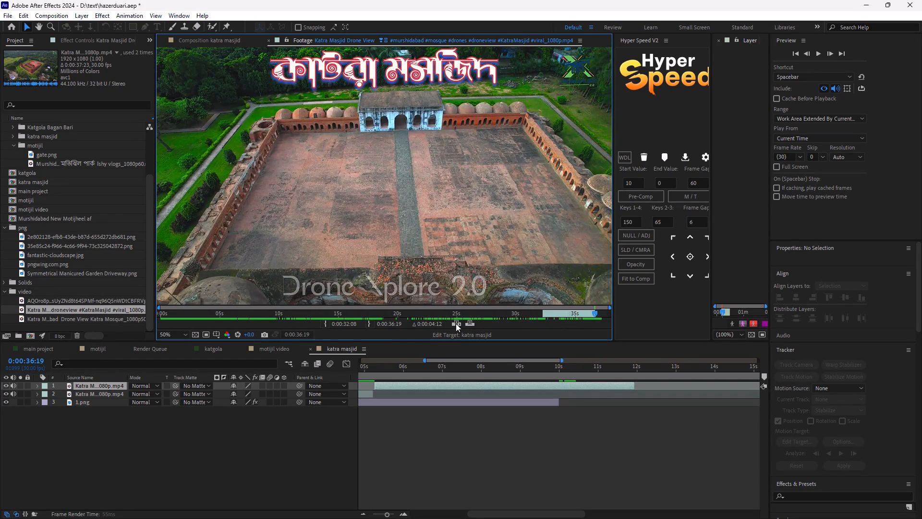
{"action": "left_click", "coordinate": [475, 323]}
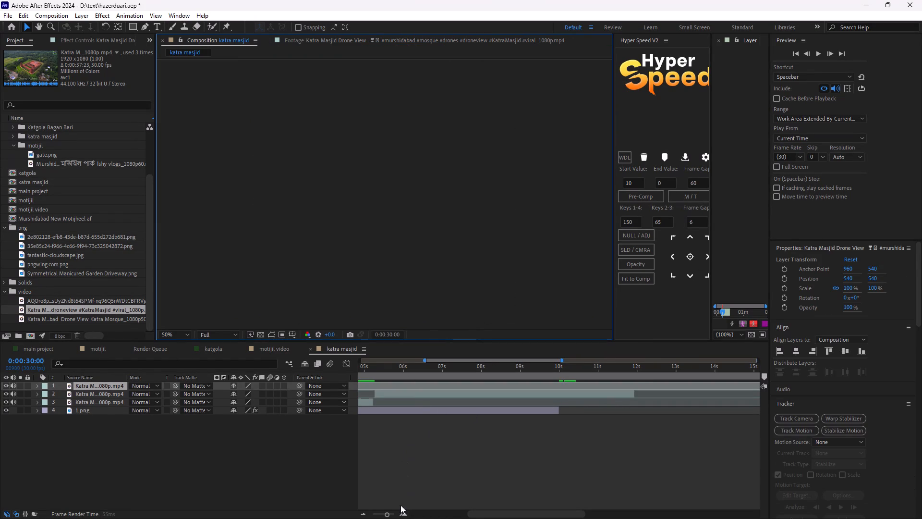
Move the newest drone view layer earlier in the katra masjid timeline so its trimmed section starts just after 7 seconds.
{"action": "left_click_drag", "start_coordinate": [543, 361], "coordinate": [709, 366]}
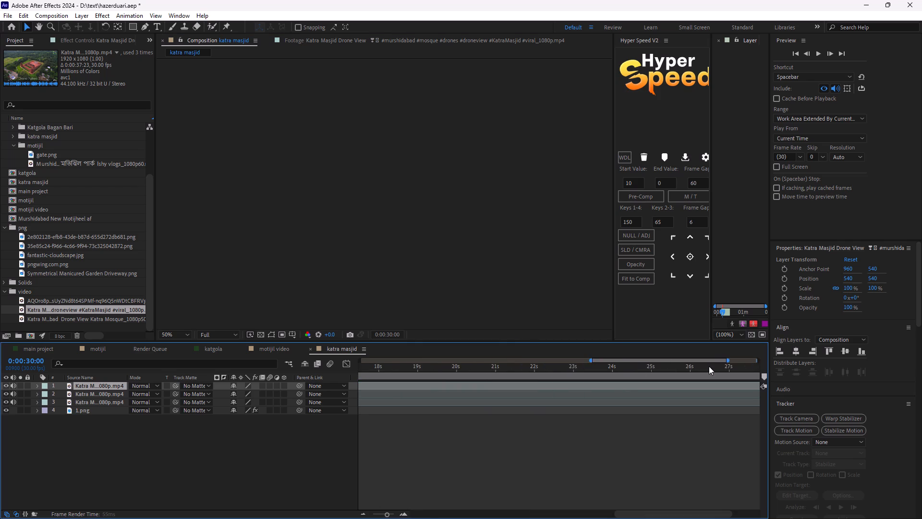
{"action": "left_click_drag", "start_coordinate": [709, 366], "coordinate": [778, 369]}
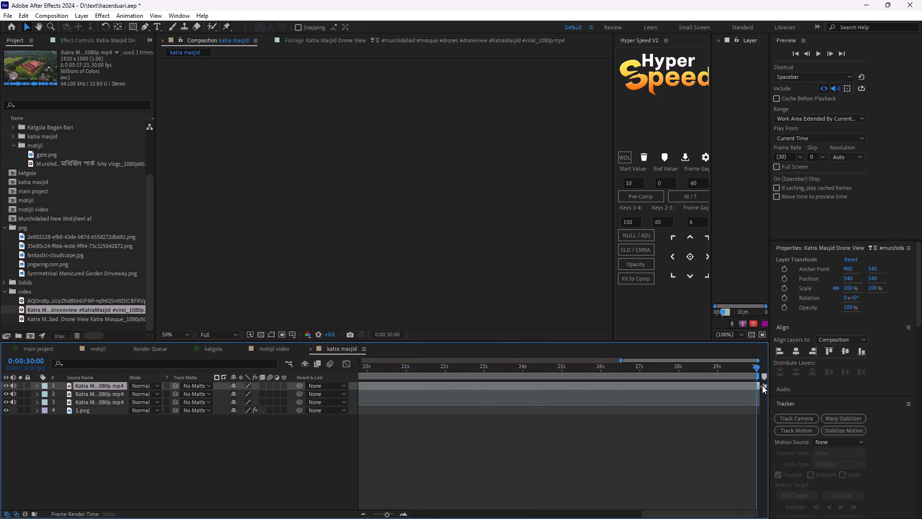
{"action": "left_click", "coordinate": [758, 385]}
{"action": "left_click", "coordinate": [760, 385]}
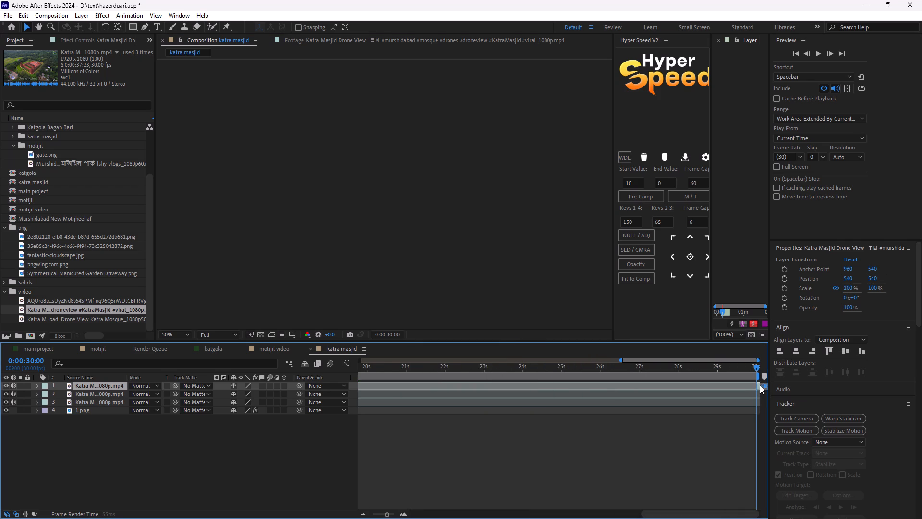
{"action": "left_click", "coordinate": [764, 384]}
{"action": "left_click_drag", "start_coordinate": [759, 386], "coordinate": [510, 392]}
{"action": "left_click_drag", "start_coordinate": [756, 370], "coordinate": [707, 383]}
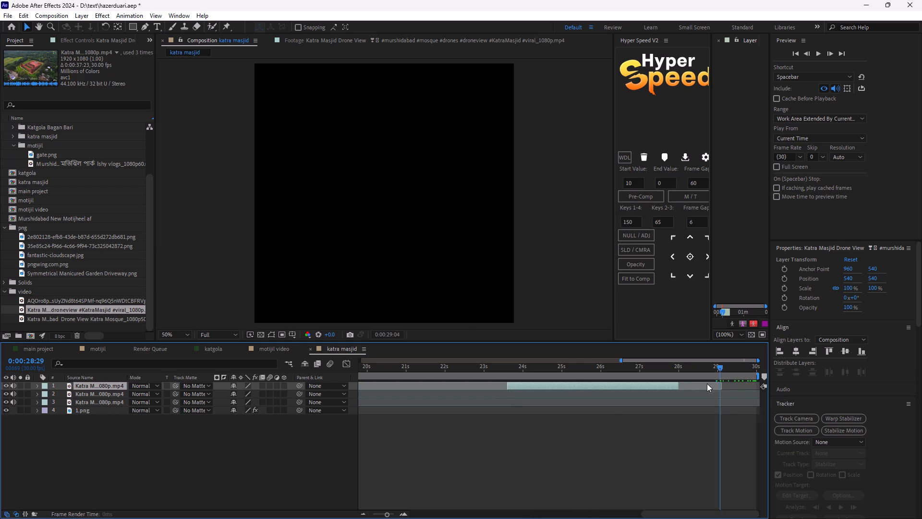
{"action": "left_click_drag", "start_coordinate": [707, 383], "coordinate": [385, 394]}
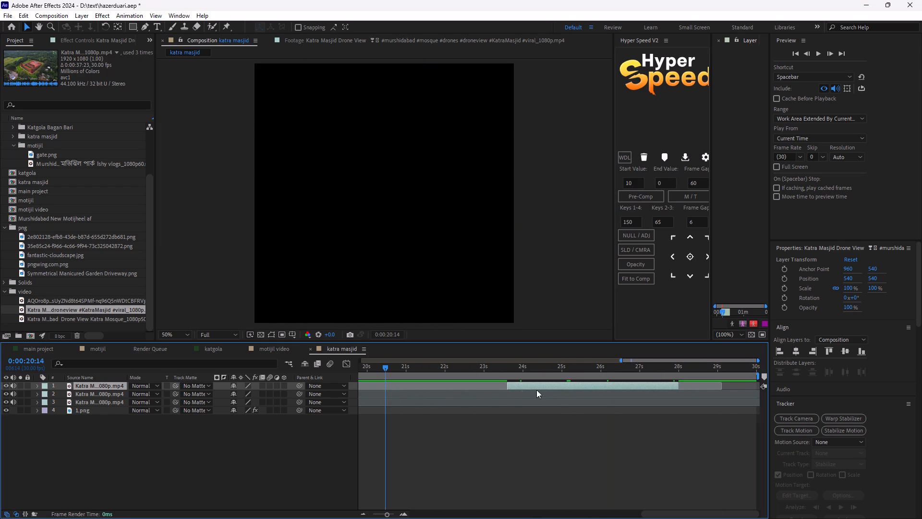
{"action": "left_click_drag", "start_coordinate": [544, 387], "coordinate": [647, 405]}
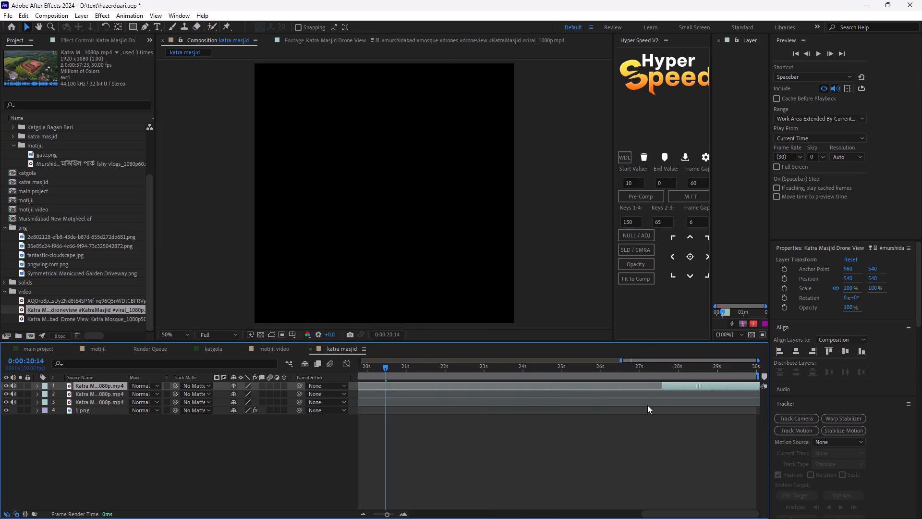
{"action": "left_click_drag", "start_coordinate": [647, 405], "coordinate": [726, 403]}
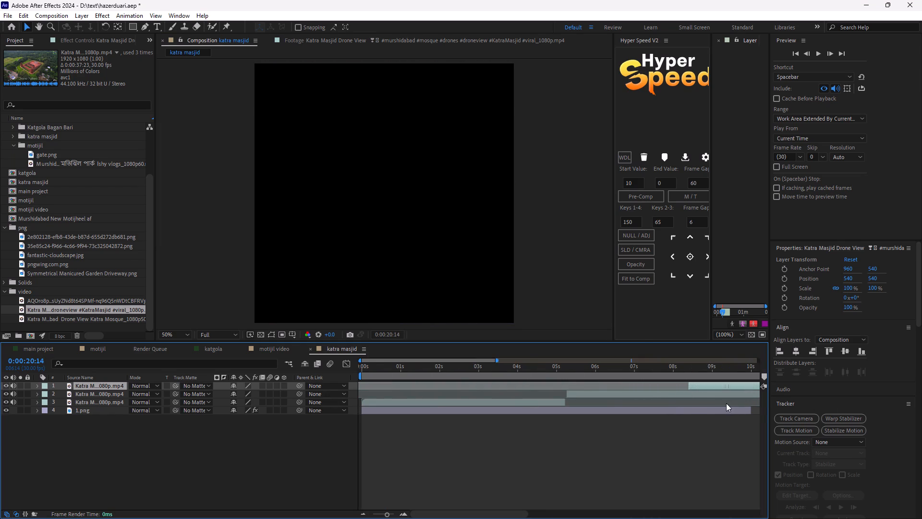
{"action": "left_click_drag", "start_coordinate": [726, 403], "coordinate": [681, 404]}
{"action": "left_click", "coordinate": [582, 398]}
{"action": "double_click", "coordinate": [584, 395]}
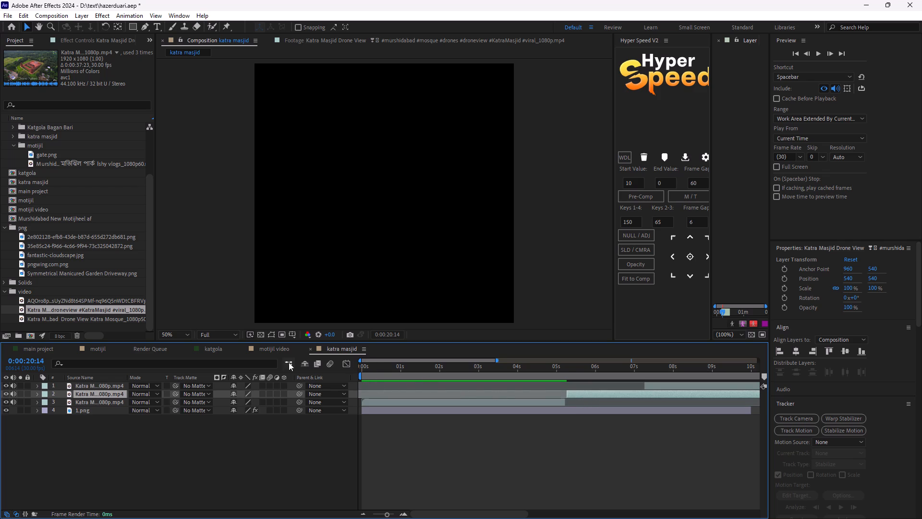
Open the motijil video composition and examine how its adjustment layers and clips are arranged along the timeline.
{"action": "left_click", "coordinate": [278, 354]}
{"action": "left_click_drag", "start_coordinate": [375, 370], "coordinate": [369, 378]}
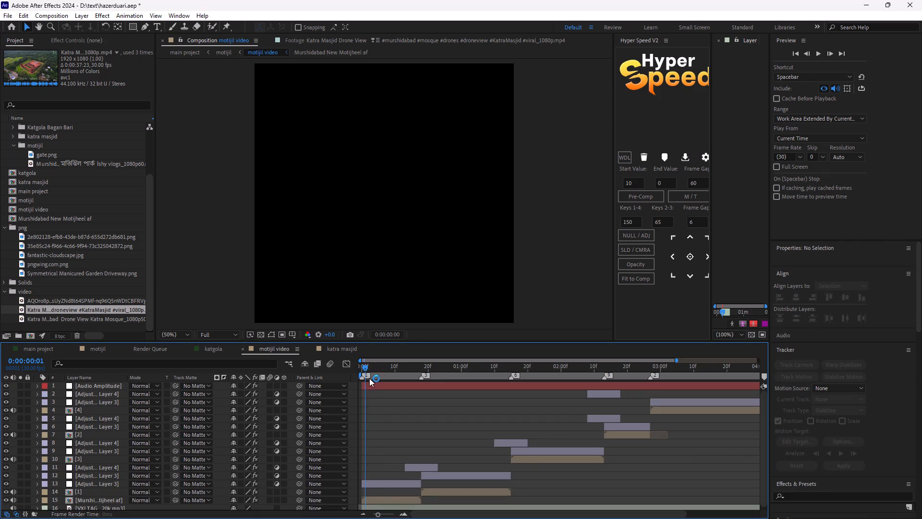
{"action": "left_click_drag", "start_coordinate": [369, 378], "coordinate": [324, 388]}
{"action": "scroll", "coordinate": [391, 414], "scroll_direction": "down", "scroll_amount": 4}
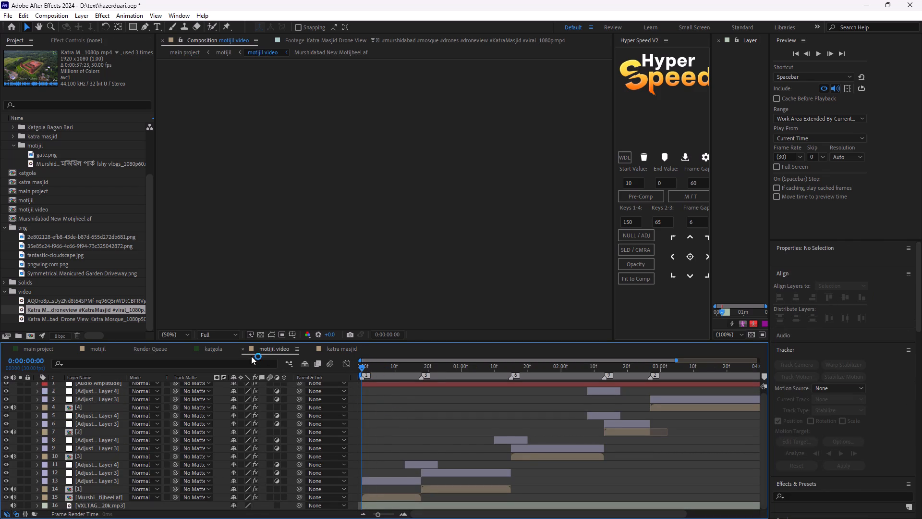
{"action": "scroll", "coordinate": [375, 426], "scroll_direction": "up", "scroll_amount": 6}
{"action": "scroll", "coordinate": [382, 429], "scroll_direction": "down", "scroll_amount": 4}
{"action": "left_click", "coordinate": [411, 480], "text": "ctrl"}
{"action": "left_click", "coordinate": [445, 473], "text": "ctrl"}
{"action": "left_click", "coordinate": [422, 462], "text": "ctrl"}
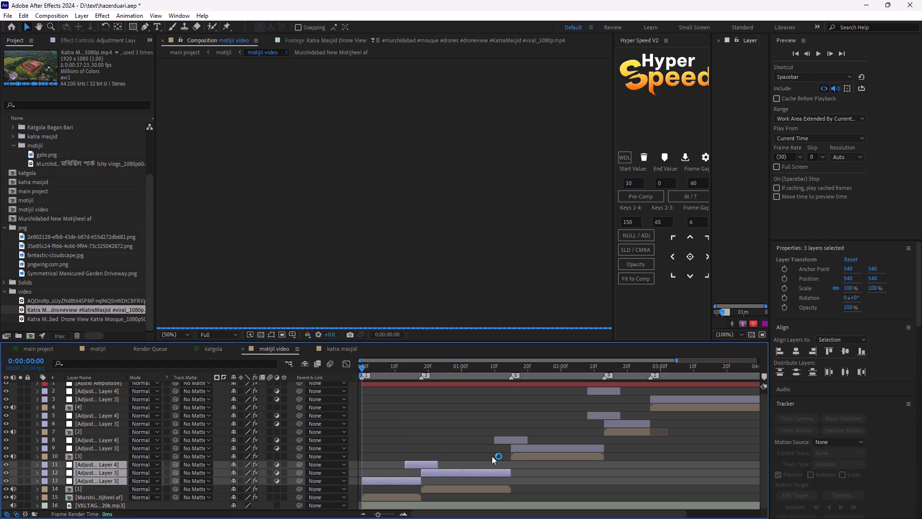
{"action": "left_click", "coordinate": [500, 438], "text": "ctrl"}
{"action": "left_click", "coordinate": [538, 448], "text": "ctrl"}
{"action": "left_click", "coordinate": [617, 423], "text": "ctrl"}
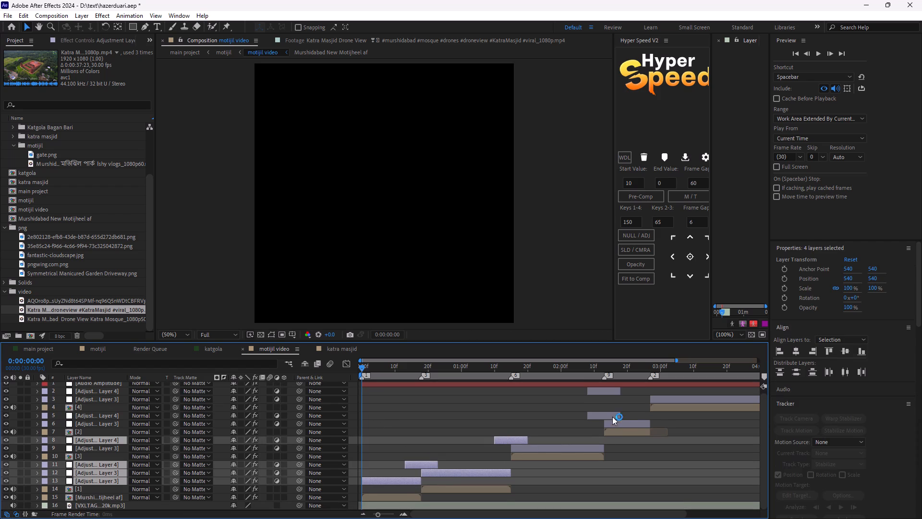
{"action": "left_click", "coordinate": [612, 417], "text": "ctrl"}
{"action": "left_click", "coordinate": [636, 458]}
{"action": "left_click", "coordinate": [405, 496]}
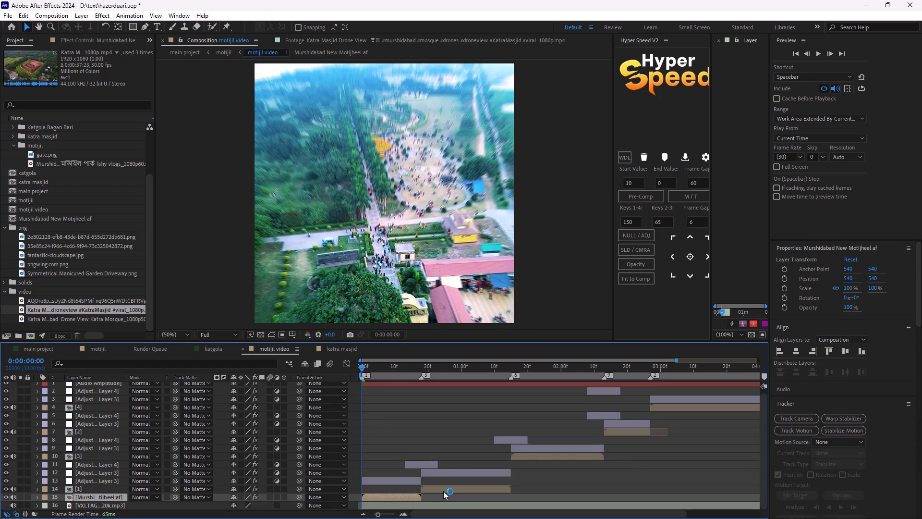
{"action": "left_click", "coordinate": [446, 490], "text": "shift"}
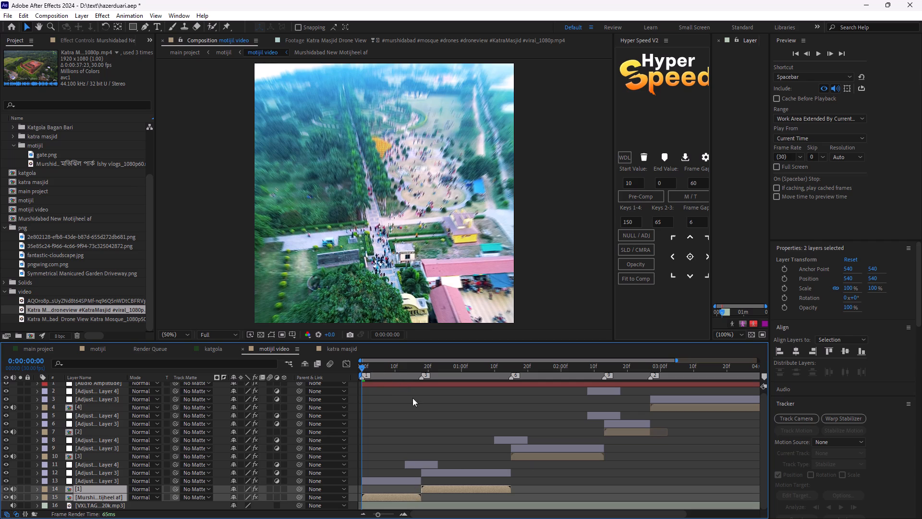
Copy the VXLTAGE mp3 audio layer of the motijil video composition and set the current time to 0:00:00:18 at the second marker.
{"action": "scroll", "coordinate": [436, 428], "scroll_direction": "down", "scroll_amount": 4}
{"action": "left_click", "coordinate": [439, 498]}
{"action": "left_click", "coordinate": [440, 503]}
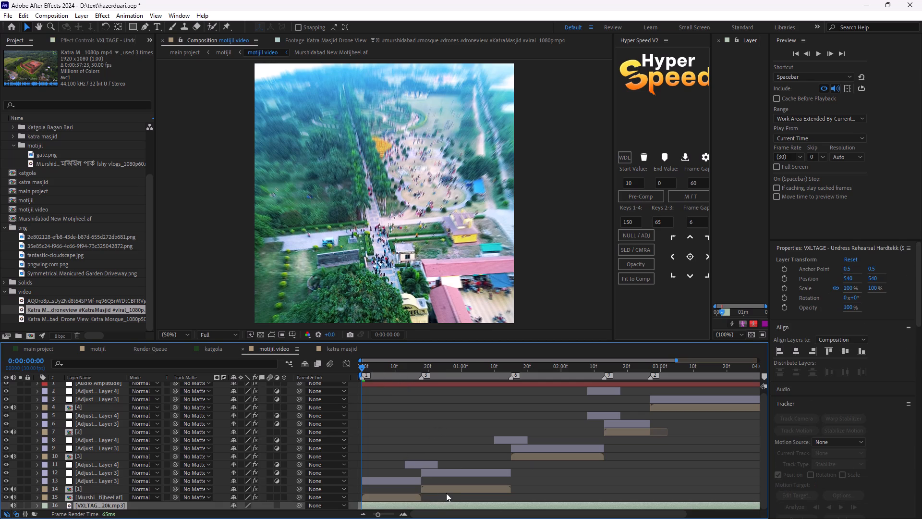
{"action": "key", "text": "ctrl+c"}
{"action": "left_click_drag", "start_coordinate": [366, 365], "coordinate": [425, 382]}
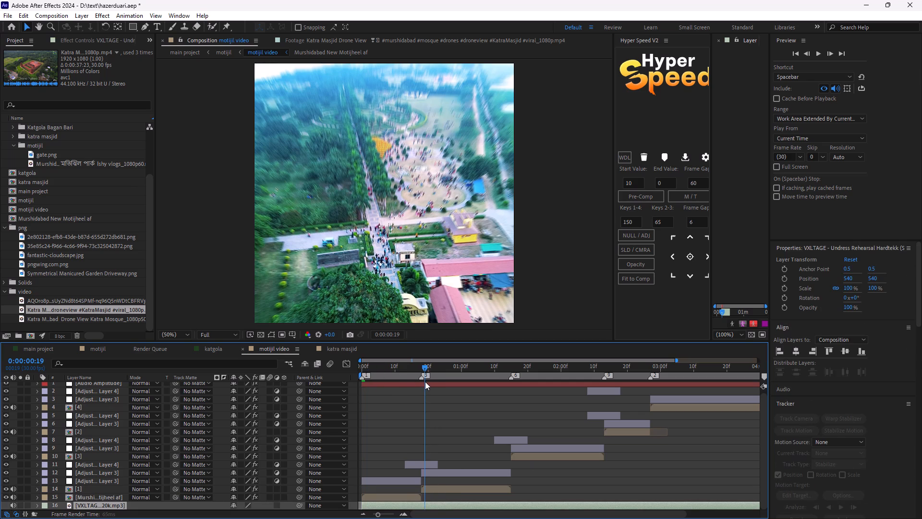
{"action": "left_click_drag", "start_coordinate": [425, 382], "coordinate": [423, 383]}
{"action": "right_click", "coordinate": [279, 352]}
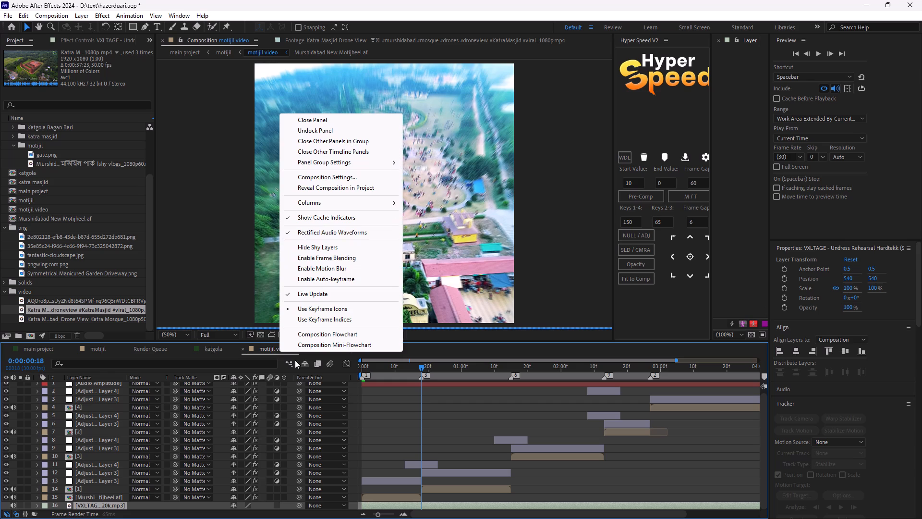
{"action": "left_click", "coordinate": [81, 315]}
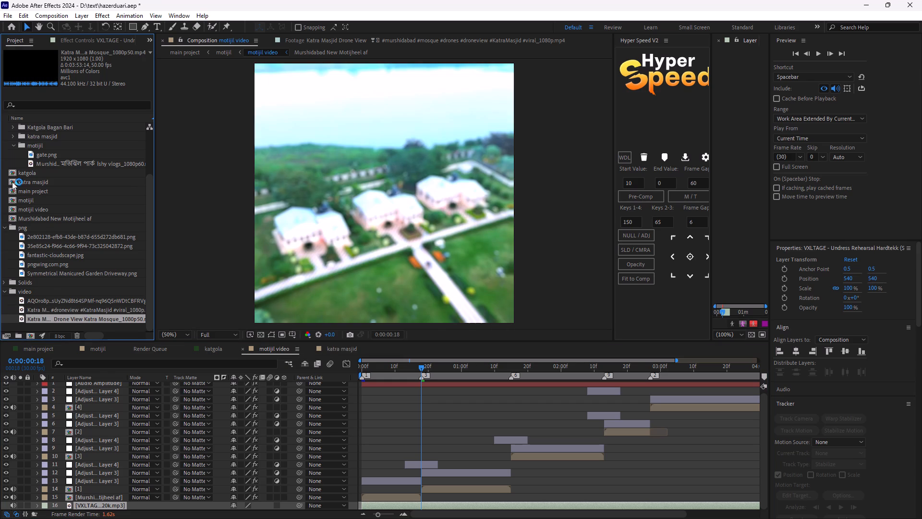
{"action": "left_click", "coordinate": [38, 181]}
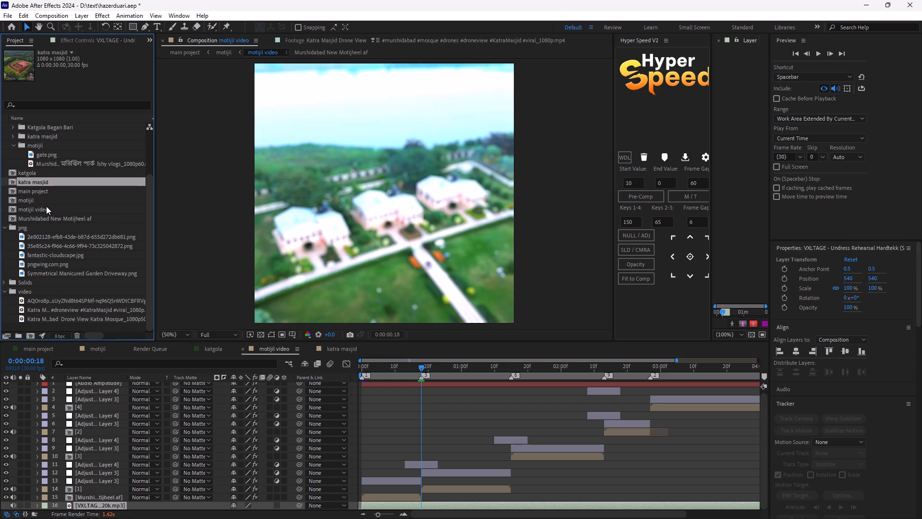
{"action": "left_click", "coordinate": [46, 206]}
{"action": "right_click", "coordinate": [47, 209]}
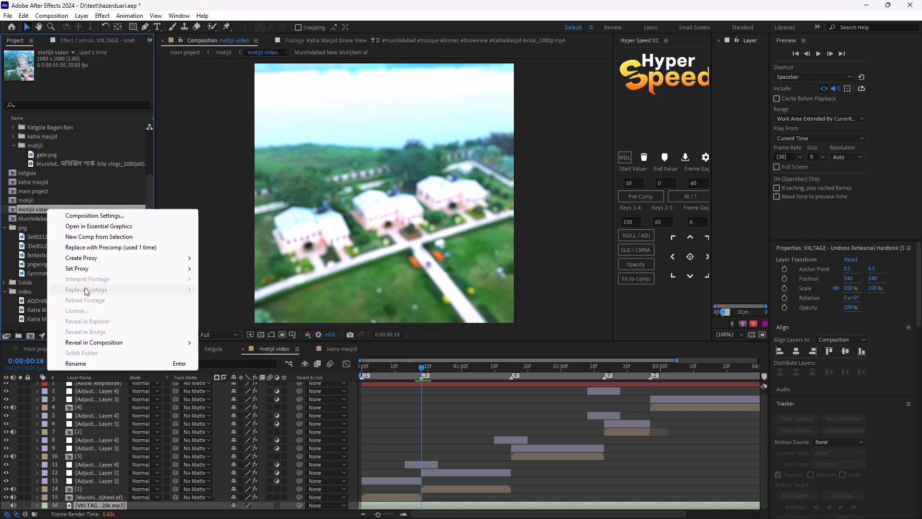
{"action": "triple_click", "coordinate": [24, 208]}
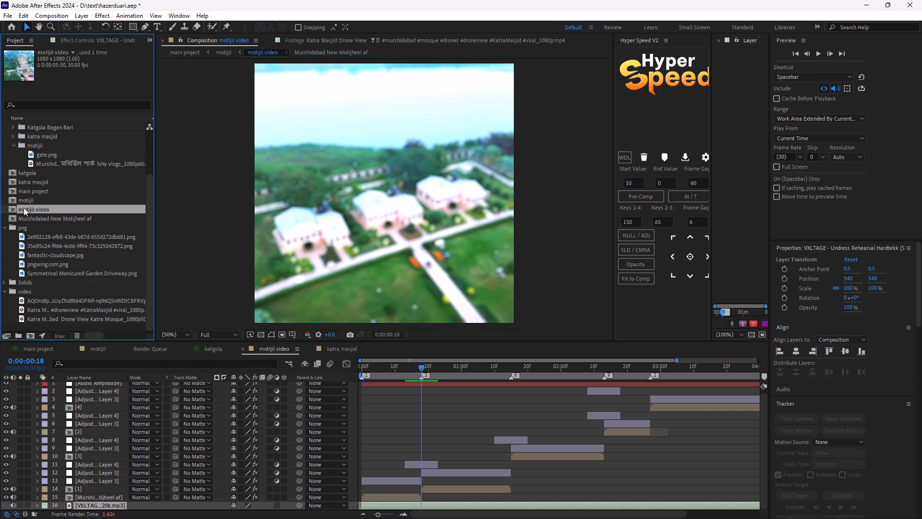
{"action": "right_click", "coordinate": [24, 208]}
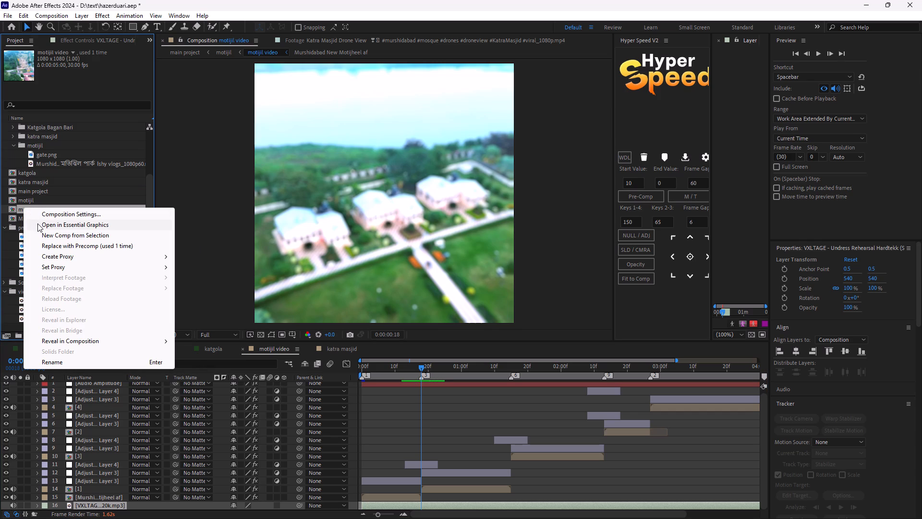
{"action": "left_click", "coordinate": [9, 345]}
Return to the katra masjid composition and scrub through its first few seconds to review the opening footage.
{"action": "left_click", "coordinate": [351, 346]}
{"action": "left_click_drag", "start_coordinate": [372, 365], "coordinate": [410, 374]}
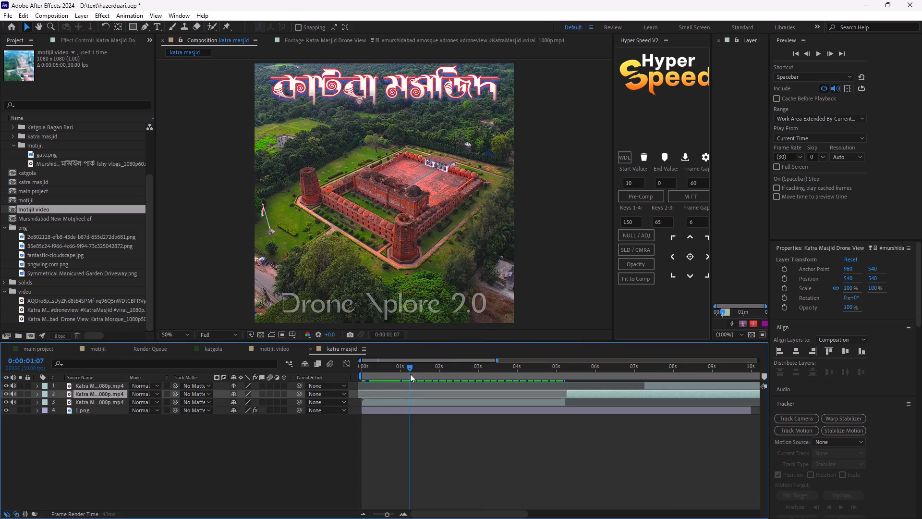
{"action": "left_click_drag", "start_coordinate": [410, 374], "coordinate": [380, 397]}
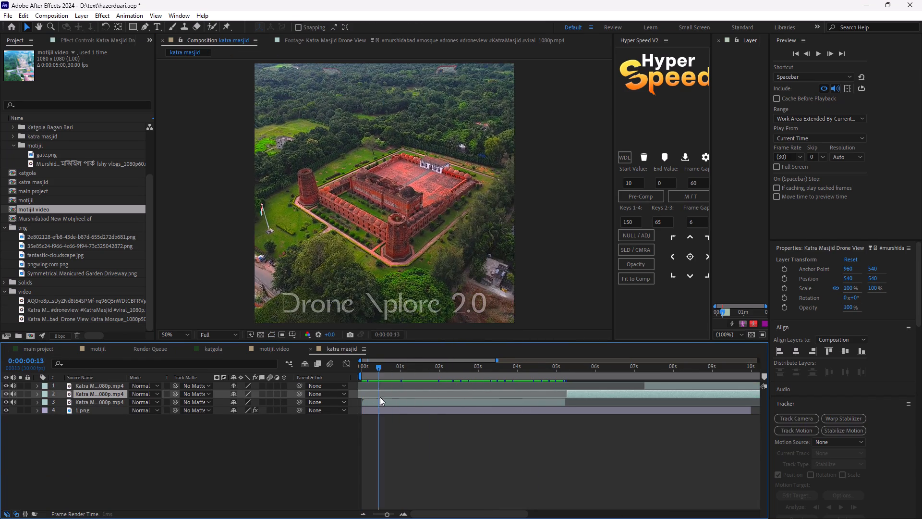
{"action": "left_click_drag", "start_coordinate": [380, 397], "coordinate": [451, 409]}
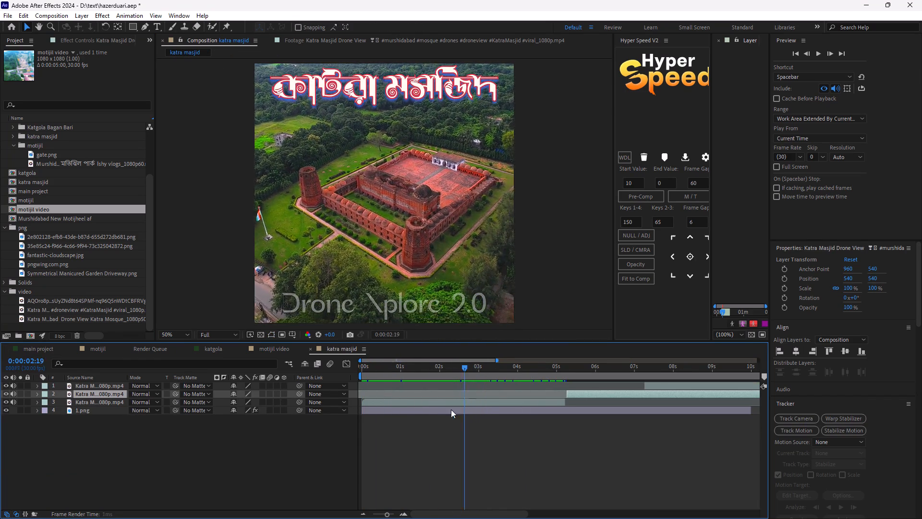
{"action": "left_click_drag", "start_coordinate": [451, 409], "coordinate": [337, 401]}
Switch back to the motijil video composition, scrub through its opening second, and preview it from 0:00:00:00.
{"action": "left_click", "coordinate": [290, 350]}
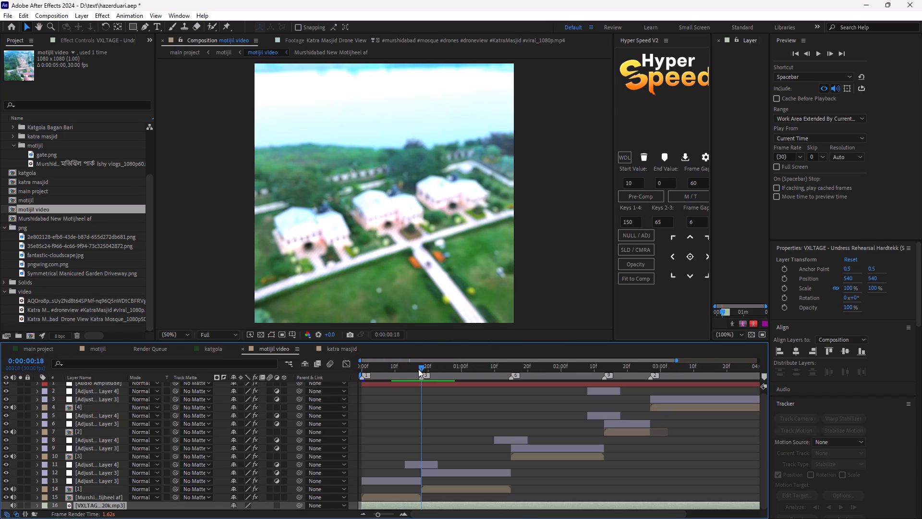
{"action": "left_click", "coordinate": [463, 376]}
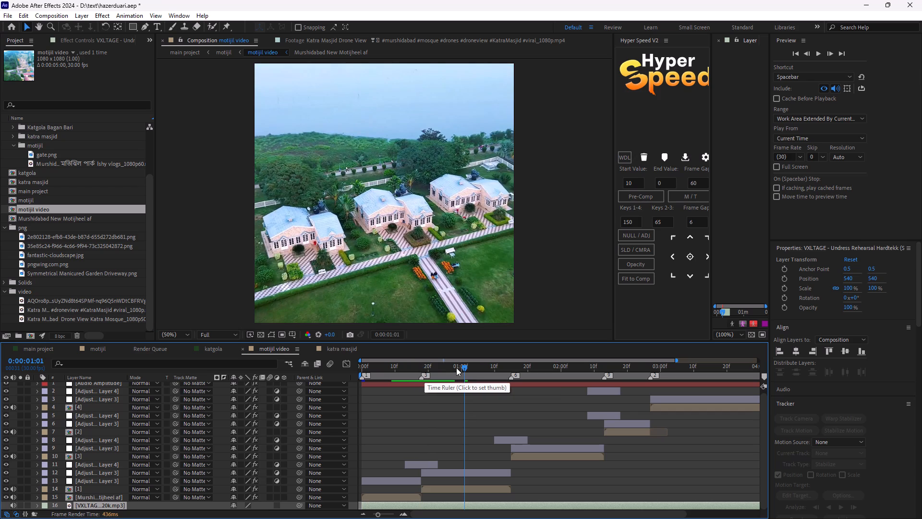
{"action": "left_click_drag", "start_coordinate": [460, 367], "coordinate": [351, 389]}
{"action": "left_click_drag", "start_coordinate": [359, 362], "coordinate": [360, 362]}
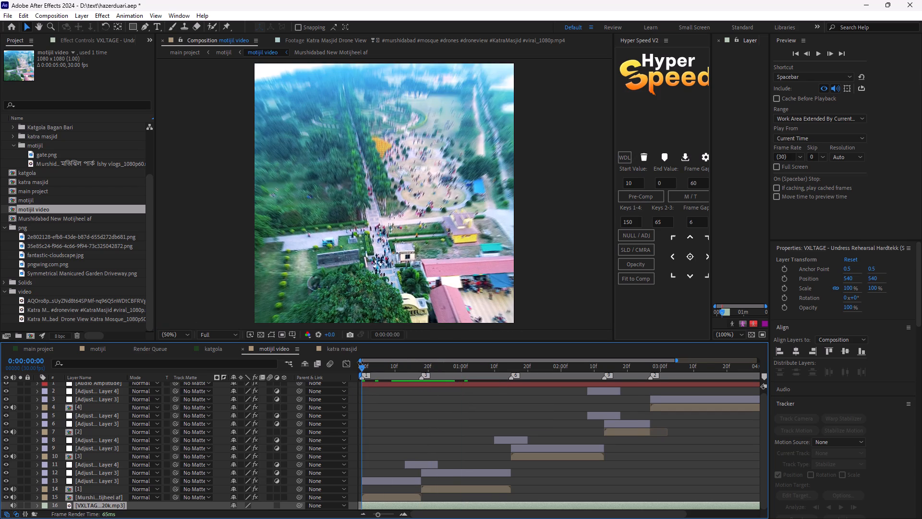
{"action": "left_click_drag", "start_coordinate": [360, 362], "coordinate": [378, 368]}
{"action": "left_click_drag", "start_coordinate": [382, 364], "coordinate": [357, 364]}
{"action": "key", "text": "space"}
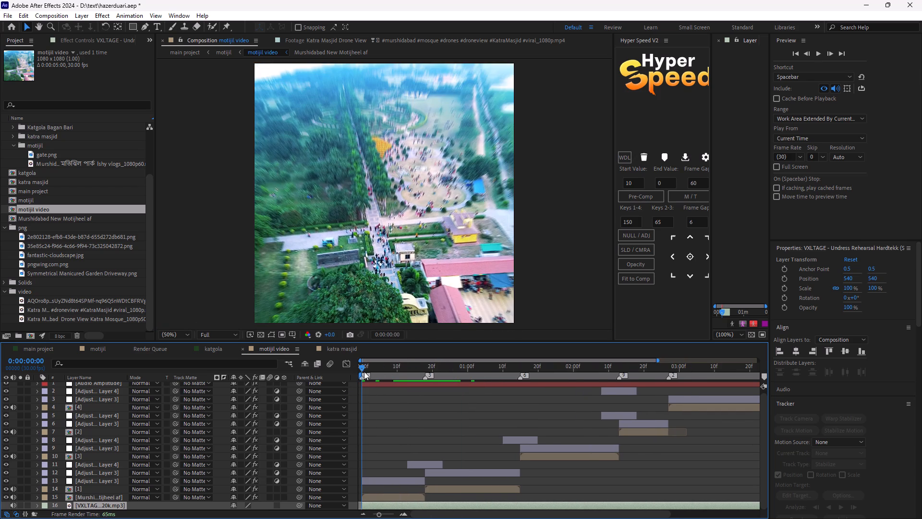
{"action": "left_click_drag", "start_coordinate": [364, 369], "coordinate": [350, 377]}
{"action": "left_click_drag", "start_coordinate": [362, 367], "coordinate": [356, 372]}
{"action": "key", "text": "space"}
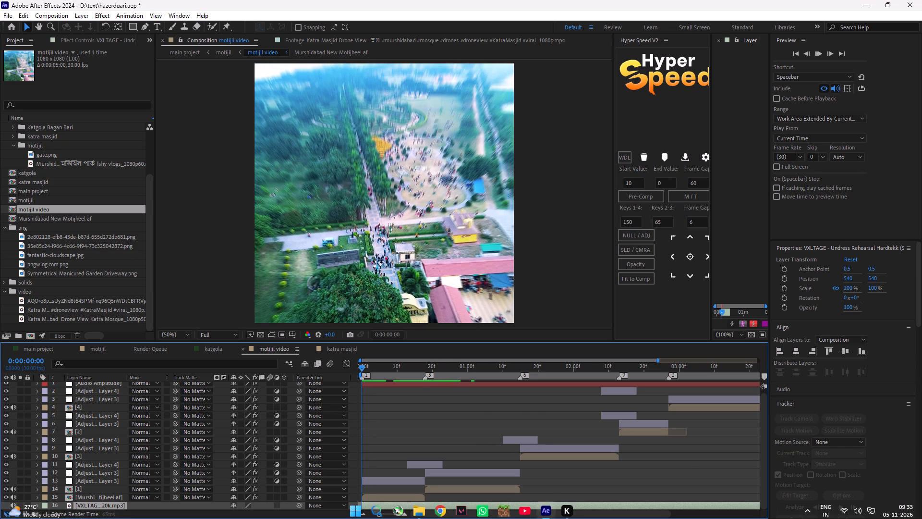
Open the Windows quick settings, adjust the sound volume, and return to the motijil video composition.
{"action": "left_click", "coordinate": [816, 511]}
{"action": "left_click", "coordinate": [849, 504]}
{"action": "left_click", "coordinate": [849, 506]}
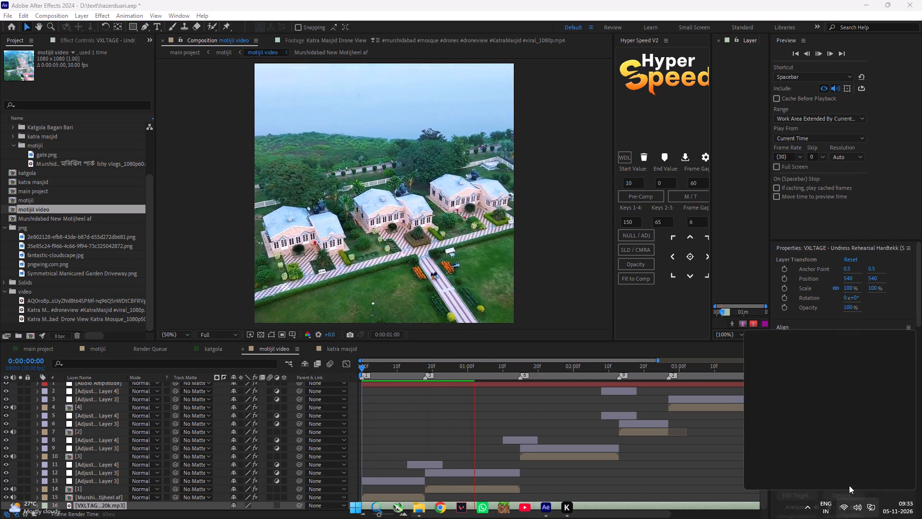
{"action": "left_click_drag", "start_coordinate": [841, 449], "coordinate": [828, 455]}
{"action": "left_click", "coordinate": [658, 476]}
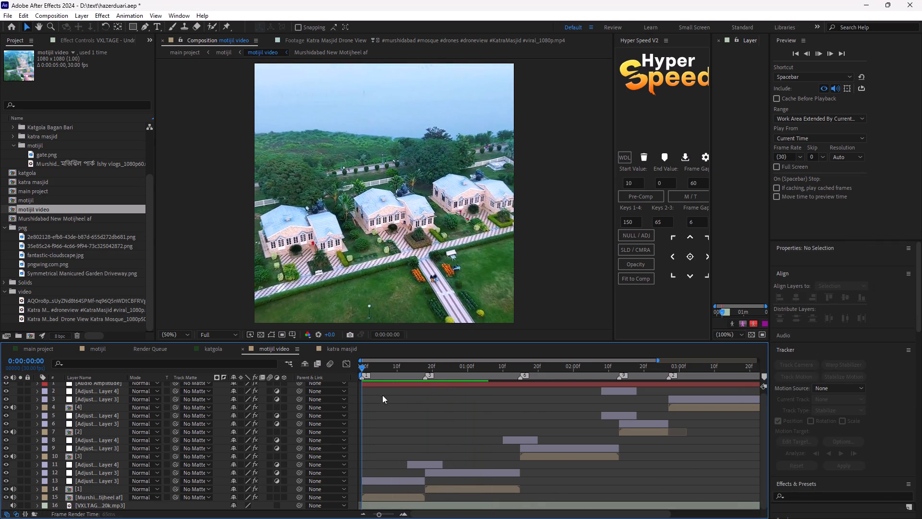
Preview the motijil video composition repeatedly from 0:00:00:00 to study how its cuts and effects follow the audio.
{"action": "key", "text": "space"}
{"action": "left_click_drag", "start_coordinate": [365, 367], "coordinate": [340, 381]}
{"action": "key", "text": "space"}
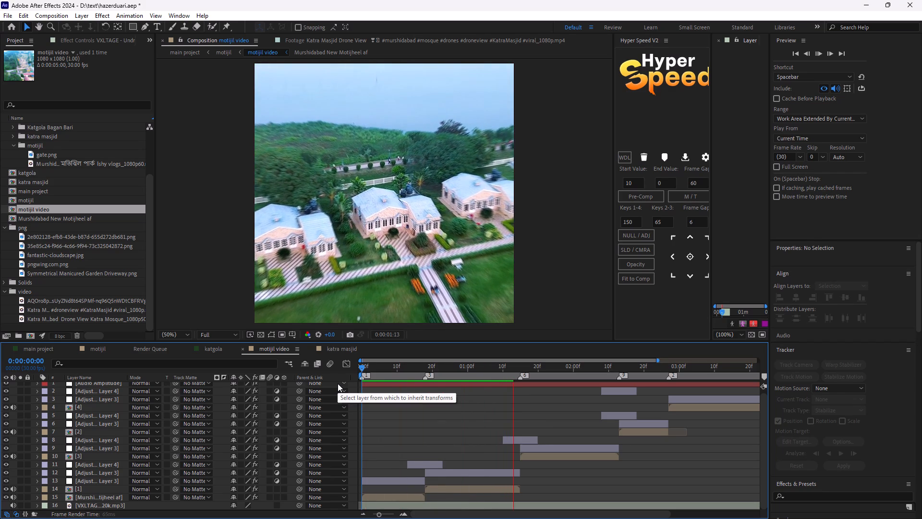
{"action": "key", "text": "space"}
{"action": "left_click_drag", "start_coordinate": [371, 363], "coordinate": [308, 373]}
{"action": "key", "text": "space"}
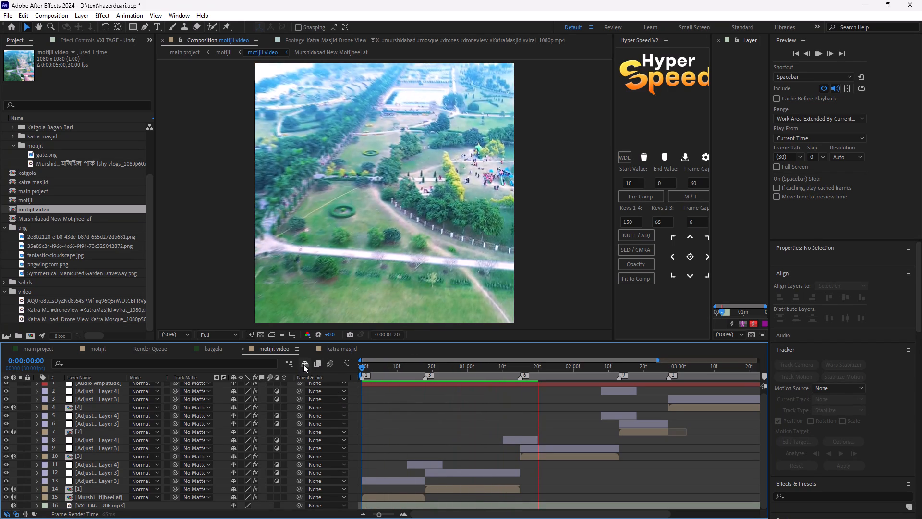
{"action": "key", "text": "space"}
{"action": "left_click_drag", "start_coordinate": [366, 366], "coordinate": [339, 383]}
{"action": "key", "text": "space"}
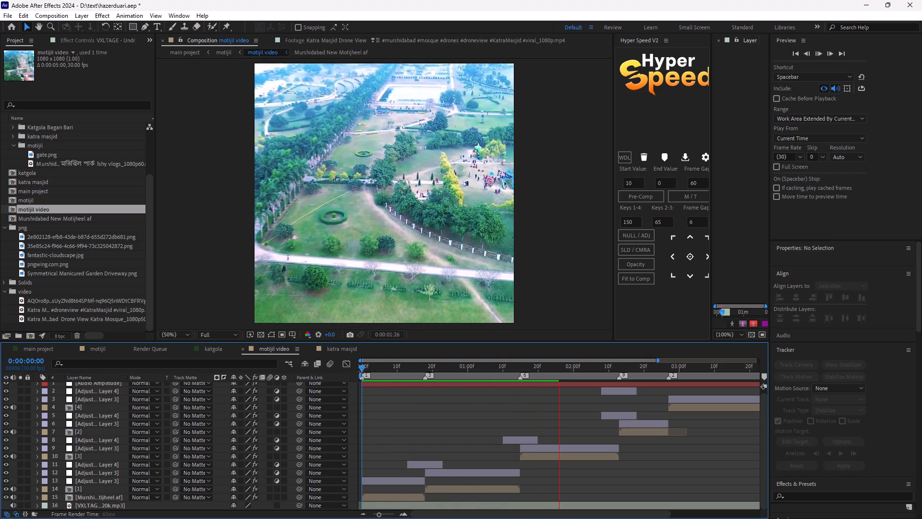
{"action": "key", "text": "space"}
{"action": "left_click_drag", "start_coordinate": [363, 369], "coordinate": [339, 381]}
{"action": "key", "text": "space"}
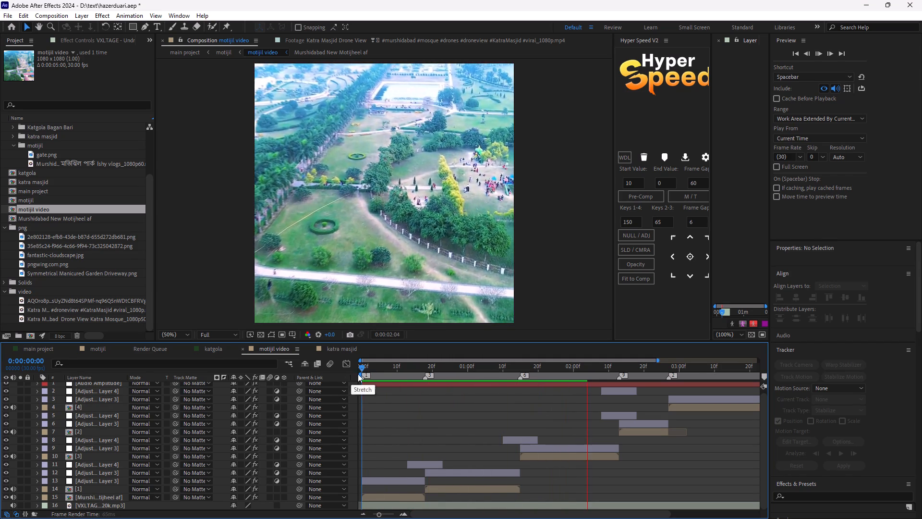
{"action": "left_click_drag", "start_coordinate": [372, 369], "coordinate": [339, 390]}
{"action": "key", "text": "space"}
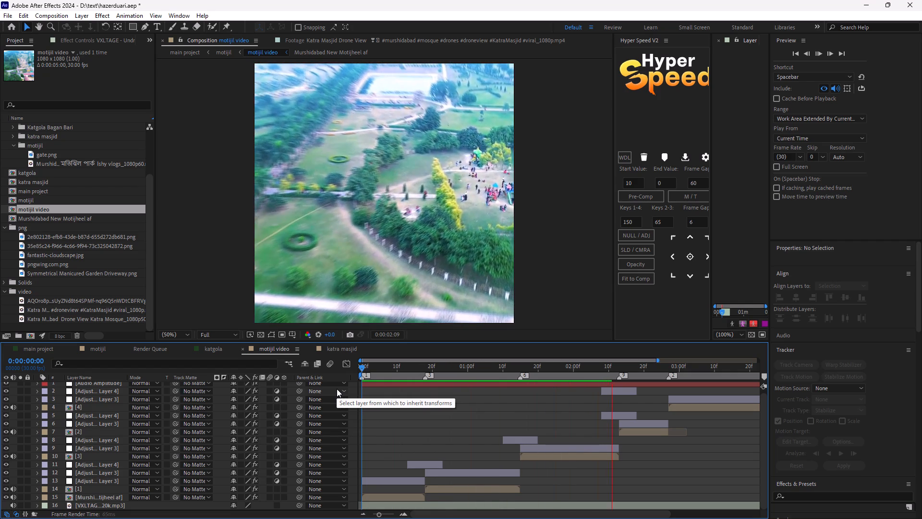
{"action": "left_click_drag", "start_coordinate": [362, 366], "coordinate": [342, 387]}
{"action": "key", "text": "space"}
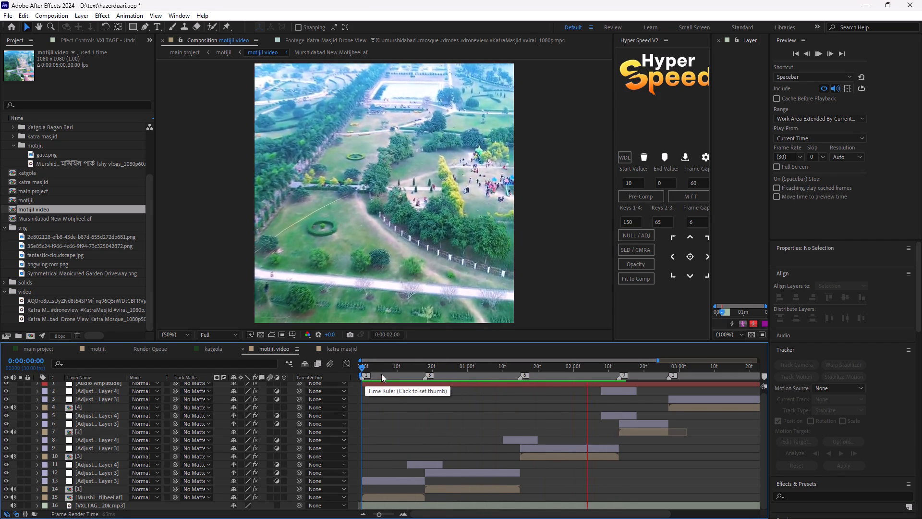
{"action": "left_click_drag", "start_coordinate": [372, 364], "coordinate": [332, 382]}
{"action": "key", "text": "space"}
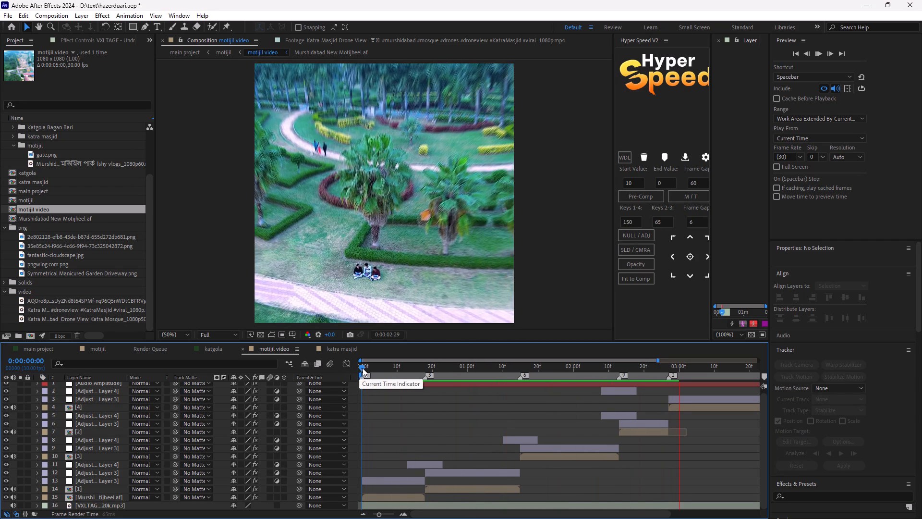
{"action": "left_click_drag", "start_coordinate": [363, 368], "coordinate": [322, 389]}
{"action": "key", "text": "space"}
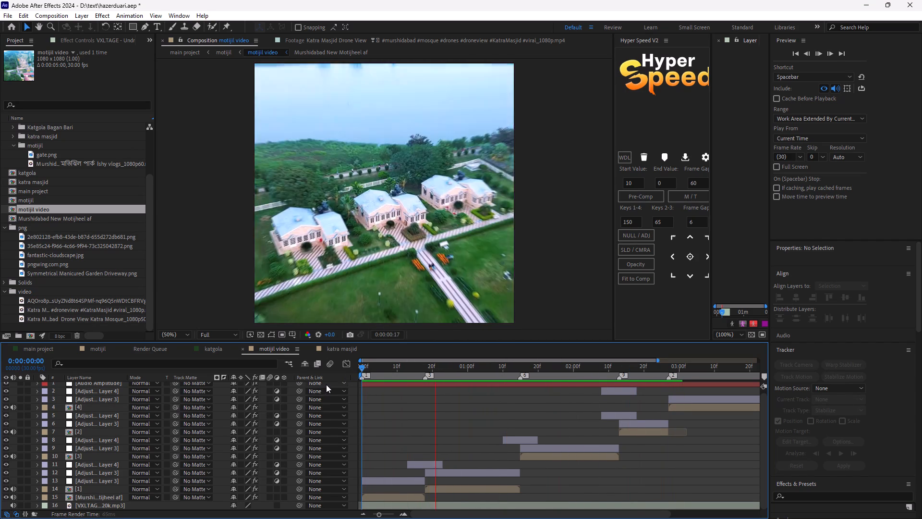
{"action": "key", "text": "space"}
Copy the VXLTAGE mp3 and Audio Amplitude layers of motijil video into the katra masjid composition at 0:00:00:00.
{"action": "left_click", "coordinate": [342, 348]}
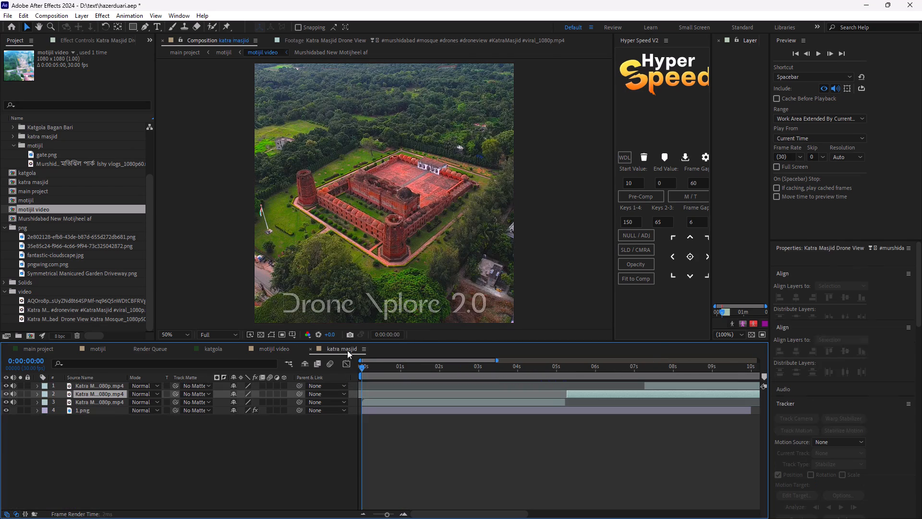
{"action": "left_click_drag", "start_coordinate": [370, 362], "coordinate": [293, 376]}
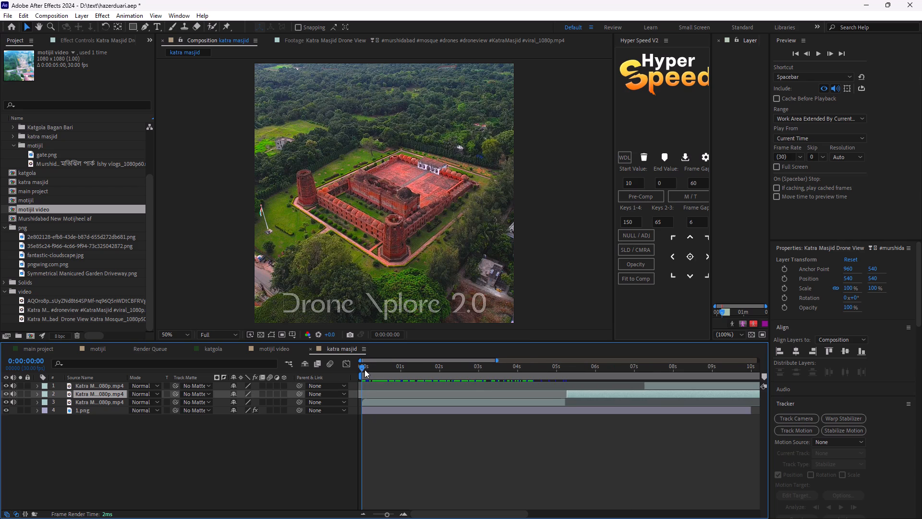
{"action": "left_click_drag", "start_coordinate": [364, 369], "coordinate": [353, 369]}
{"action": "left_click", "coordinate": [290, 351]}
{"action": "scroll", "coordinate": [431, 492], "scroll_direction": "down", "scroll_amount": 1}
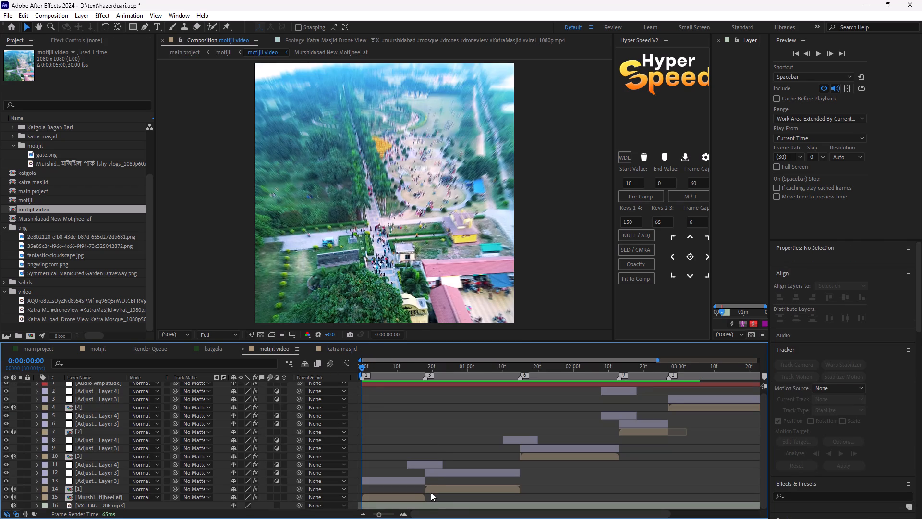
{"action": "left_click", "coordinate": [437, 506]}
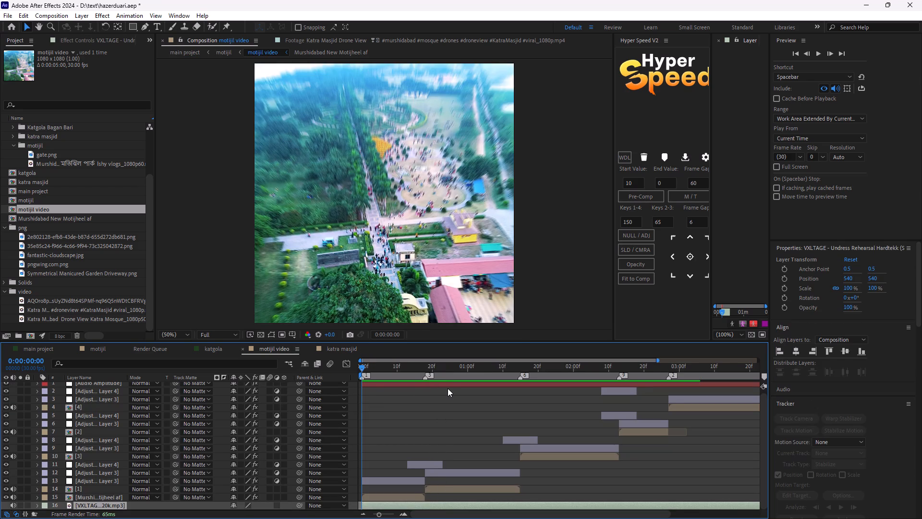
{"action": "scroll", "coordinate": [383, 428], "scroll_direction": "up", "scroll_amount": 6, "text": "ctrl"}
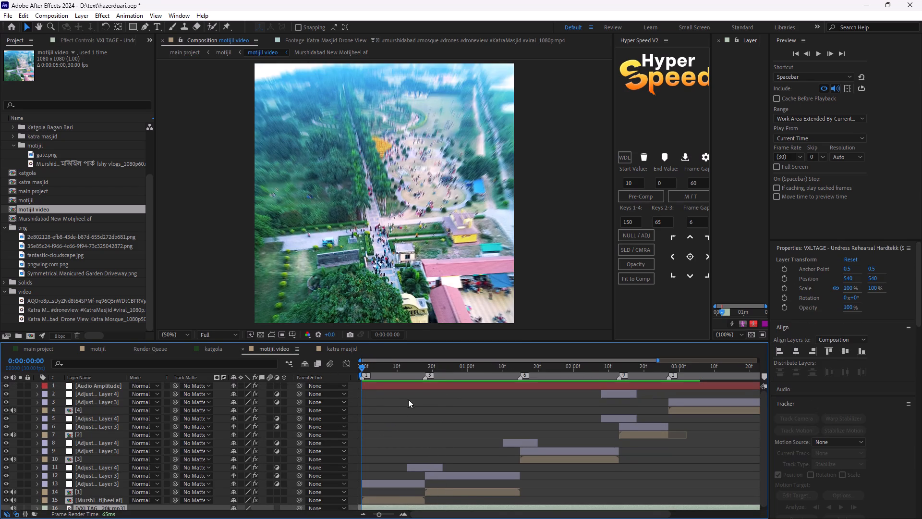
{"action": "left_click", "coordinate": [412, 386], "text": "ctrl"}
{"action": "key", "text": "ctrl+c"}
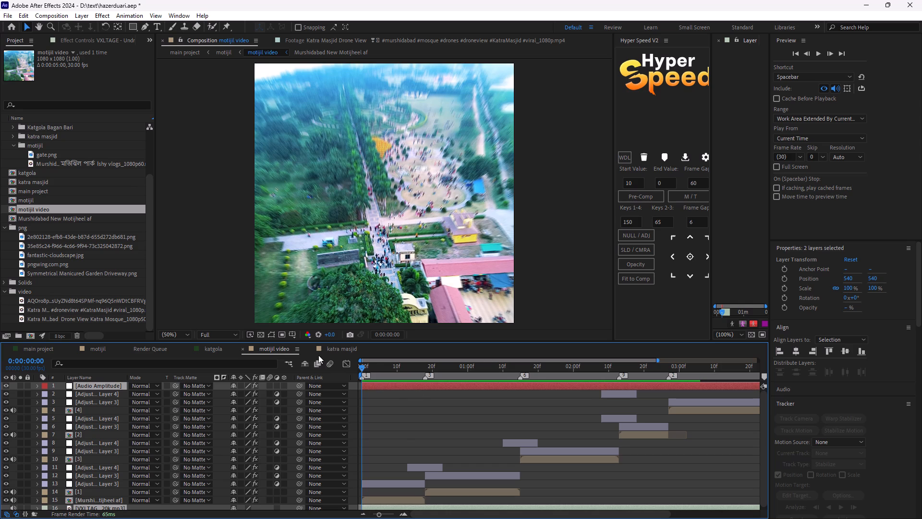
{"action": "left_click", "coordinate": [329, 353]}
{"action": "key", "text": "ctrl+v"}
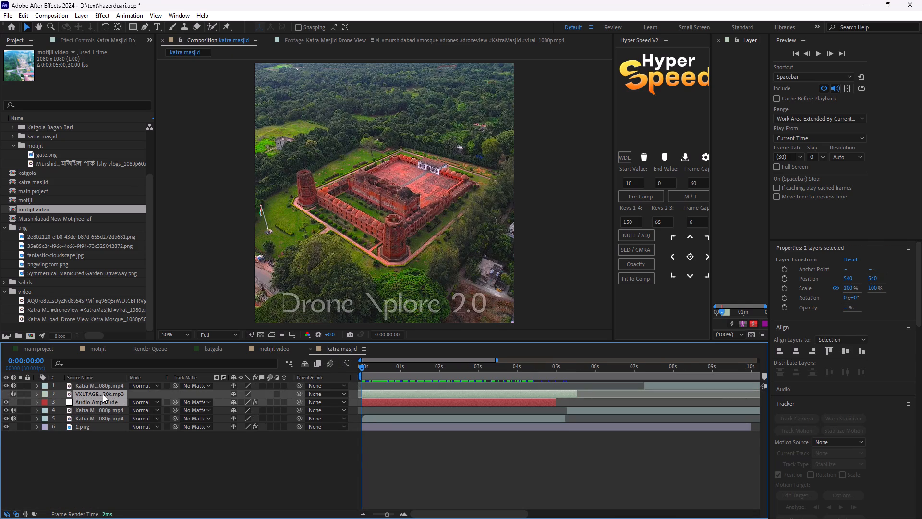
Move the pasted VXLTAGE mp3 and Audio Amplitude layers below 1.png at the bottom of the layer stack and preview the composition.
{"action": "left_click_drag", "start_coordinate": [103, 394], "coordinate": [108, 453]}
{"action": "key", "text": "space"}
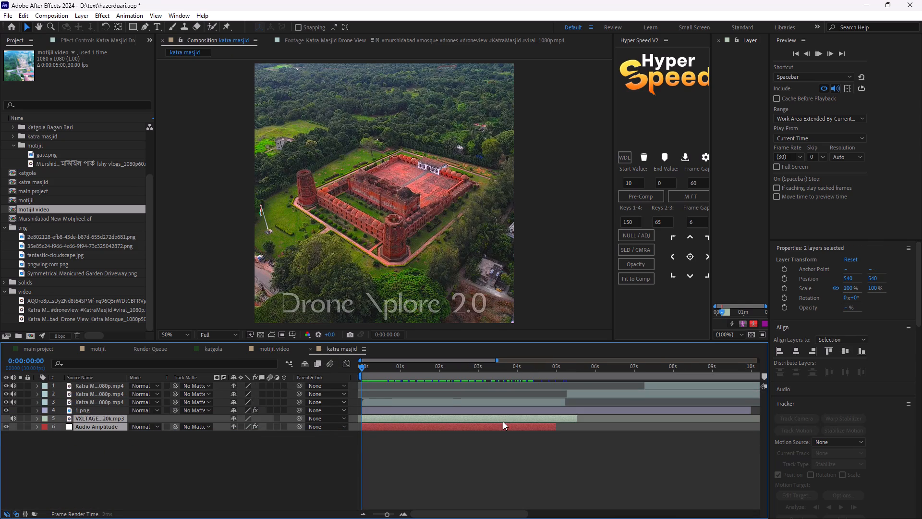
{"action": "left_click", "coordinate": [486, 452]}
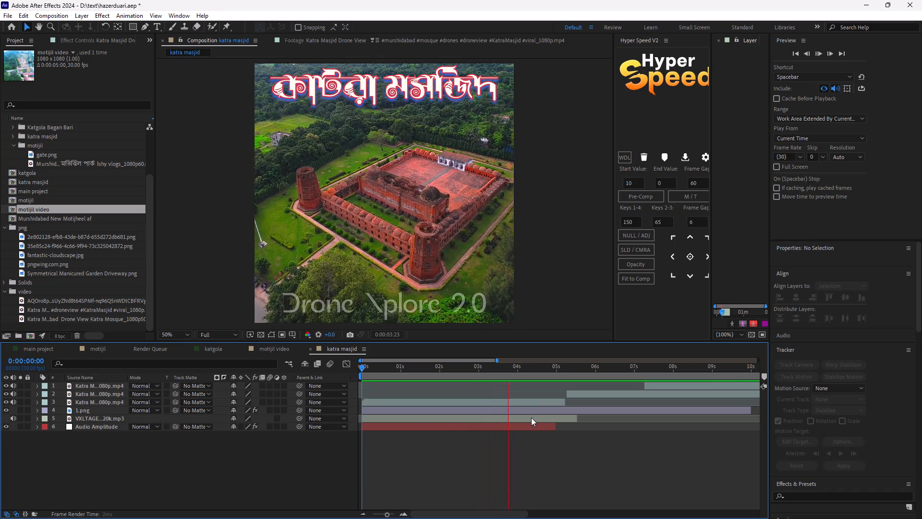
{"action": "key", "text": "space"}
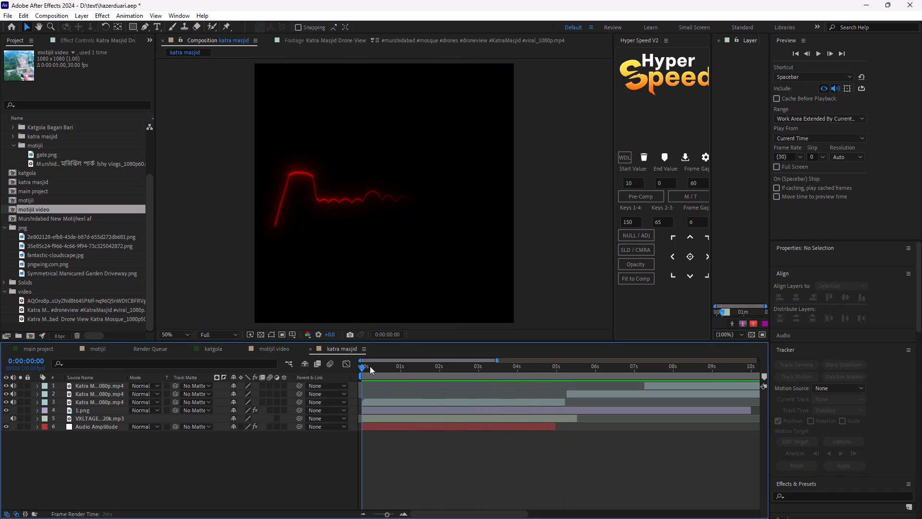
{"action": "left_click_drag", "start_coordinate": [370, 366], "coordinate": [321, 398]}
Extend the Audio Amplitude layer's end to match the end of the VXLTAGE mp3 layer, with the current time at 0:00:00:00.
{"action": "left_click_drag", "start_coordinate": [558, 427], "coordinate": [576, 435]}
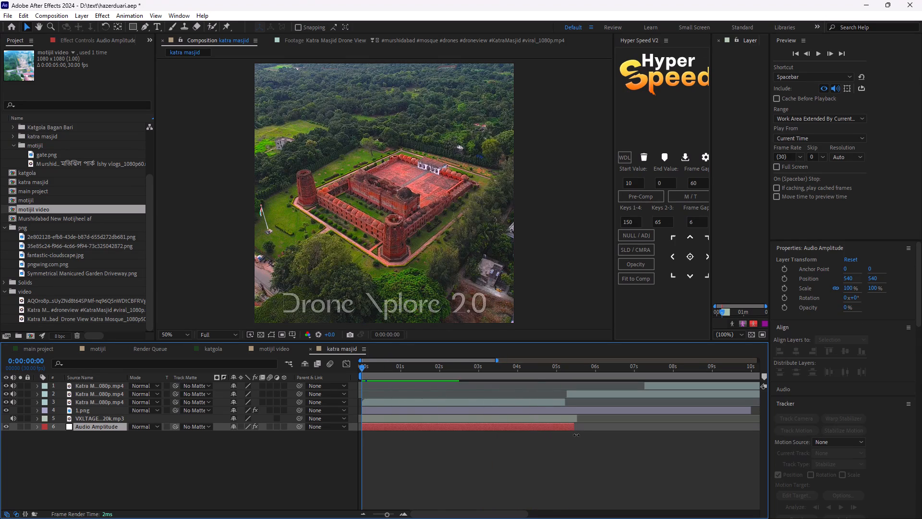
{"action": "left_click_drag", "start_coordinate": [576, 435], "coordinate": [578, 436]}
{"action": "left_click_drag", "start_coordinate": [371, 366], "coordinate": [336, 380]}
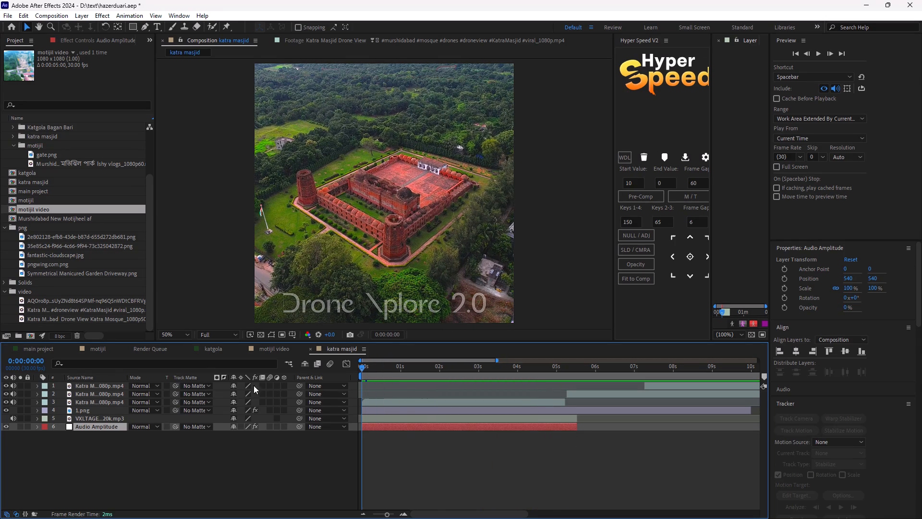
Switch to the motijil video composition and go to 0:00:00:18 at the second marker to check the first cut.
{"action": "left_click", "coordinate": [280, 351]}
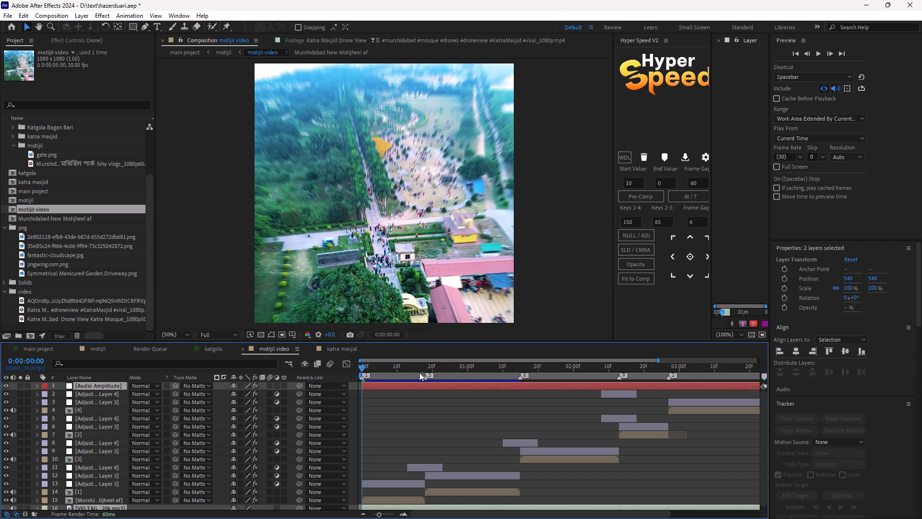
{"action": "left_click", "coordinate": [424, 368]}
{"action": "left_click", "coordinate": [425, 368]}
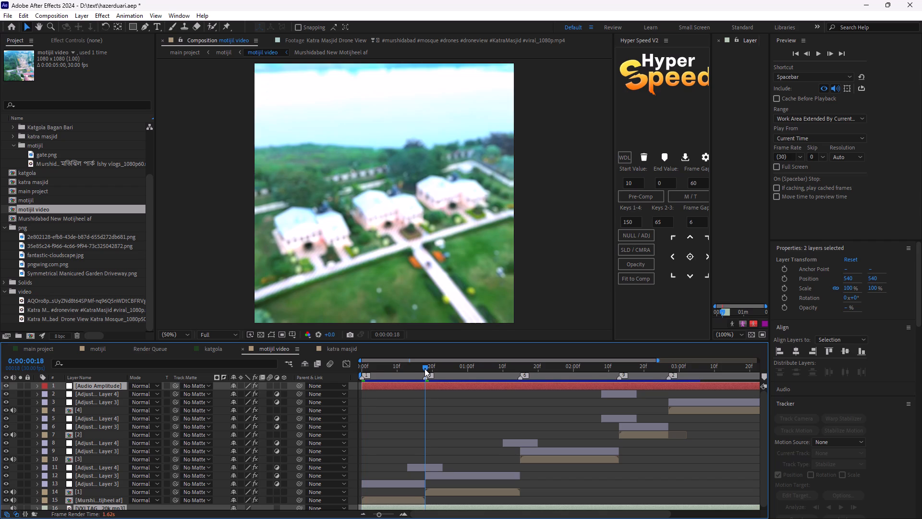
Return to the katra masjid composition, fit the whole audio layer in the timeline's time range, and preview from 0:00:00:00.
{"action": "left_click", "coordinate": [339, 348]}
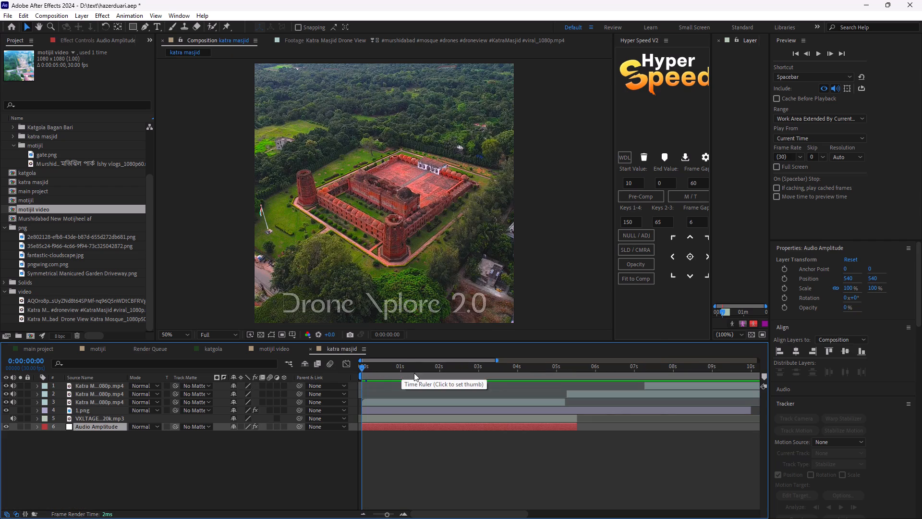
{"action": "left_click", "coordinate": [389, 515]}
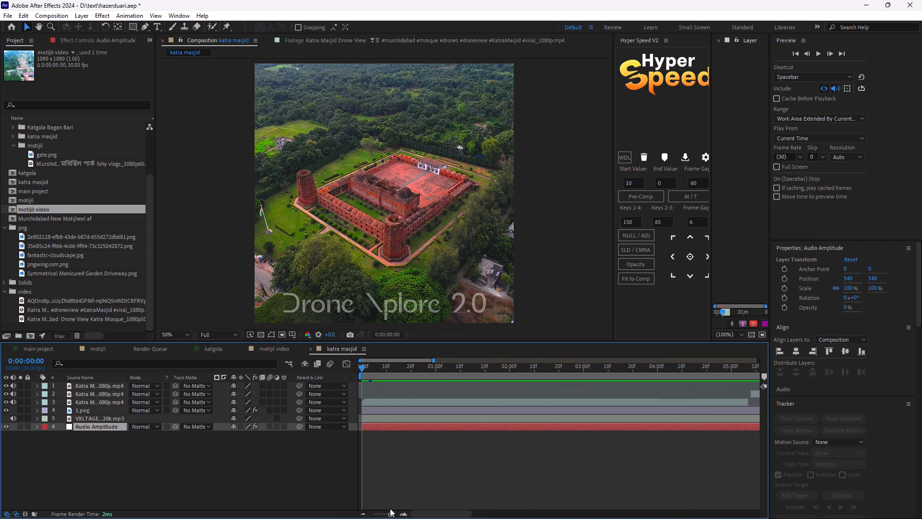
{"action": "left_click", "coordinate": [390, 512]}
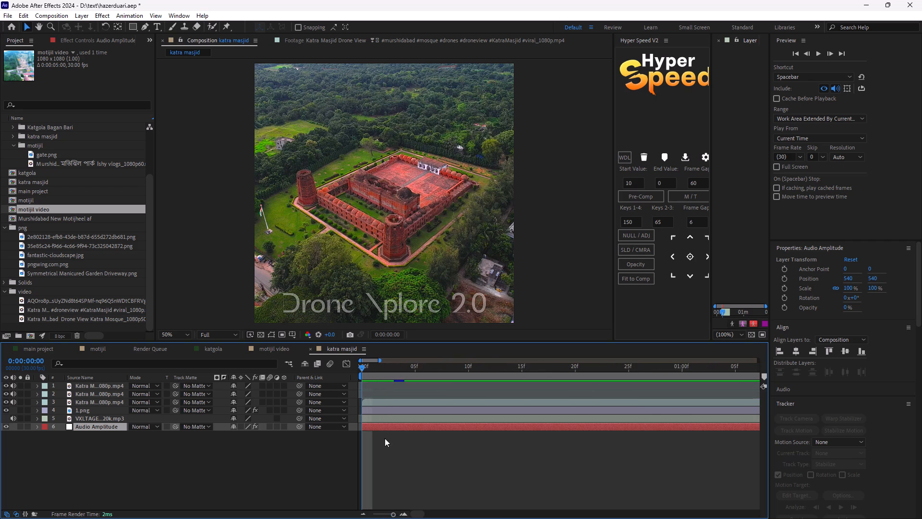
{"action": "left_click_drag", "start_coordinate": [378, 360], "coordinate": [408, 371]}
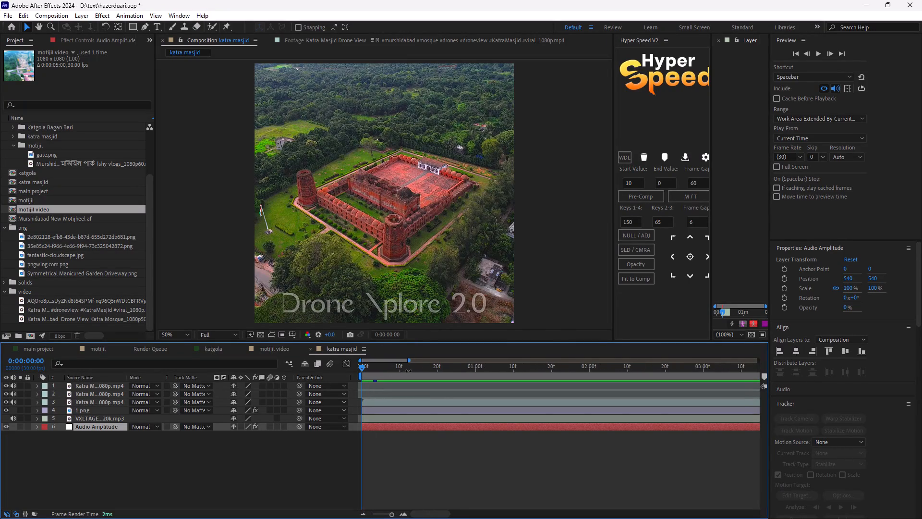
{"action": "left_click_drag", "start_coordinate": [408, 371], "coordinate": [442, 381]}
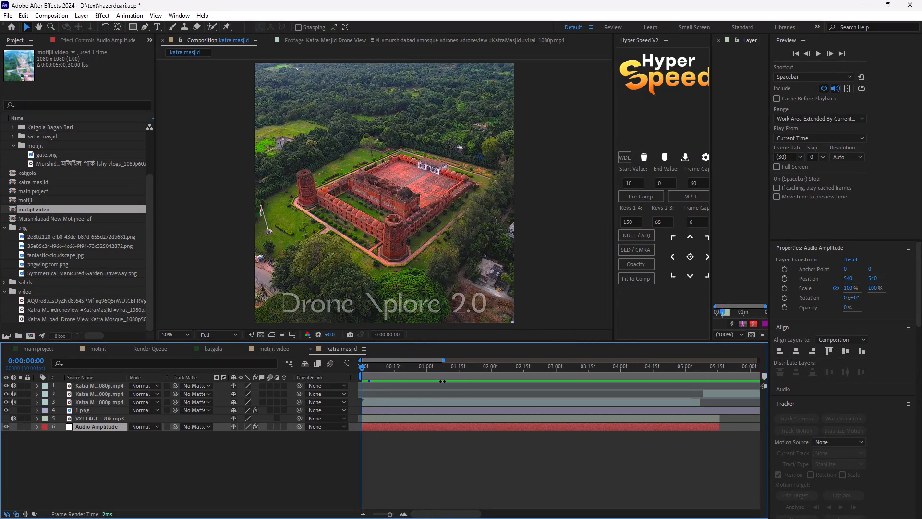
{"action": "left_click_drag", "start_coordinate": [442, 381], "coordinate": [429, 380]}
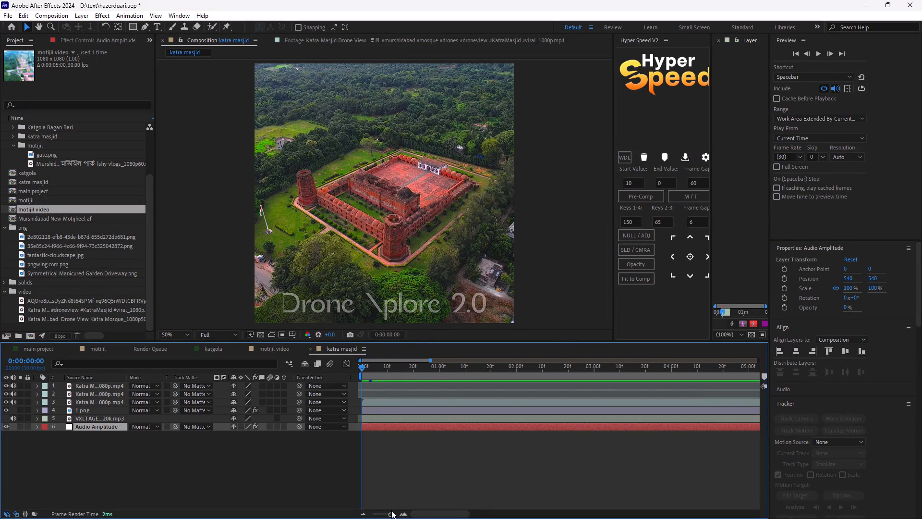
{"action": "left_click", "coordinate": [391, 511]}
{"action": "left_click_drag", "start_coordinate": [388, 514], "coordinate": [383, 512]}
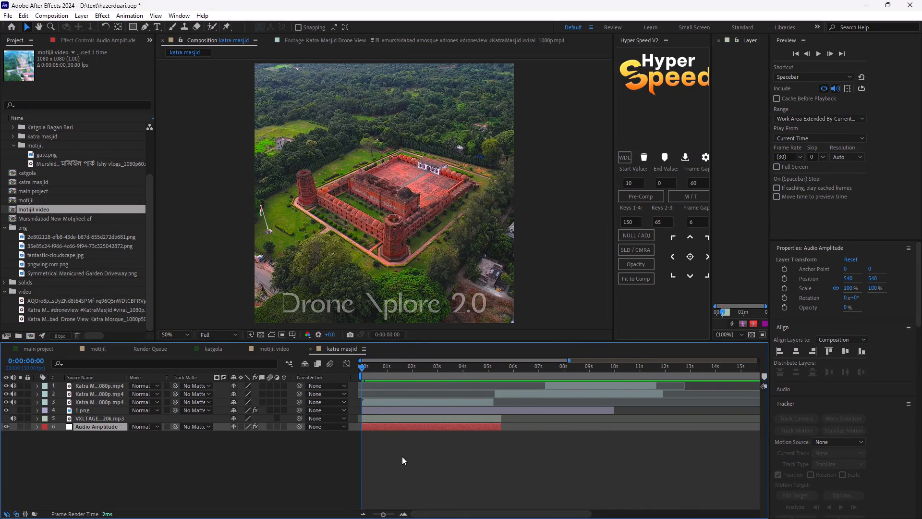
{"action": "left_click_drag", "start_coordinate": [569, 362], "coordinate": [455, 378]}
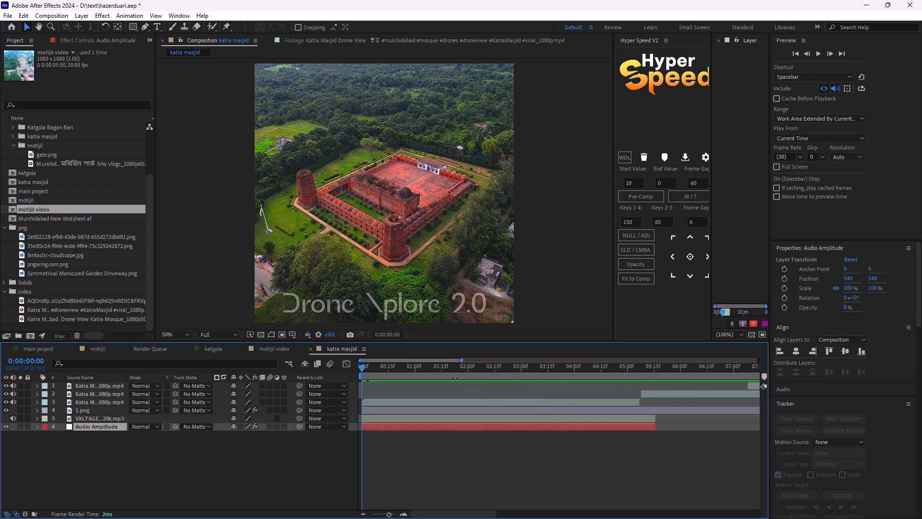
{"action": "left_click_drag", "start_coordinate": [455, 378], "coordinate": [454, 380]}
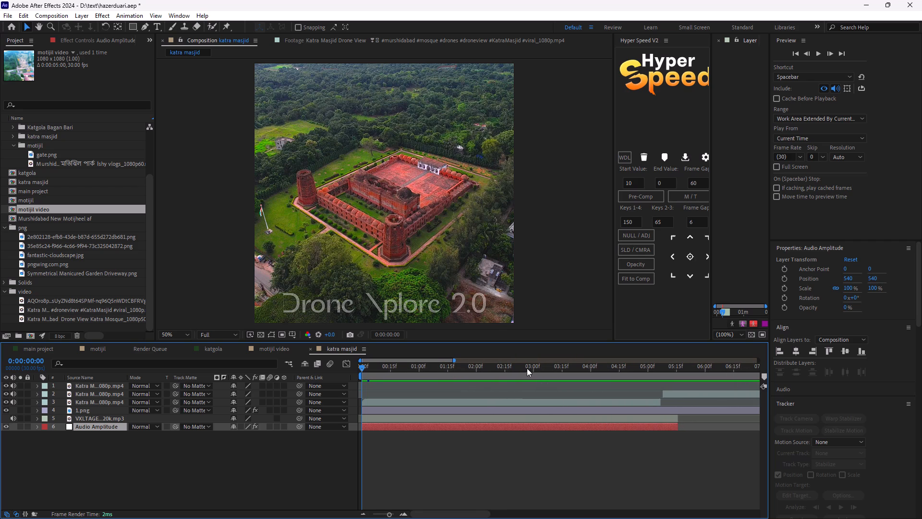
{"action": "left_click", "coordinate": [534, 368]}
{"action": "left_click_drag", "start_coordinate": [532, 368], "coordinate": [347, 392]}
{"action": "key", "text": "space"}
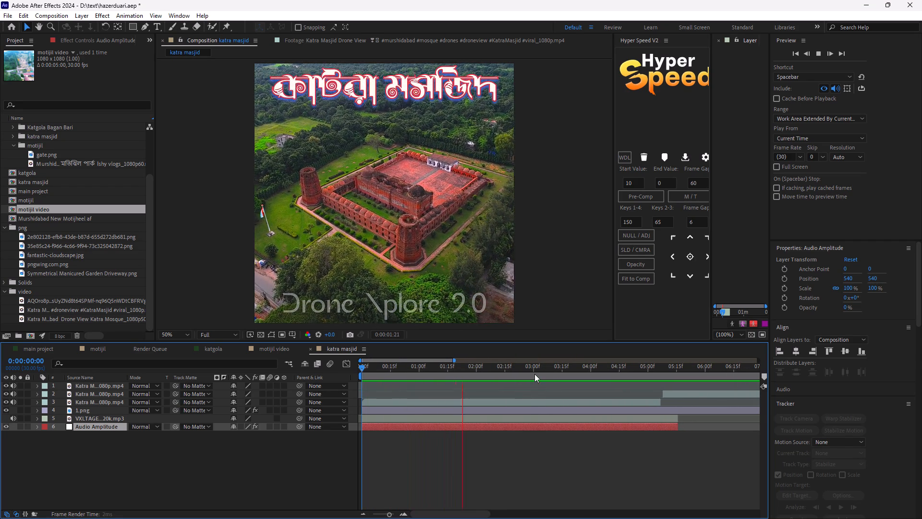
{"action": "key", "text": "space"}
Copy the motijil video composition's five clip layers together with its mp3 and Audio Amplitude layers, and paste them into katra masjid.
{"action": "left_click", "coordinate": [263, 350]}
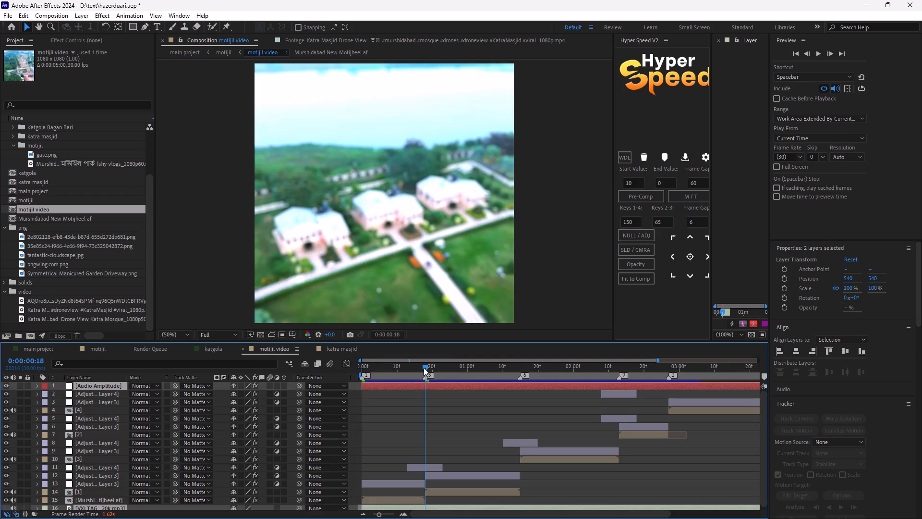
{"action": "left_click_drag", "start_coordinate": [424, 368], "coordinate": [343, 374]}
{"action": "key", "text": "space"}
{"action": "key", "text": "space"}
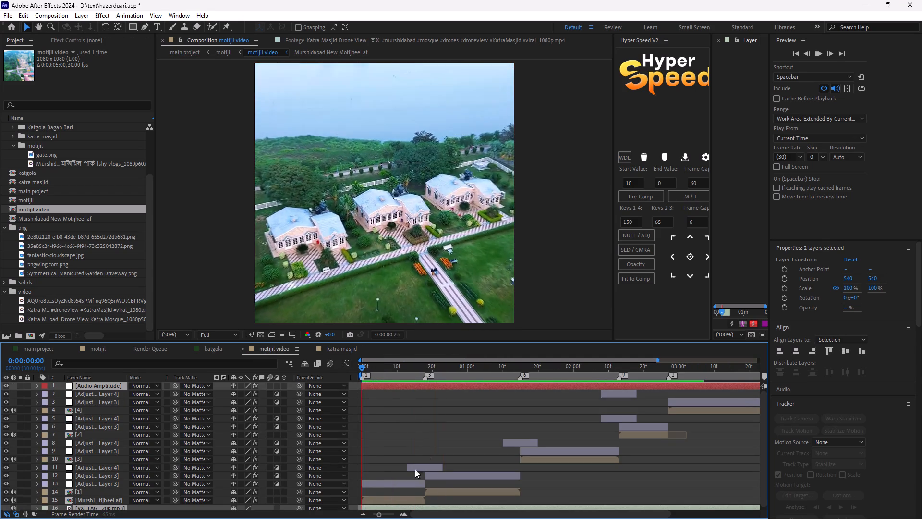
{"action": "left_click", "coordinate": [413, 499], "text": "ctrl"}
{"action": "left_click", "coordinate": [433, 490], "text": "ctrl"}
{"action": "left_click", "coordinate": [531, 461], "text": "ctrl"}
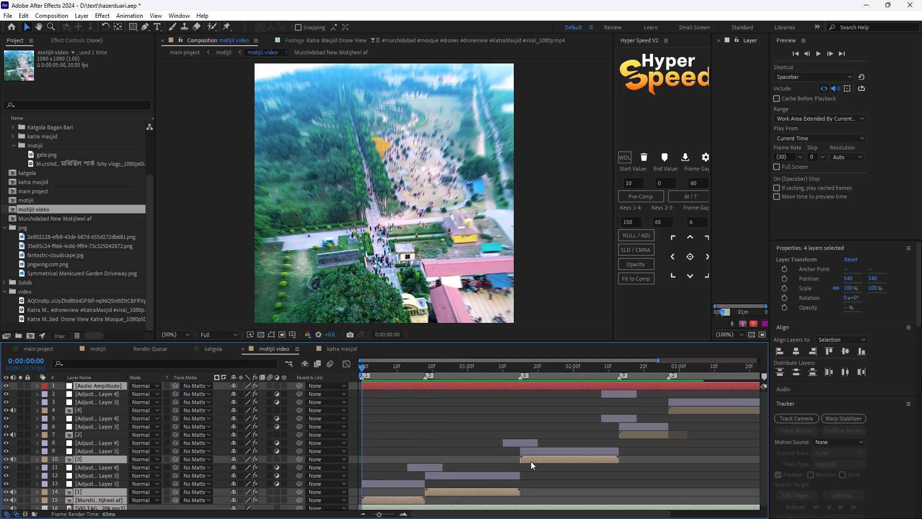
{"action": "left_click", "coordinate": [626, 438], "text": "ctrl"}
{"action": "left_click", "coordinate": [702, 410], "text": "ctrl"}
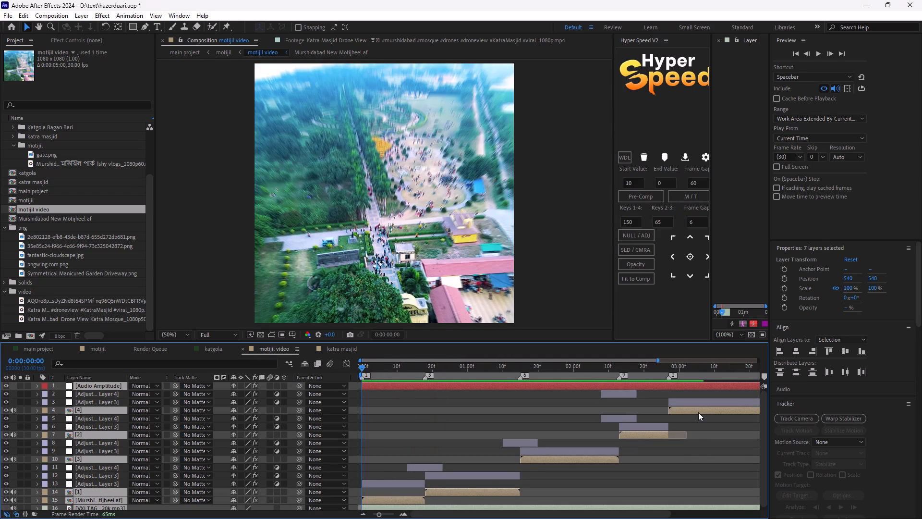
{"action": "key", "text": "ctrl+c"}
{"action": "key", "text": "ctrl+c"}
{"action": "key", "text": "ctrl+c"}
{"action": "left_click", "coordinate": [347, 352], "text": "ctrl"}
{"action": "key", "text": "ctrl+v"}
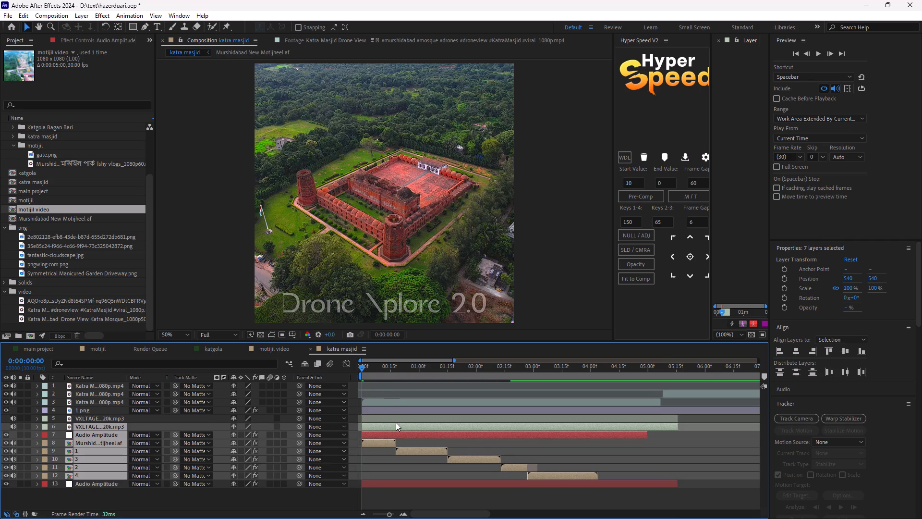
Add composition markers at the ends of the pasted Murshidabad New Motijheel and 1 layers, at 0:00:00:17 and 0:00:01:14.
{"action": "key", "text": "i"}
{"action": "key", "text": "o"}
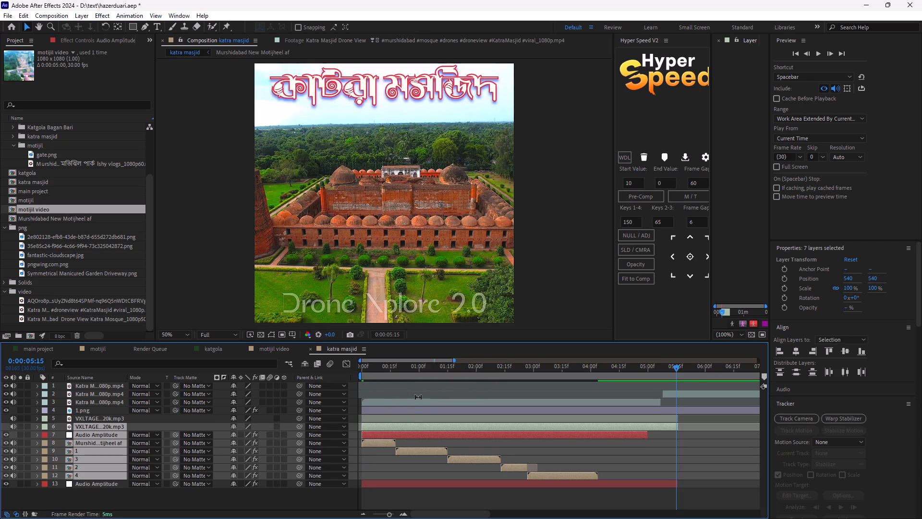
{"action": "left_click", "coordinate": [388, 447]}
{"action": "left_click", "coordinate": [387, 442]}
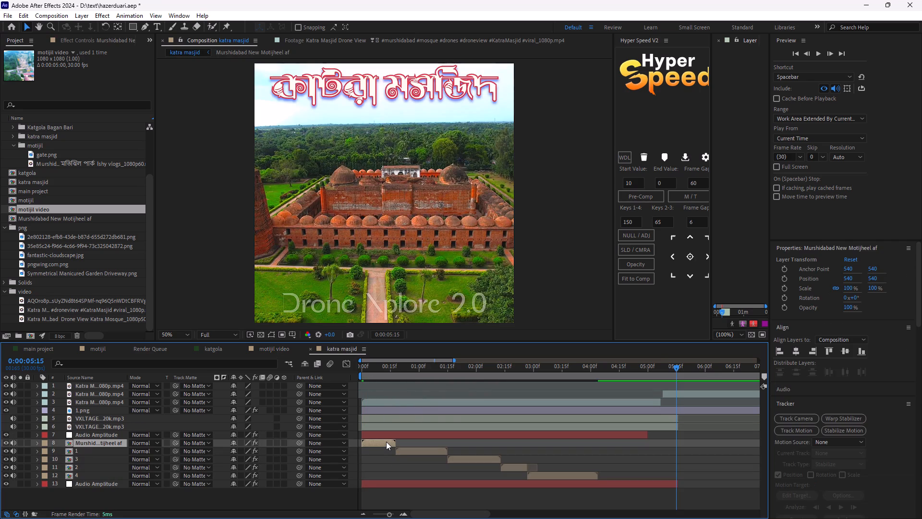
{"action": "key", "text": "o"}
{"action": "left_click", "coordinate": [766, 376]}
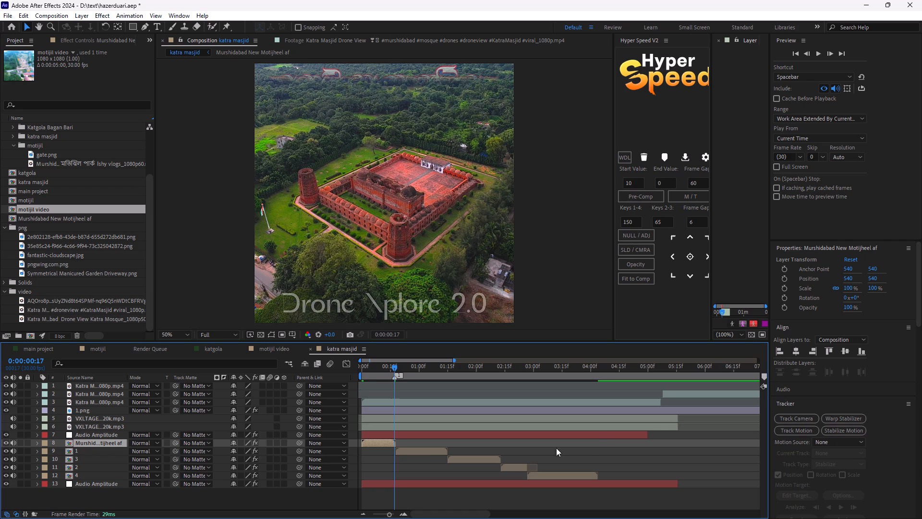
{"action": "left_click", "coordinate": [426, 451]}
{"action": "key", "text": "o"}
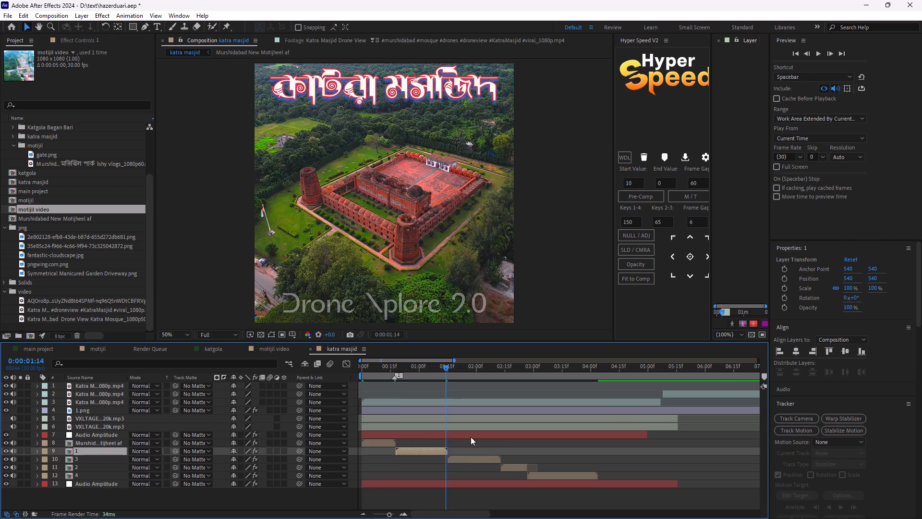
{"action": "left_click_drag", "start_coordinate": [764, 376], "coordinate": [760, 378]}
Add composition markers at the ends of pasted layers 3, 2 and 4, at 0:00:02:12, 0:00:02:26 and 0:00:04:03.
{"action": "left_click", "coordinate": [469, 457]}
{"action": "key", "text": "o"}
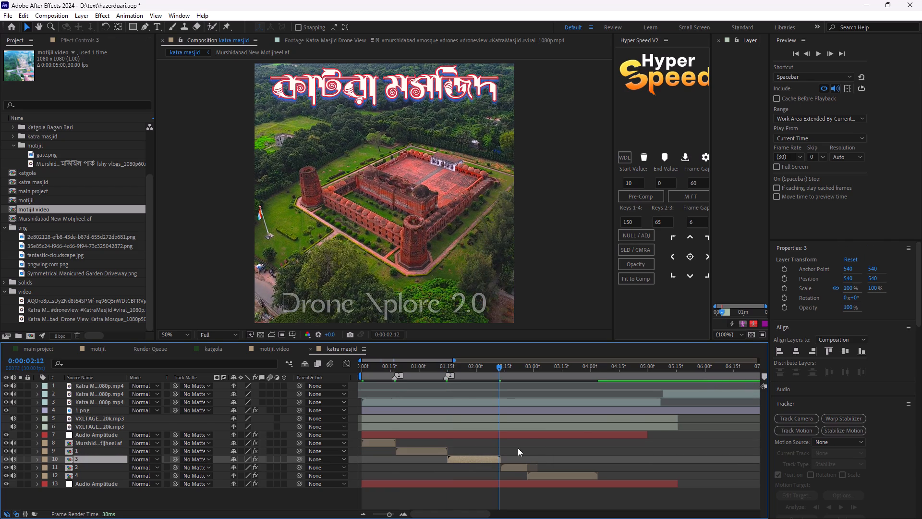
{"action": "left_click", "coordinate": [763, 377]}
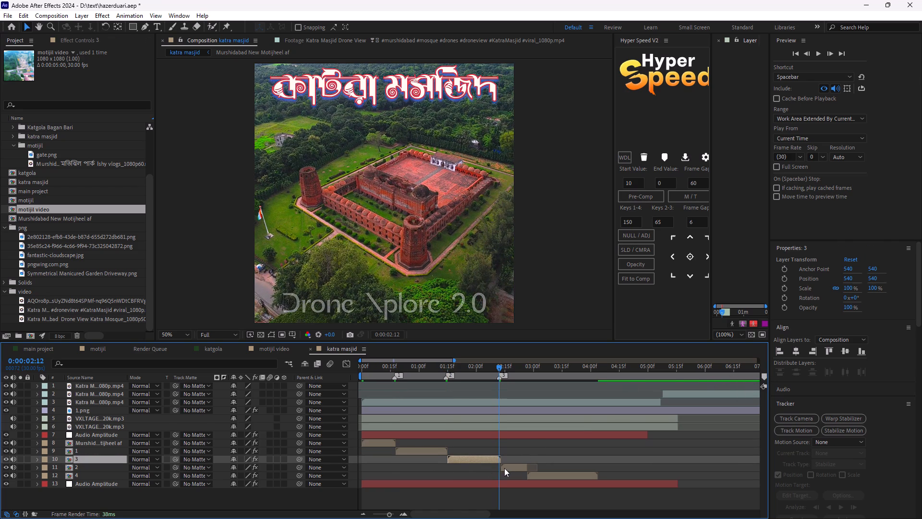
{"action": "left_click", "coordinate": [510, 468]}
{"action": "key", "text": "o"}
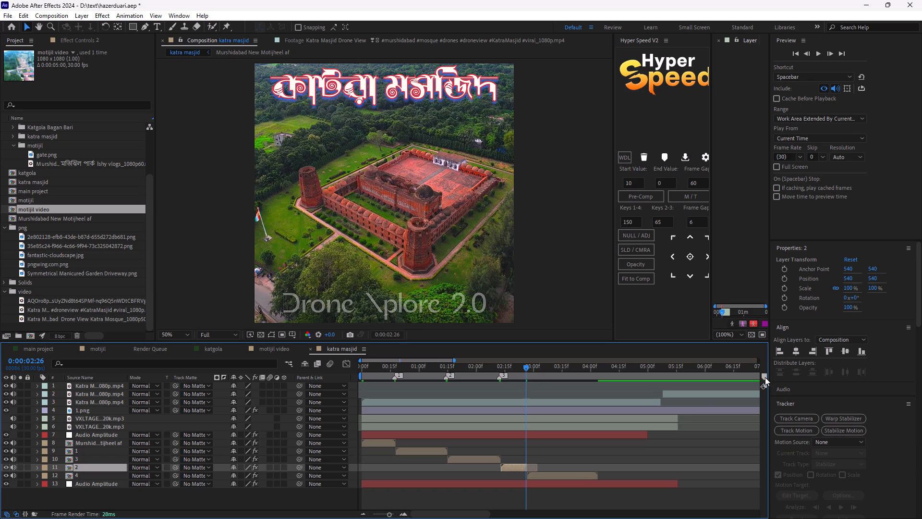
{"action": "left_click", "coordinate": [765, 377]}
{"action": "left_click", "coordinate": [583, 475]}
{"action": "key", "text": "o"}
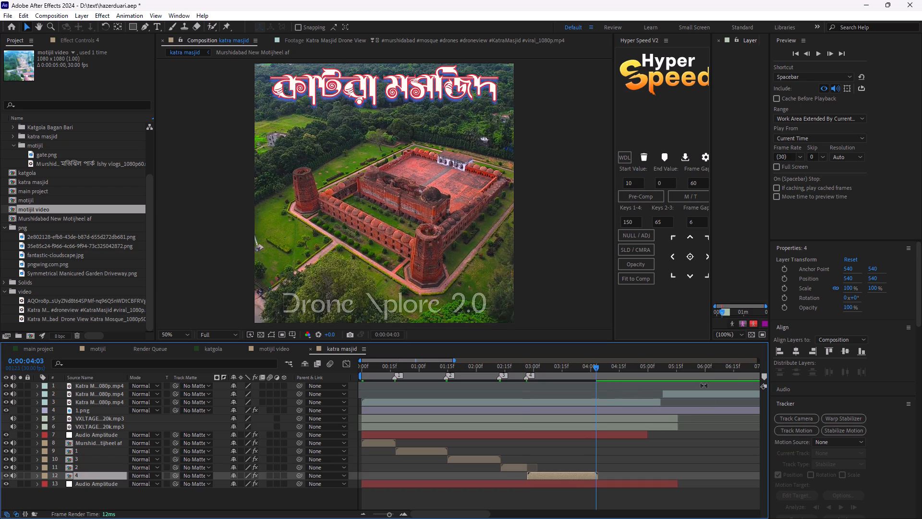
{"action": "left_click", "coordinate": [764, 377]}
Delete the pasted clip layers 4, 2, 3, 1 and Murshidabad New Motijheel from the katra masjid composition.
{"action": "key", "text": "Delete"}
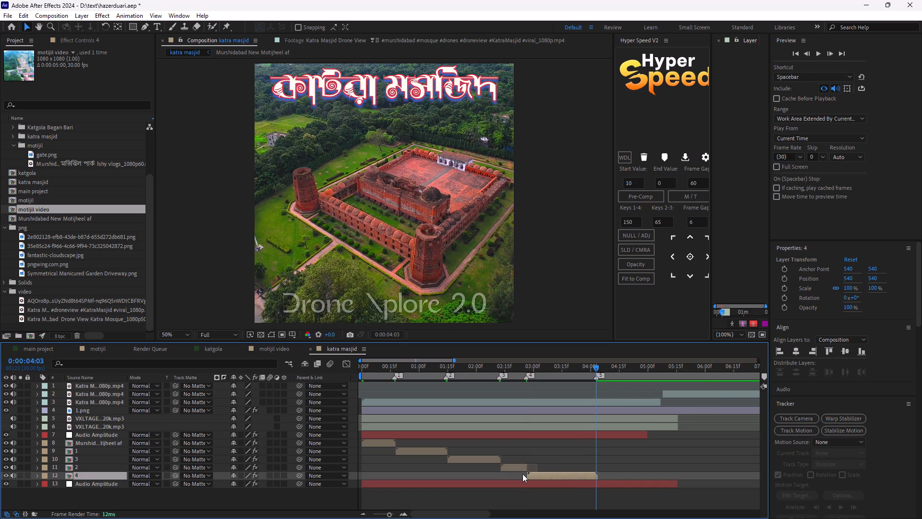
{"action": "left_click", "coordinate": [518, 467]}
{"action": "key", "text": "Delete"}
{"action": "left_click", "coordinate": [486, 458]}
{"action": "key", "text": "Delete"}
{"action": "left_click", "coordinate": [415, 451]}
{"action": "key", "text": "Delete"}
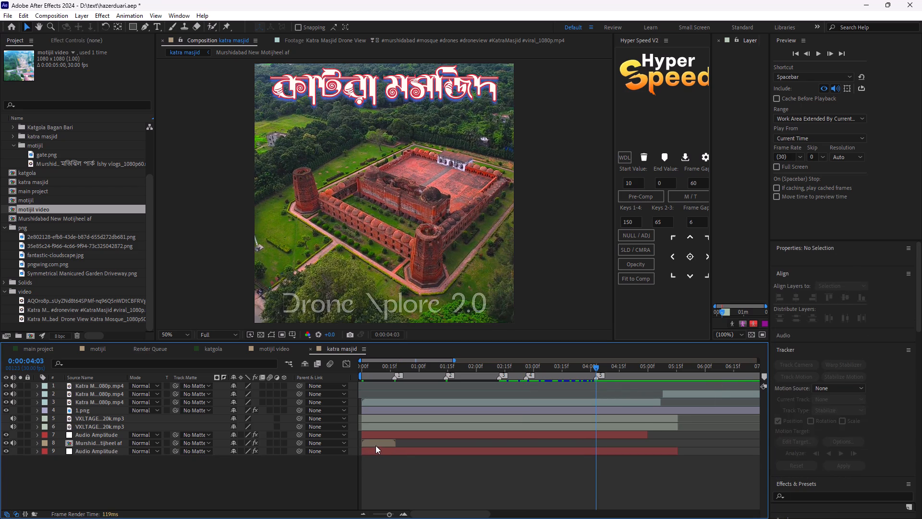
{"action": "key", "text": "Delete"}
{"action": "left_click", "coordinate": [377, 445]}
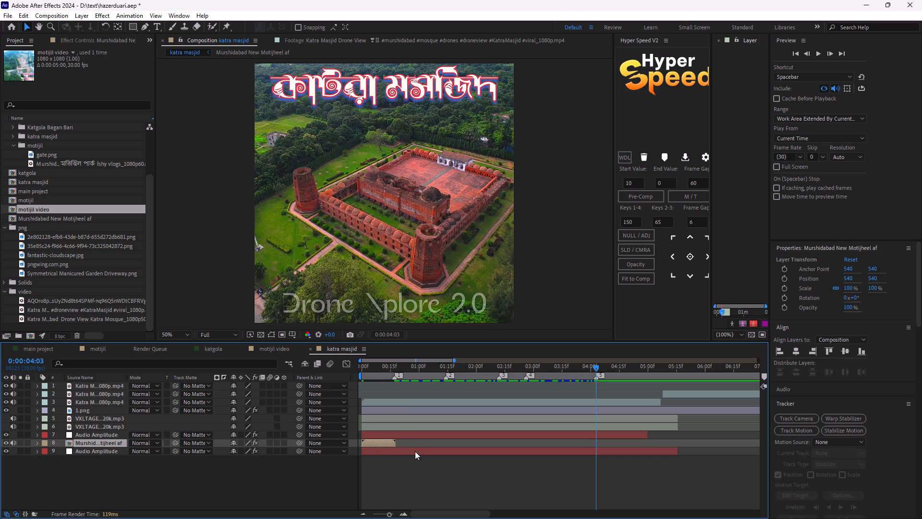
{"action": "key", "text": "Delete"}
Delete the extended Audio Amplitude layer at the bottom of the stack and the duplicate VXLTAGE mp3 layer.
{"action": "left_click", "coordinate": [445, 446]}
{"action": "key", "text": "Delete"}
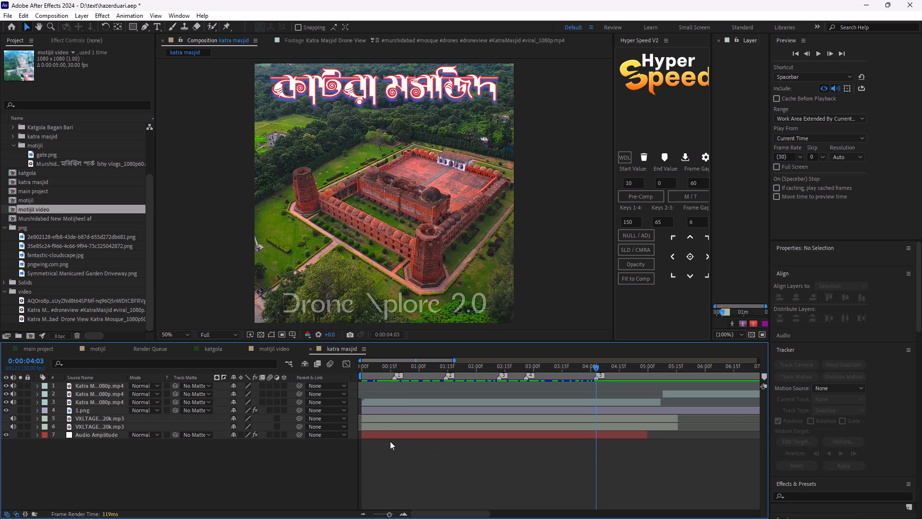
{"action": "left_click", "coordinate": [386, 430]}
{"action": "key", "text": "Delete"}
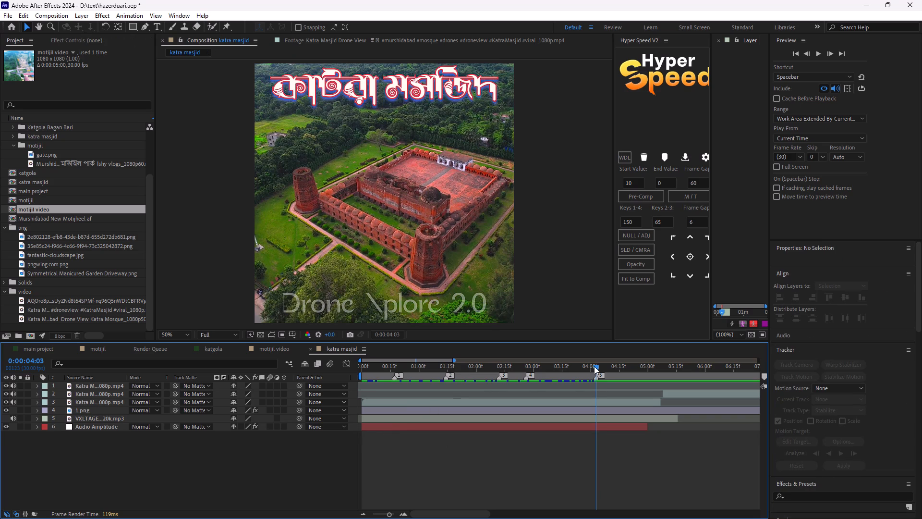
Preview the markers, split the first visible drone clip (layer 3) at 0:00:00:17, delete its earlier part and slide the remainder to the composition start.
{"action": "left_click_drag", "start_coordinate": [597, 366], "coordinate": [279, 373]}
{"action": "key", "text": "space"}
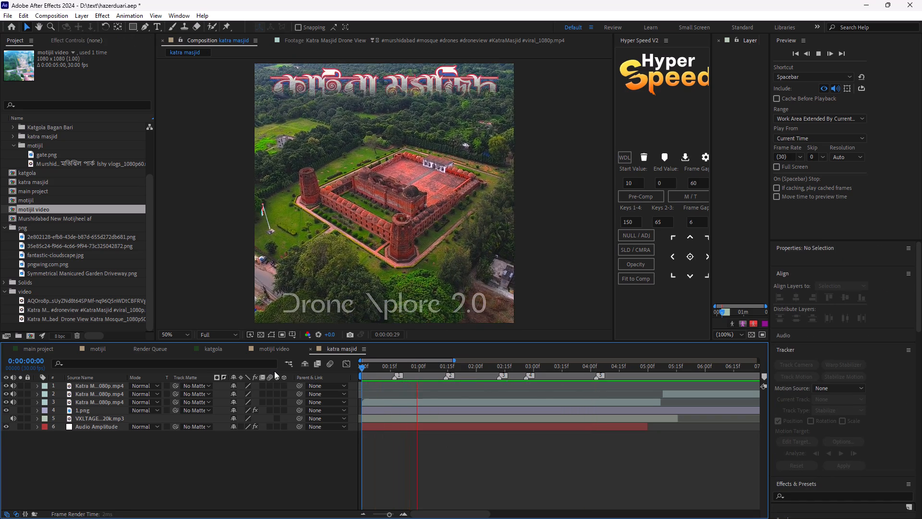
{"action": "key", "text": "space"}
{"action": "left_click_drag", "start_coordinate": [363, 368], "coordinate": [437, 406]}
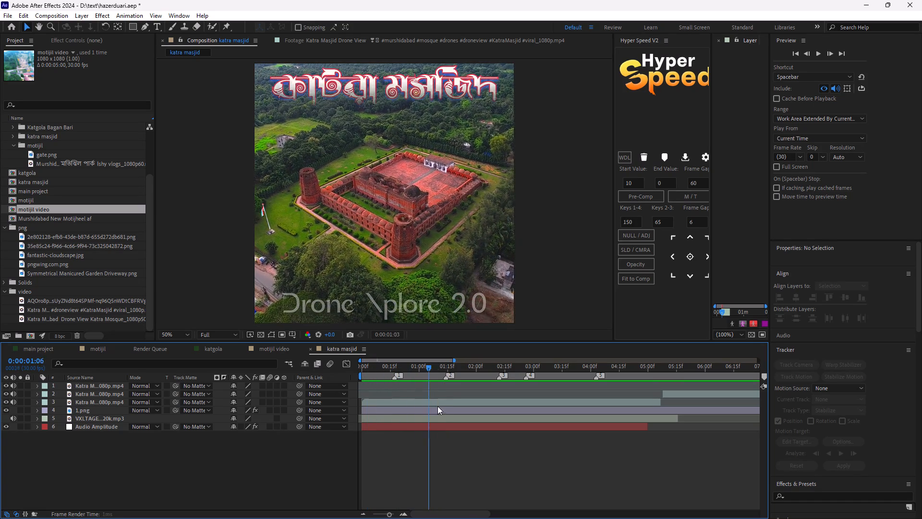
{"action": "left_click_drag", "start_coordinate": [437, 406], "coordinate": [506, 427]}
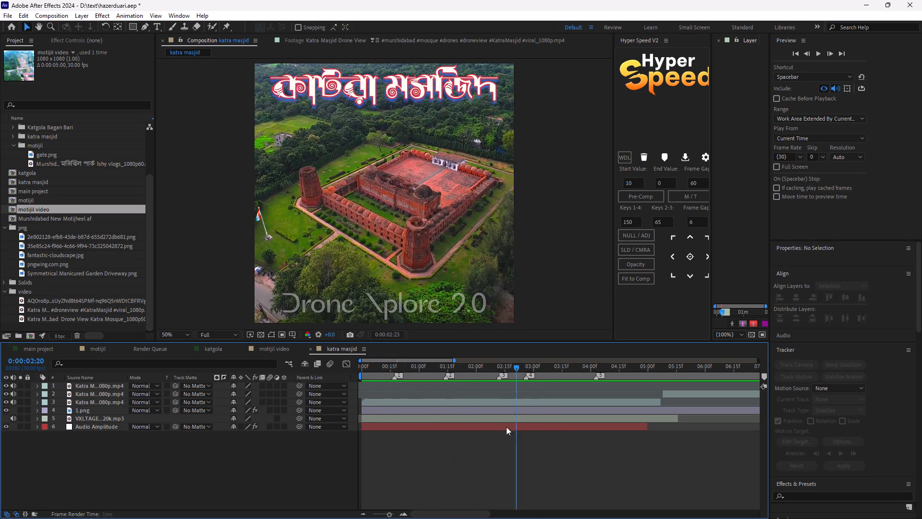
{"action": "left_click_drag", "start_coordinate": [506, 427], "coordinate": [395, 414]}
{"action": "left_click", "coordinate": [403, 401]}
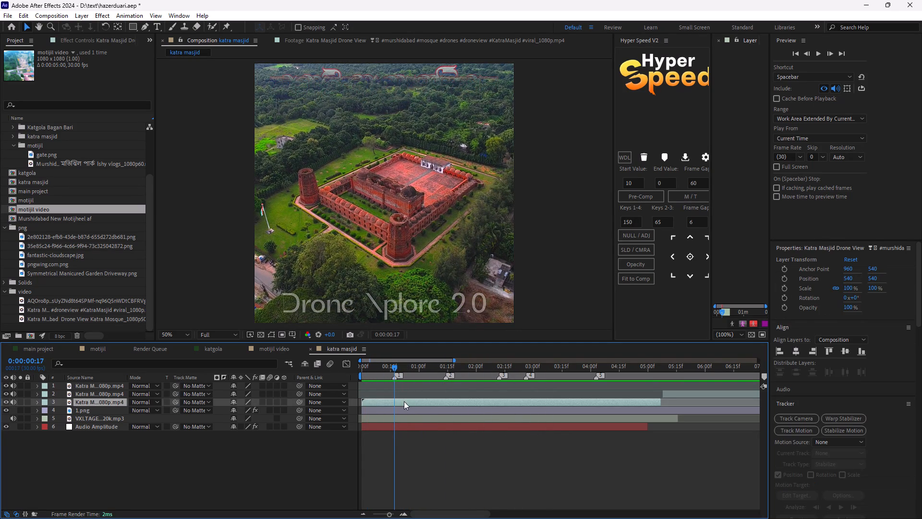
{"action": "key", "text": "ctrl+shift+d"}
{"action": "left_click", "coordinate": [388, 409]}
{"action": "key", "text": "Delete"}
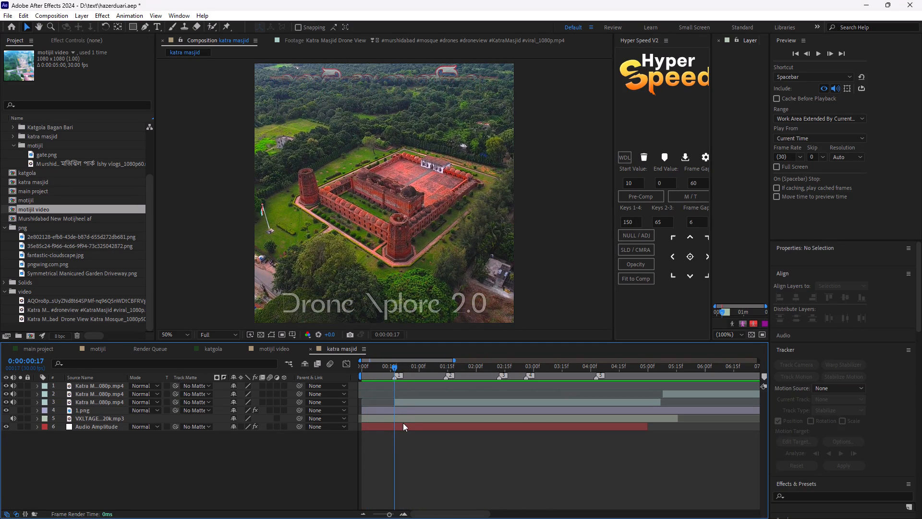
{"action": "left_click_drag", "start_coordinate": [420, 401], "coordinate": [385, 408]}
Split the drone clip on layer 3 at 0:00:02:12, delete the part after it, and preview from 0:00:00:00.
{"action": "left_click_drag", "start_coordinate": [397, 371], "coordinate": [462, 408]}
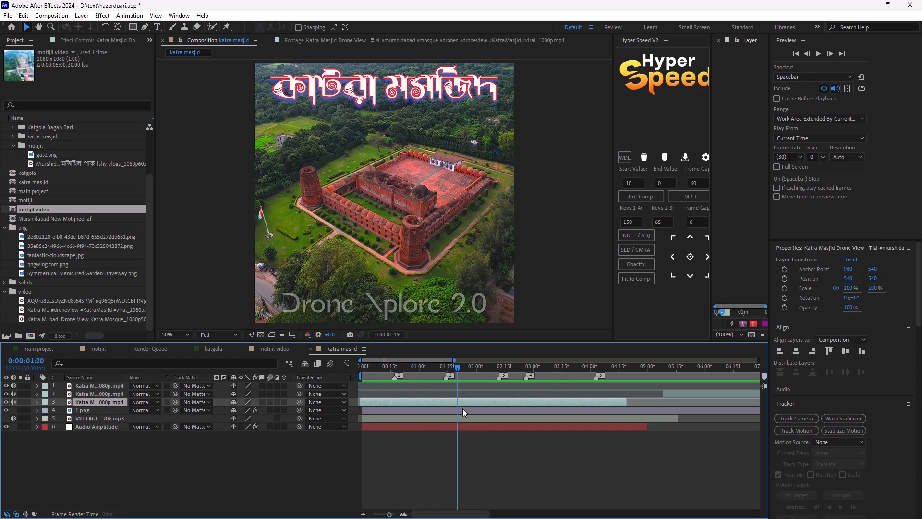
{"action": "left_click_drag", "start_coordinate": [462, 408], "coordinate": [501, 434]}
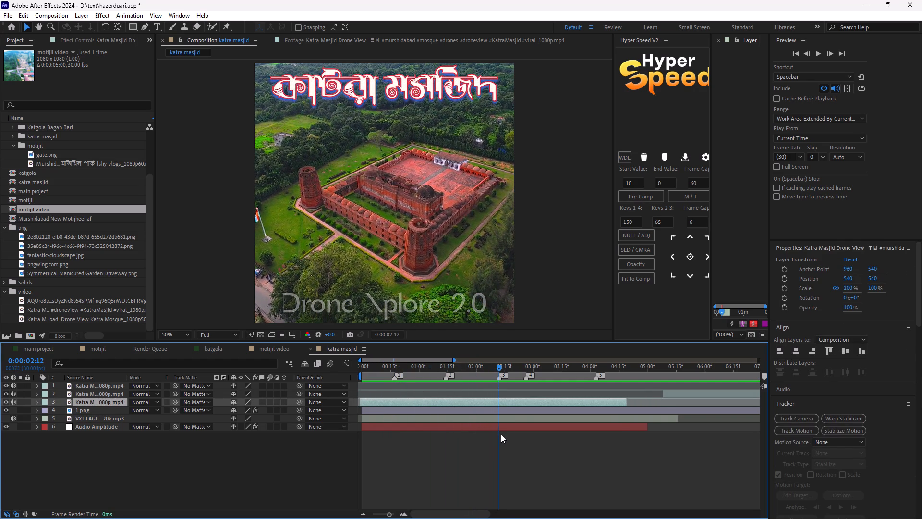
{"action": "key", "text": "ctrl+shift+d"}
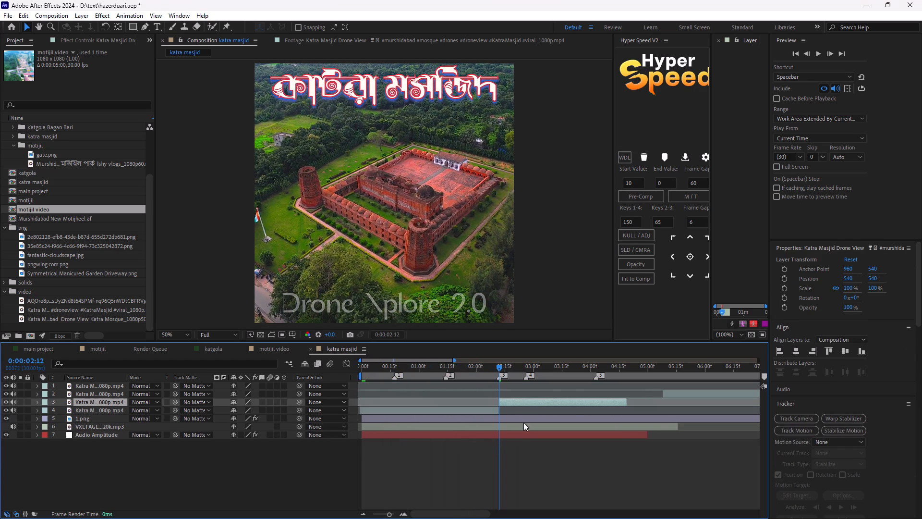
{"action": "key", "text": "Delete"}
{"action": "left_click_drag", "start_coordinate": [502, 368], "coordinate": [497, 370]}
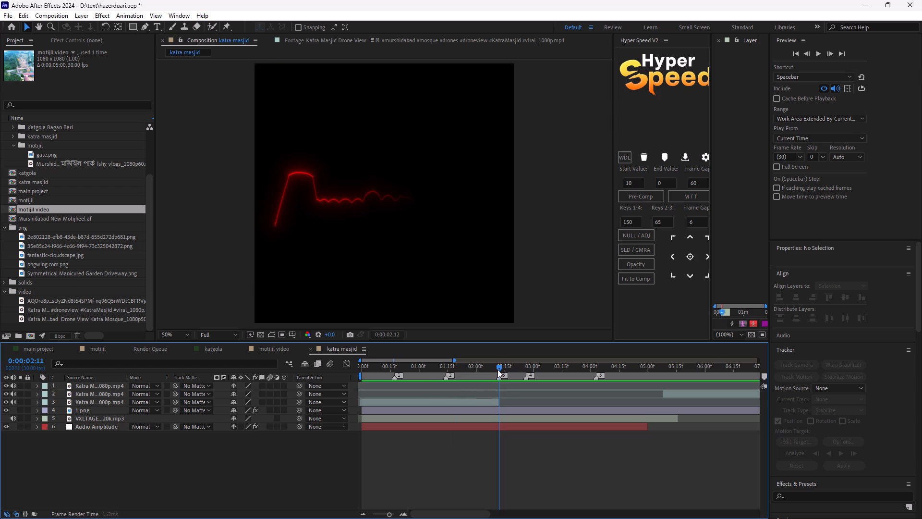
{"action": "left_click_drag", "start_coordinate": [497, 370], "coordinate": [346, 395]}
{"action": "key", "text": "space"}
{"action": "key", "text": "space"}
Apply Time-Reverse Layer to the trimmed drone clip on layer 3.
{"action": "right_click", "coordinate": [399, 404]}
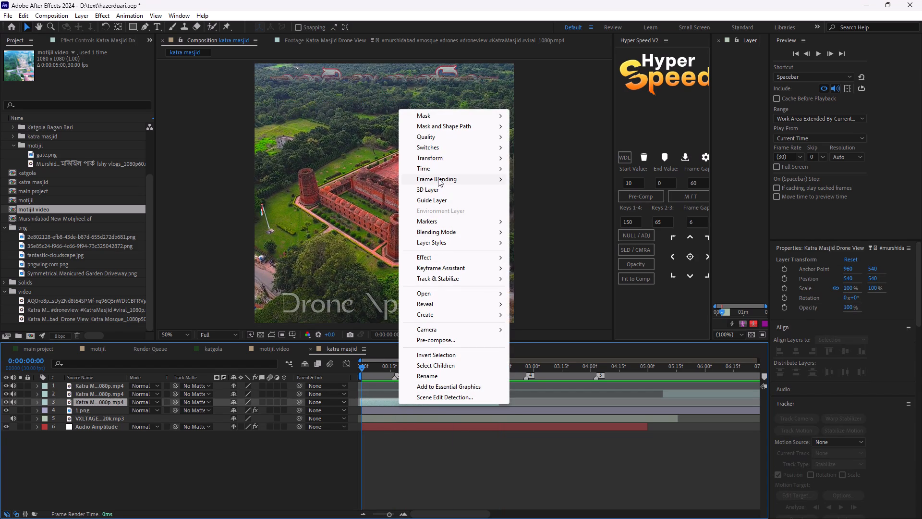
{"action": "left_click", "coordinate": [540, 183]}
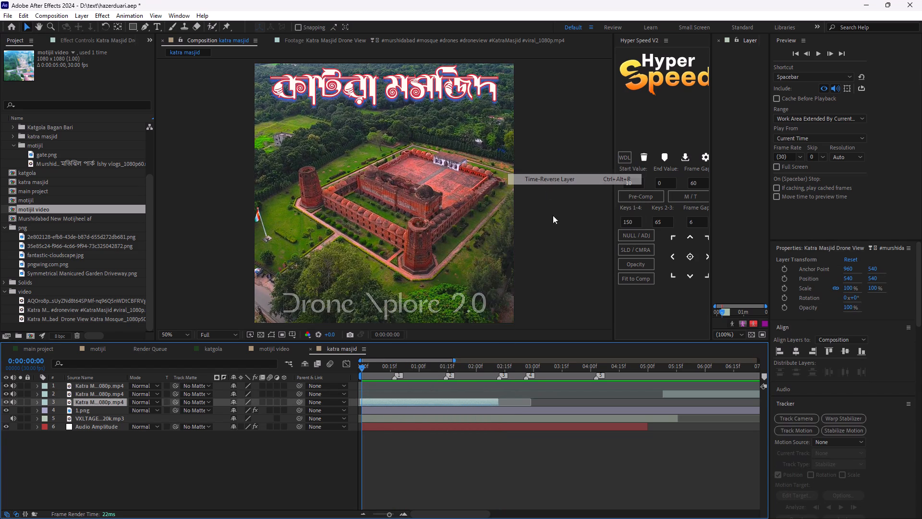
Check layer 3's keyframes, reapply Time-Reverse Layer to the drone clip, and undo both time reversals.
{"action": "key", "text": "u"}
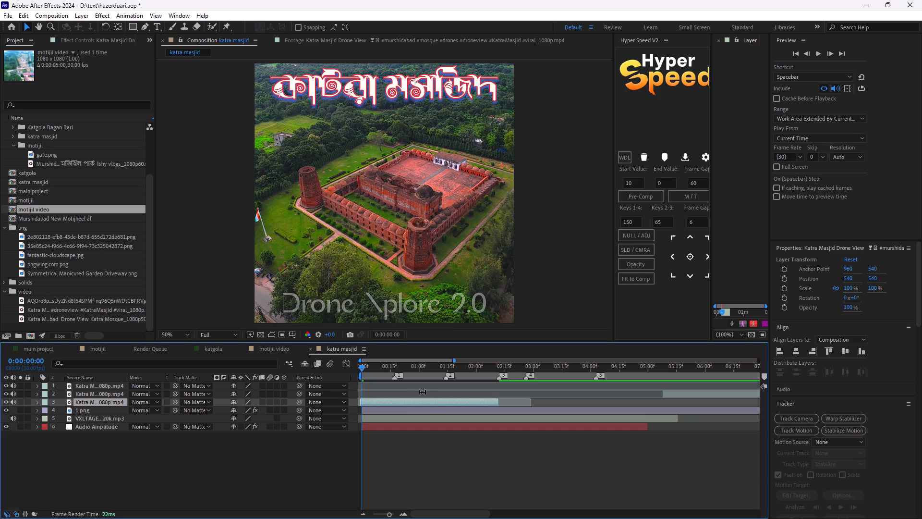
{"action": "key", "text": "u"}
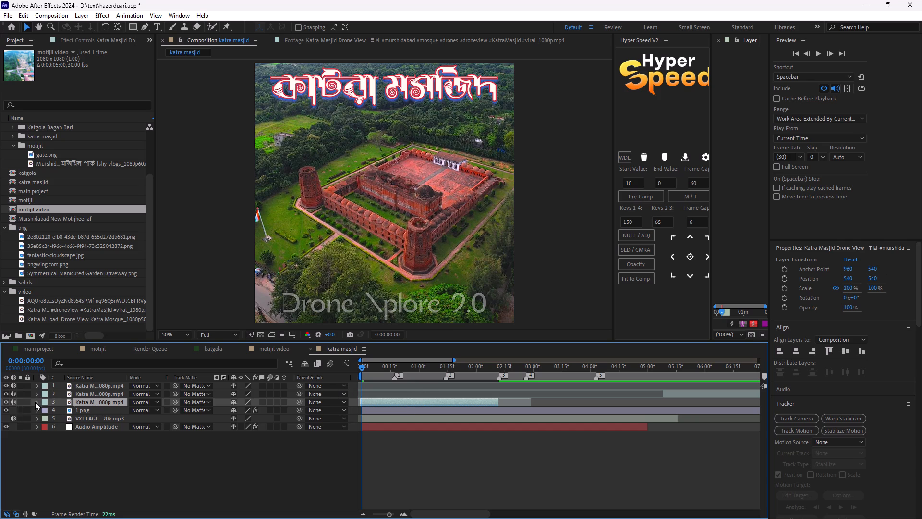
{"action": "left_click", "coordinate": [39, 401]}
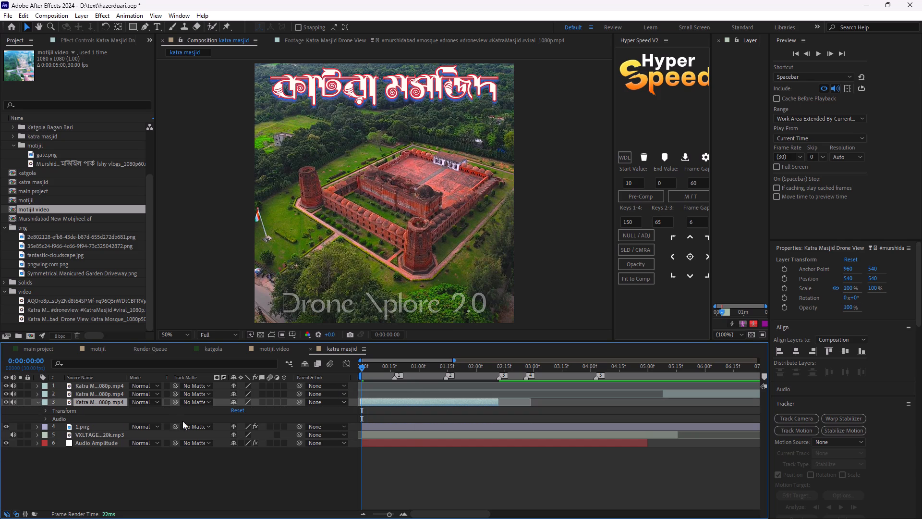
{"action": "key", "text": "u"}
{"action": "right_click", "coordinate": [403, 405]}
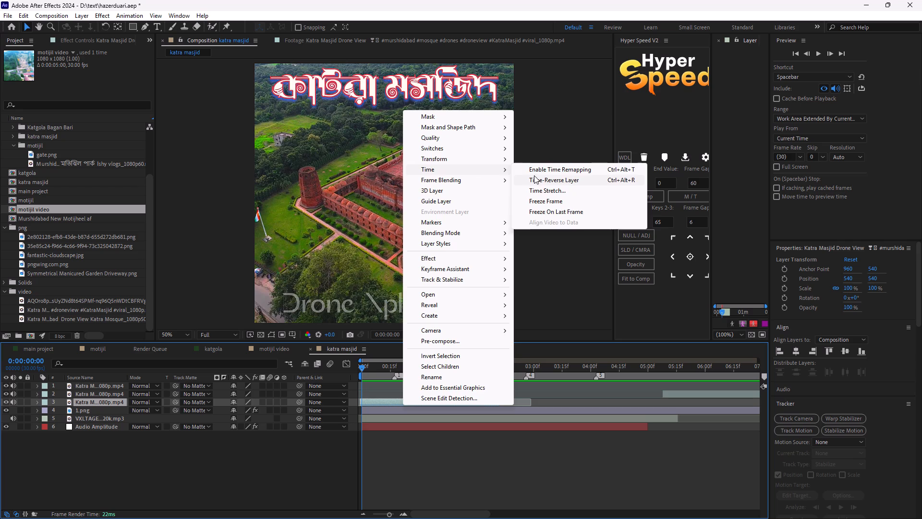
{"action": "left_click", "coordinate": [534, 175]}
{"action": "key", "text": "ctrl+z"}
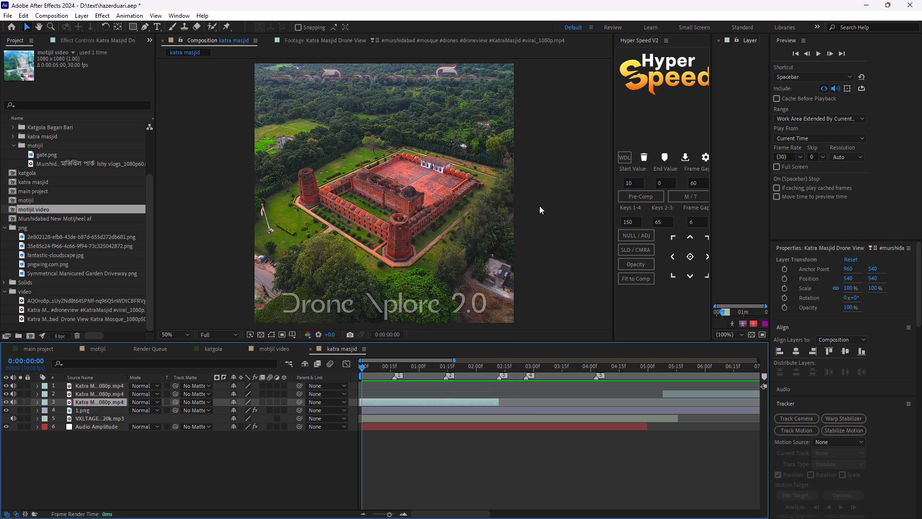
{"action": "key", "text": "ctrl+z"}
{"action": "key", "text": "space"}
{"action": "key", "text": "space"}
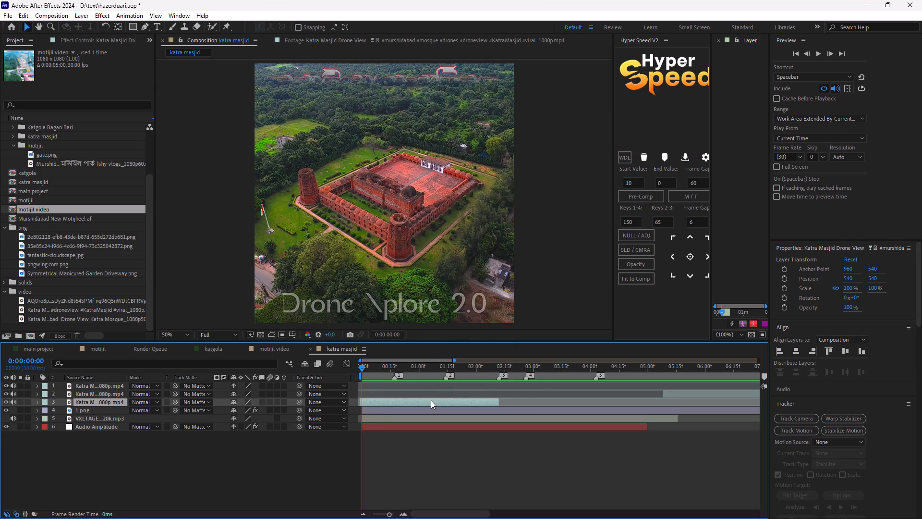
Enable time remapping on layer 3, add Time Remap keyframes at 0:00:00:00 and 0:00:02:10, and pull the second back to about 0:00:00:09.
{"action": "right_click", "coordinate": [431, 400]}
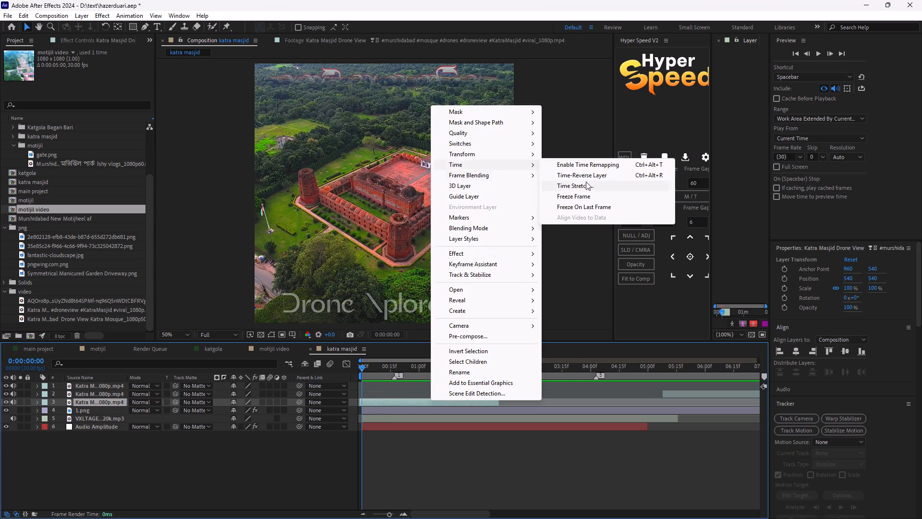
{"action": "left_click", "coordinate": [596, 160]}
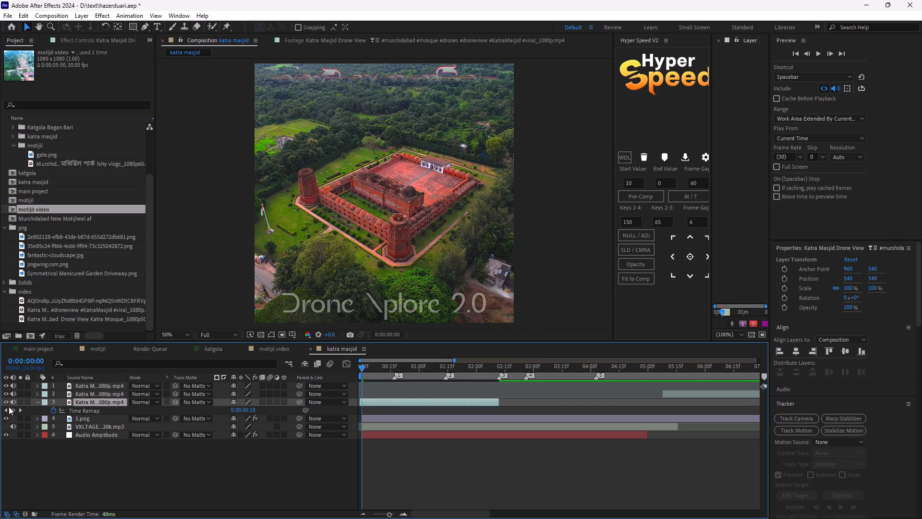
{"action": "left_click", "coordinate": [12, 411]}
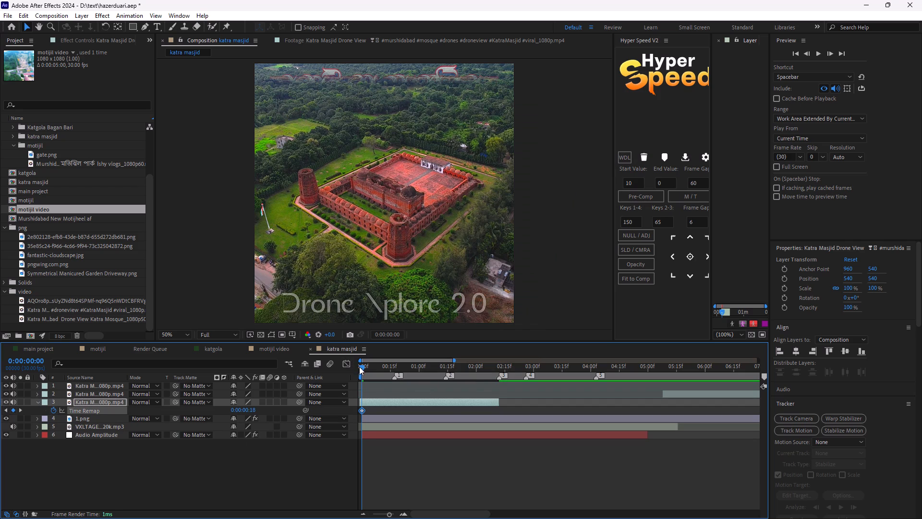
{"action": "left_click_drag", "start_coordinate": [361, 367], "coordinate": [494, 442]}
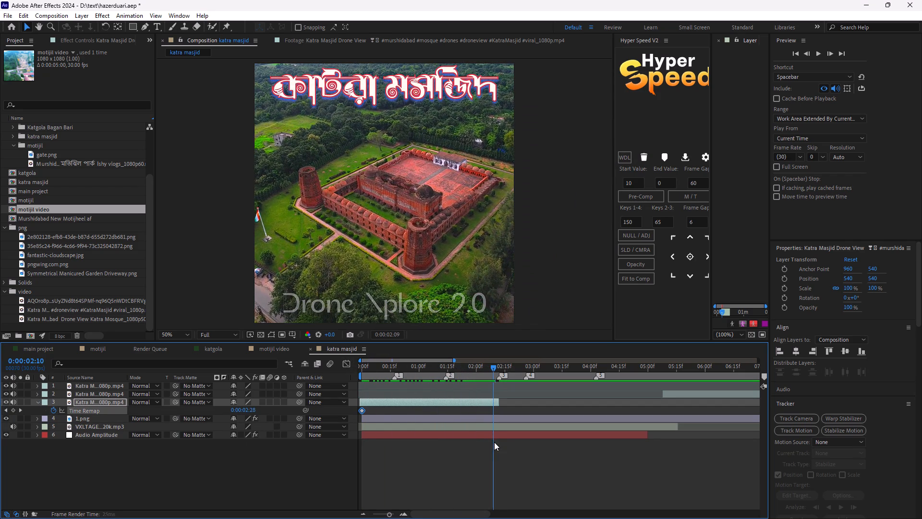
{"action": "left_click_drag", "start_coordinate": [494, 442], "coordinate": [495, 443]}
{"action": "left_click", "coordinate": [13, 408]}
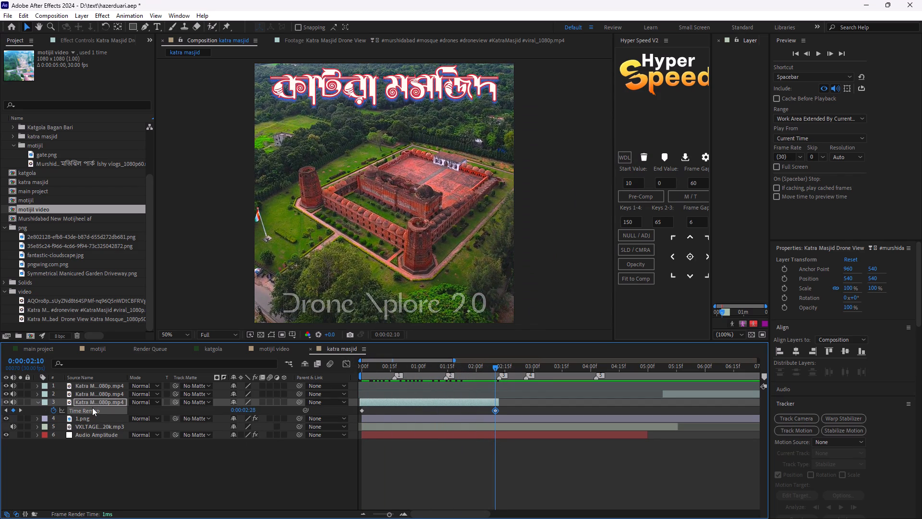
{"action": "left_click_drag", "start_coordinate": [496, 412], "coordinate": [432, 419]}
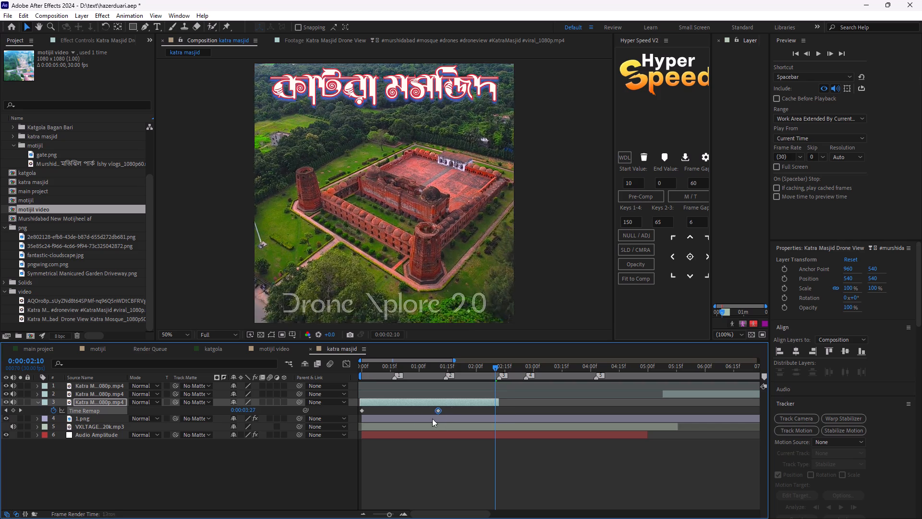
{"action": "left_click_drag", "start_coordinate": [432, 419], "coordinate": [380, 419]}
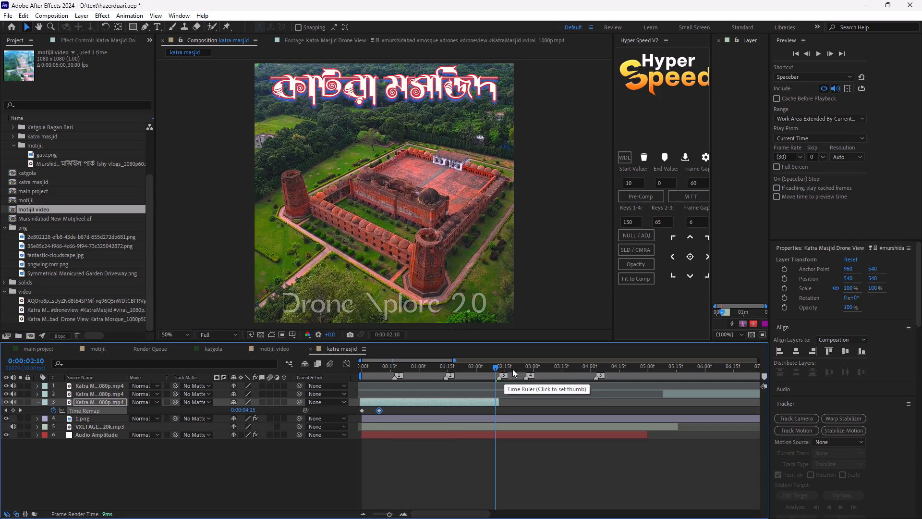
Preview the retimed drone clip and move layer 3's second Time Remap keyframe to about 0:00:00:17, near the first beat marker.
{"action": "left_click_drag", "start_coordinate": [494, 368], "coordinate": [348, 403]}
{"action": "key", "text": "space"}
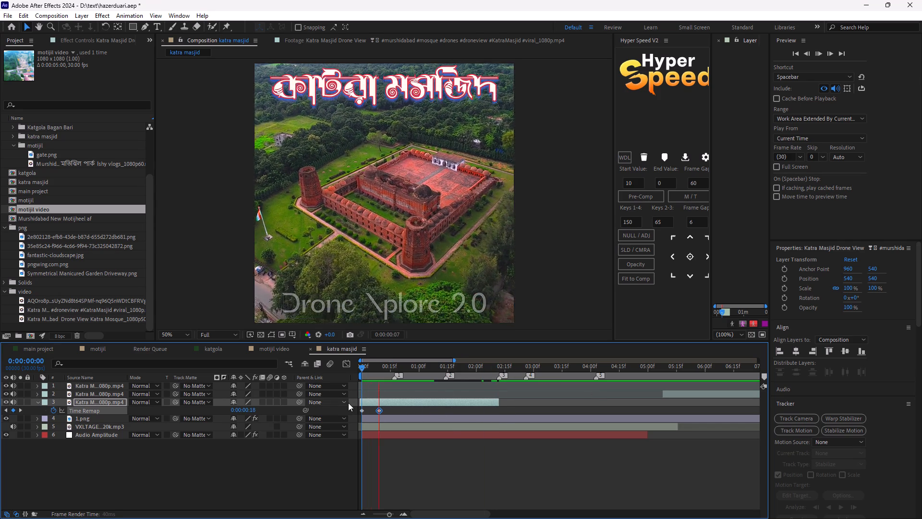
{"action": "key", "text": "space"}
{"action": "left_click_drag", "start_coordinate": [368, 367], "coordinate": [389, 383]}
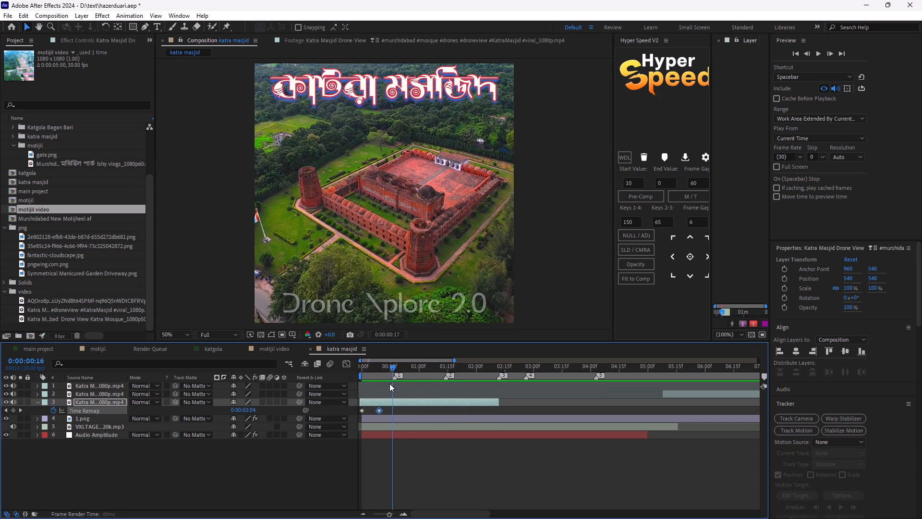
{"action": "left_click_drag", "start_coordinate": [389, 383], "coordinate": [337, 389]}
{"action": "key", "text": "space"}
{"action": "key", "text": "space"}
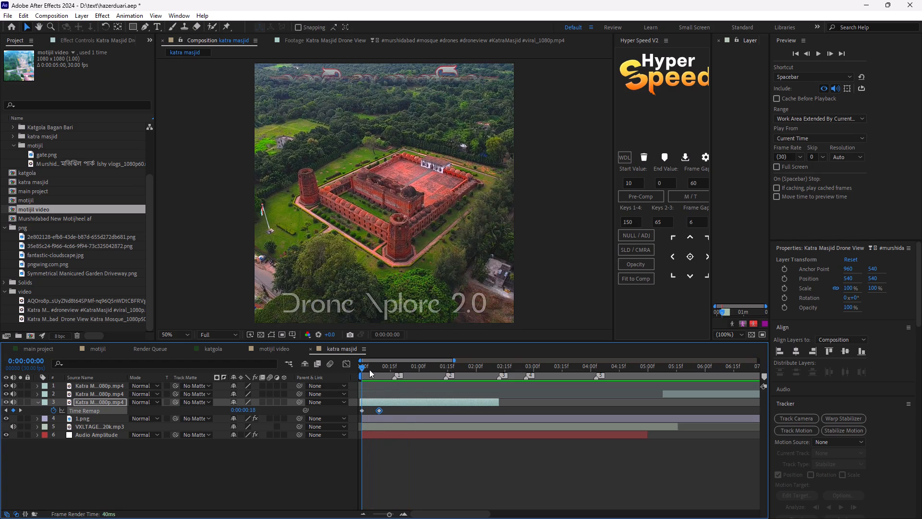
{"action": "key", "text": "space"}
{"action": "key", "text": "space"}
{"action": "left_click_drag", "start_coordinate": [364, 365], "coordinate": [369, 369]}
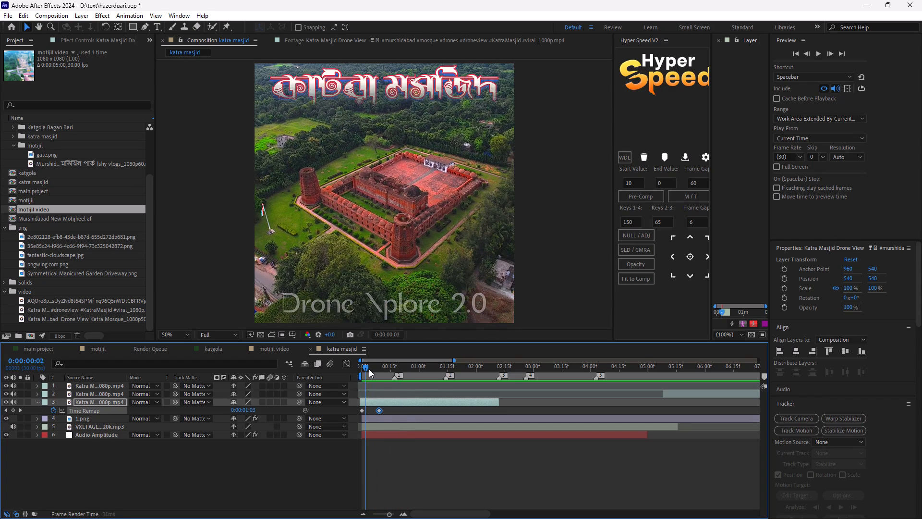
{"action": "left_click_drag", "start_coordinate": [369, 369], "coordinate": [396, 402]}
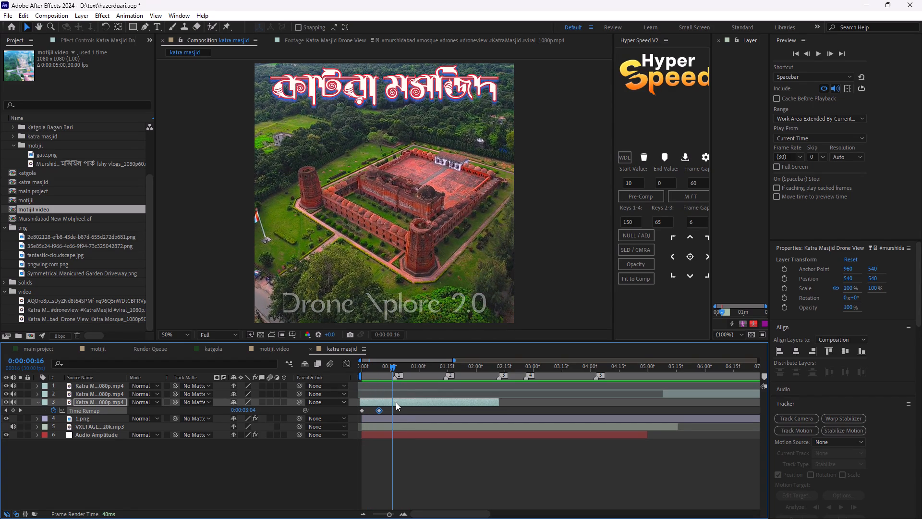
{"action": "left_click_drag", "start_coordinate": [396, 402], "coordinate": [396, 403]}
{"action": "left_click_drag", "start_coordinate": [379, 411], "coordinate": [393, 425]}
Play back the sped-up opening drone section from 0:00:00:00 several times to check its speed against the first beat marker.
{"action": "left_click_drag", "start_coordinate": [396, 369], "coordinate": [342, 384]}
{"action": "key", "text": "space"}
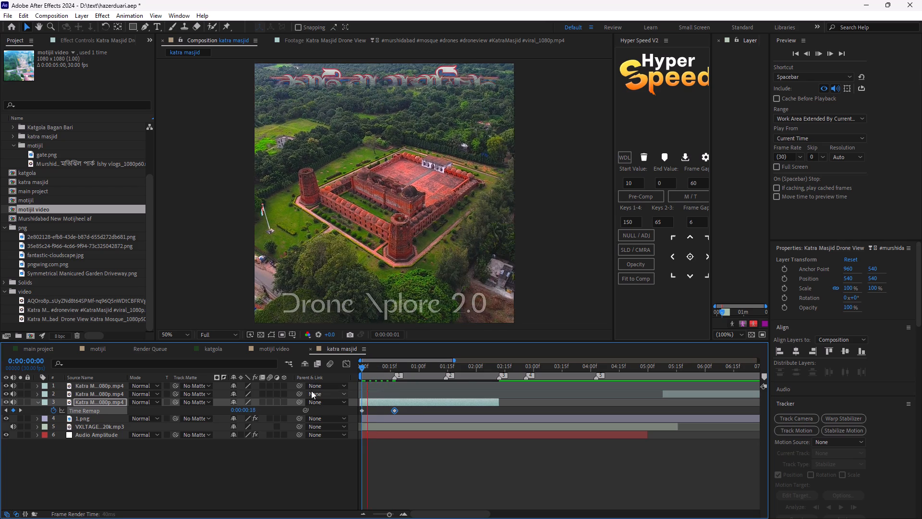
{"action": "key", "text": "space"}
{"action": "key", "text": "space"}
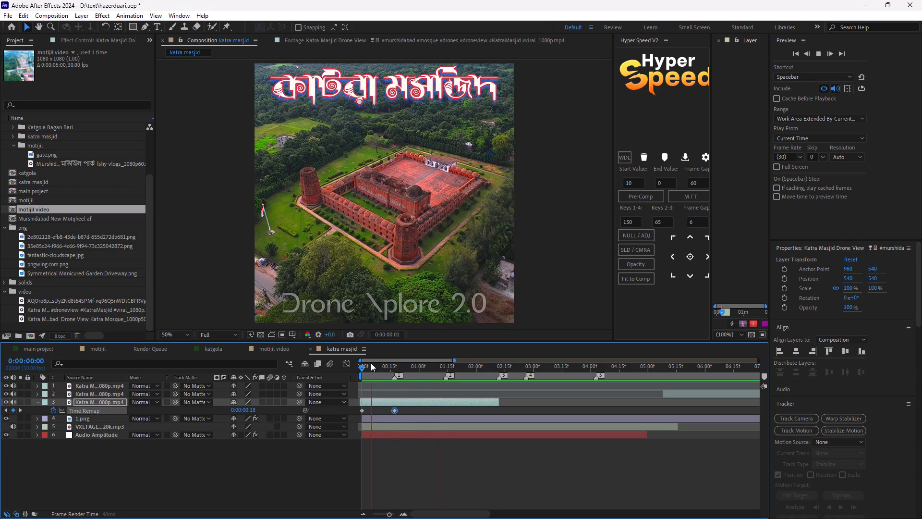
{"action": "key", "text": "space"}
{"action": "key", "text": "space"}
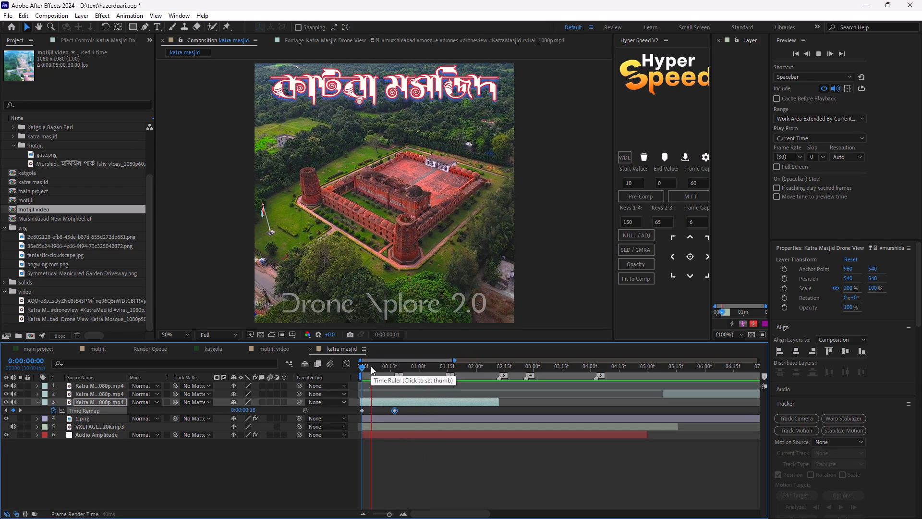
{"action": "key", "text": "space"}
{"action": "key", "text": "space"}
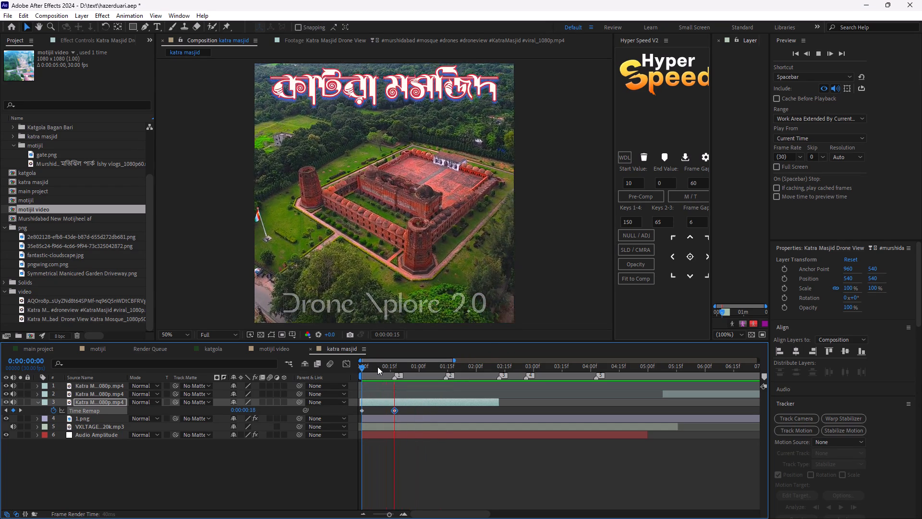
{"action": "key", "text": "space"}
{"action": "key", "text": "space"}
{"action": "key", "text": "space"}
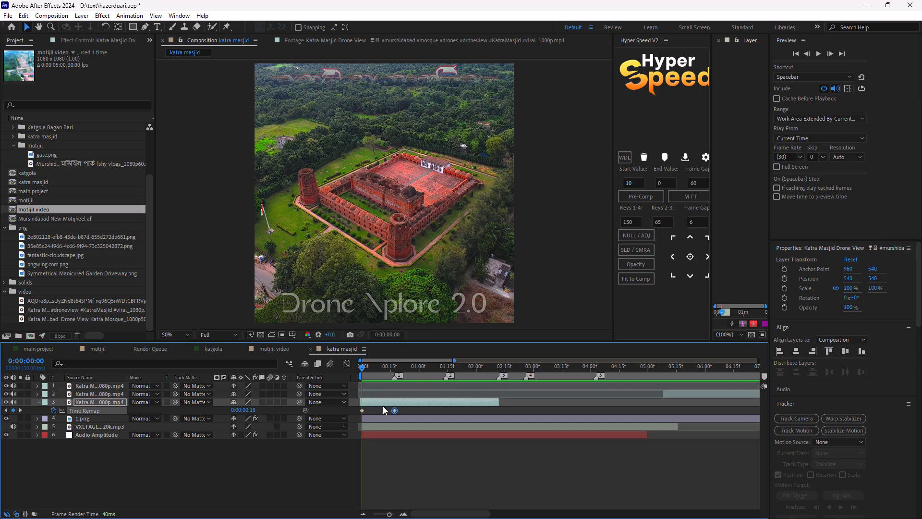
Scale the drone clip on layer 3 up to 167% and preview the framing.
{"action": "key", "text": "s"}
{"action": "left_click_drag", "start_coordinate": [243, 410], "coordinate": [267, 410]}
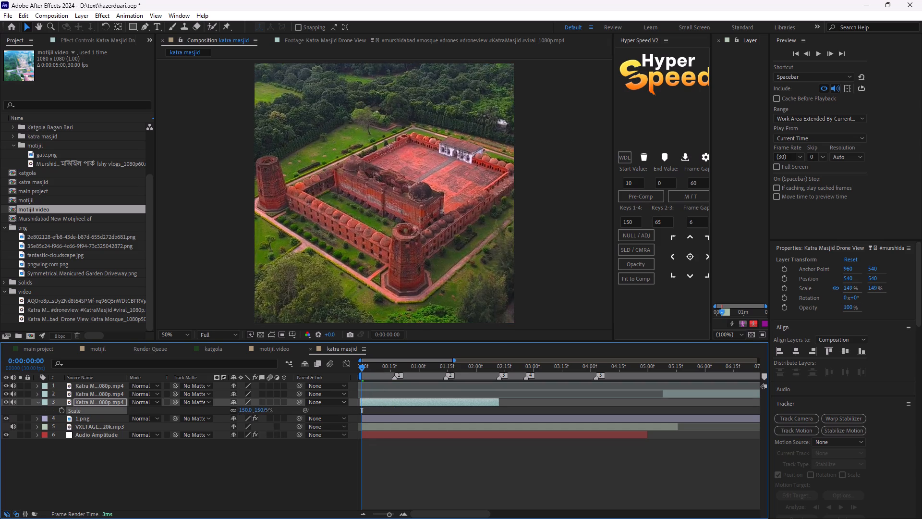
{"action": "left_click_drag", "start_coordinate": [267, 410], "coordinate": [267, 410]}
{"action": "key", "text": "space"}
{"action": "key", "text": "space"}
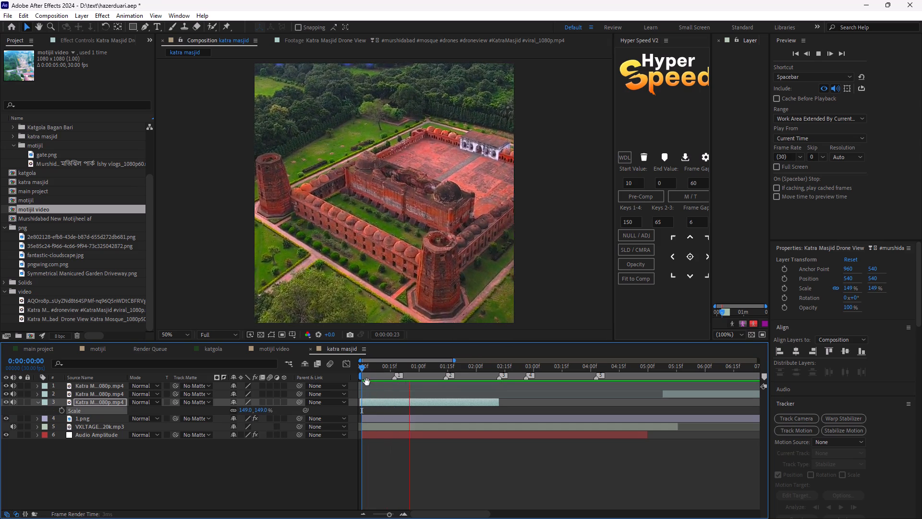
{"action": "left_click_drag", "start_coordinate": [248, 410], "coordinate": [256, 410]}
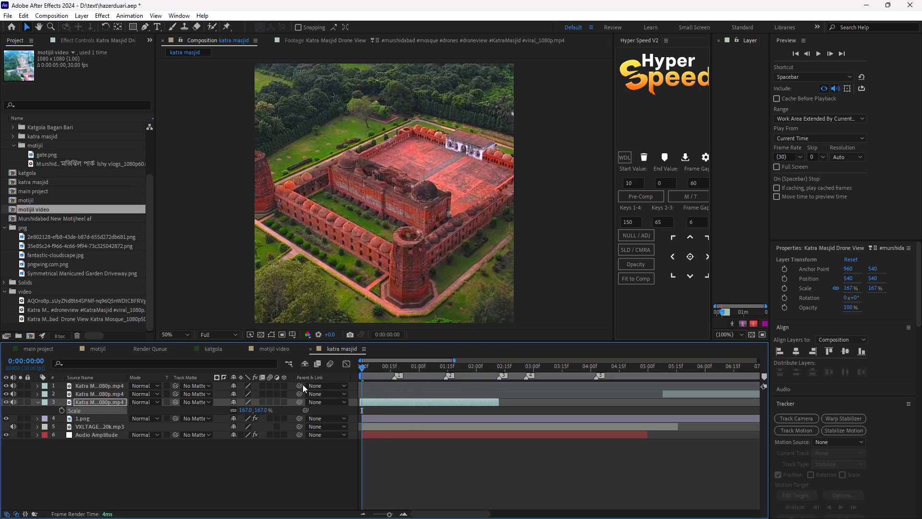
{"action": "key", "text": "space"}
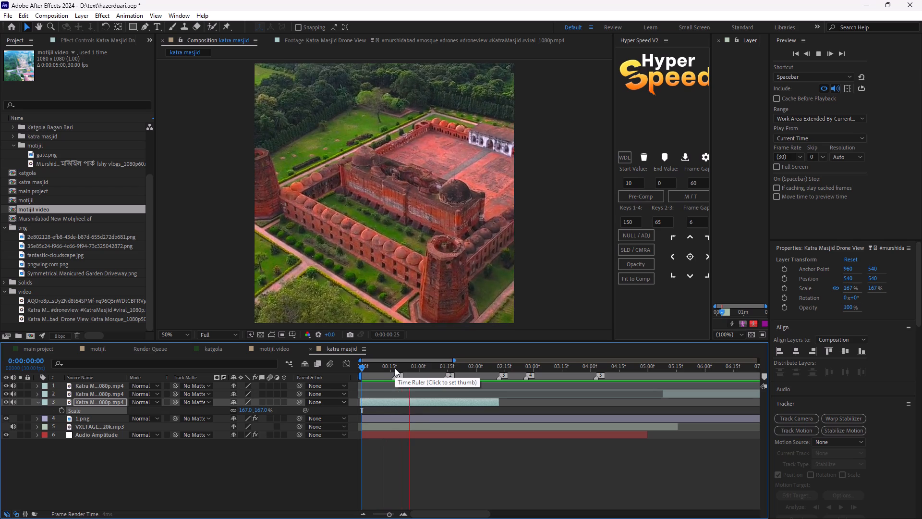
{"action": "key", "text": "space"}
Split the layer 3 drone clip at 0:00:00:18, delete the part after it, and preview from the composition start.
{"action": "left_click_drag", "start_coordinate": [375, 370], "coordinate": [395, 386]}
{"action": "key", "text": "ctrl+shift+d"}
{"action": "key", "text": "Delete"}
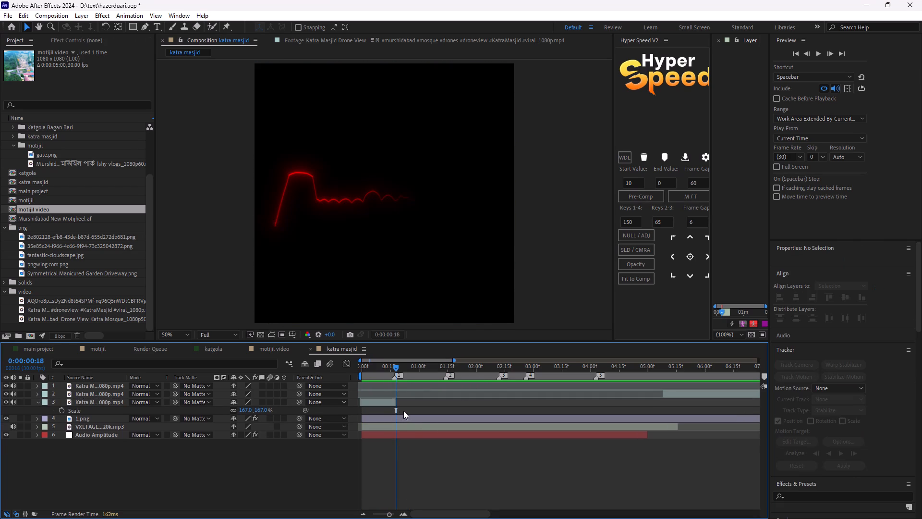
{"action": "left_click_drag", "start_coordinate": [397, 370], "coordinate": [342, 392]}
{"action": "key", "text": "space"}
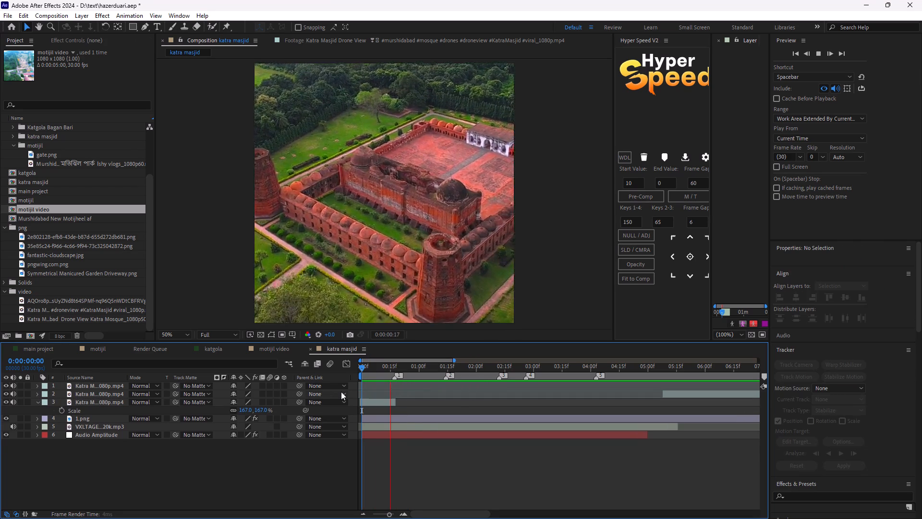
{"action": "key", "text": "space"}
{"action": "key", "text": "space"}
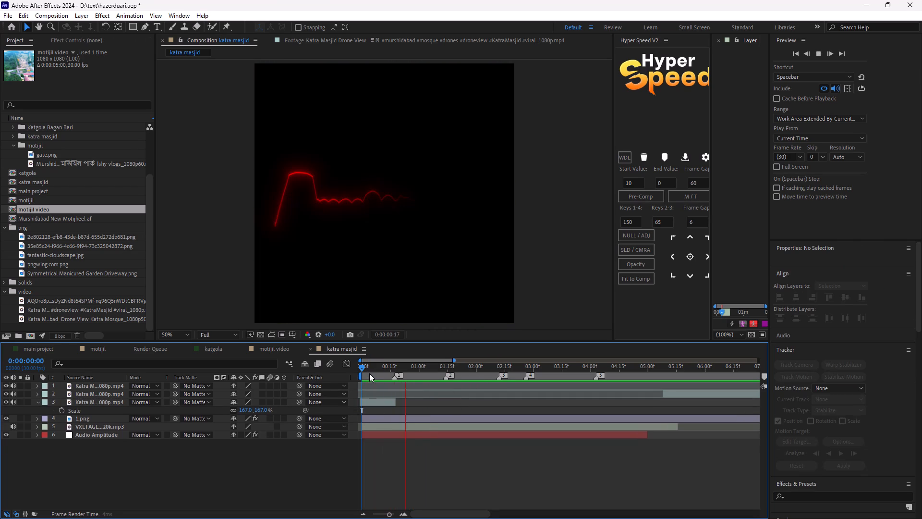
{"action": "key", "text": "space"}
Slide the drone clip on layer 2 earlier so it starts where the layer 3 clip ends, and preview the cut.
{"action": "left_click_drag", "start_coordinate": [365, 368], "coordinate": [394, 395]}
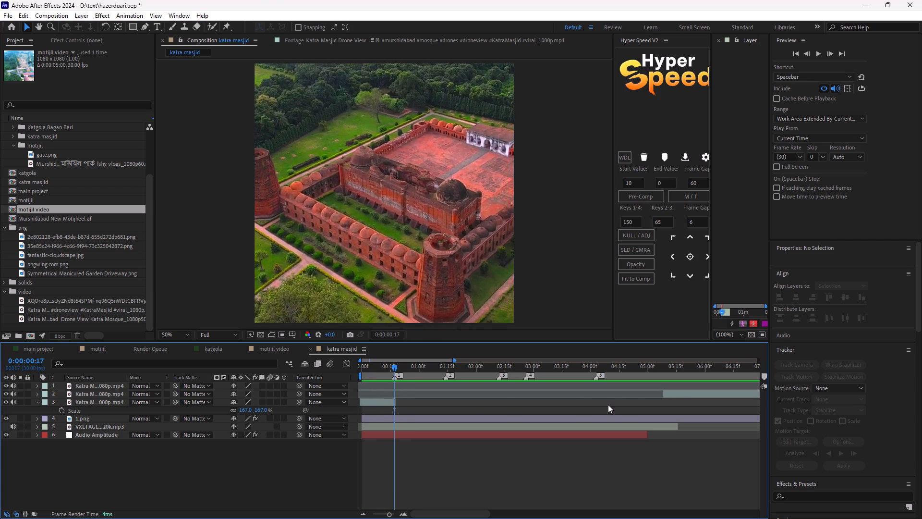
{"action": "left_click_drag", "start_coordinate": [682, 394], "coordinate": [417, 424]}
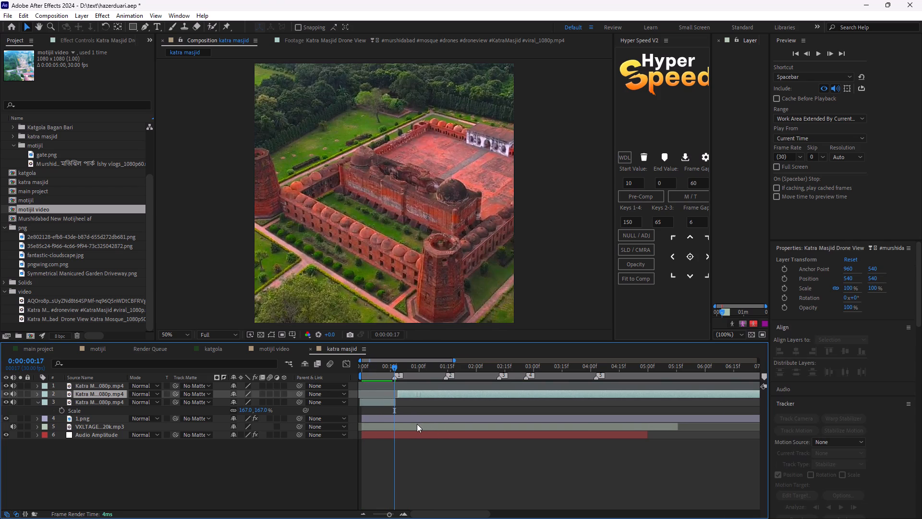
{"action": "left_click_drag", "start_coordinate": [417, 424], "coordinate": [415, 424]}
{"action": "key", "text": "space"}
{"action": "key", "text": "space"}
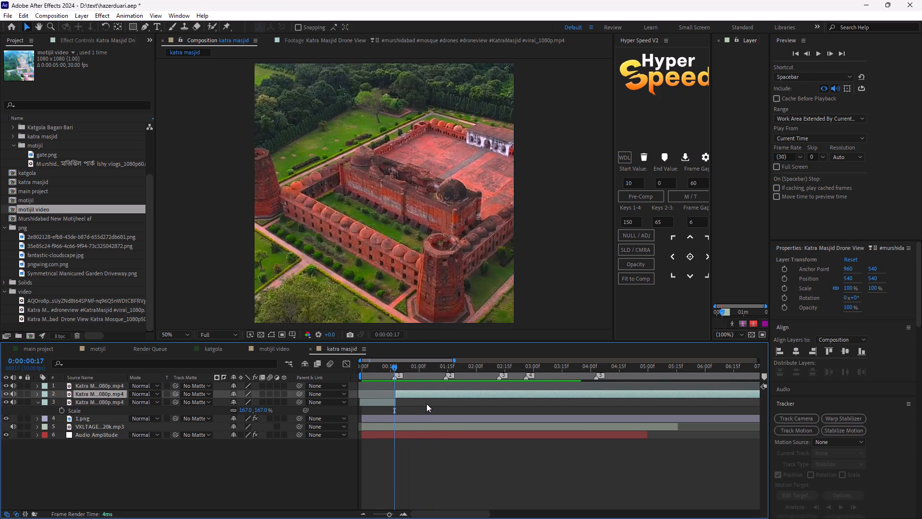
Scale the layer 2 drone clip to 151%, reposition it to about 488, 474 to centre the mosque, and preview.
{"action": "left_click_drag", "start_coordinate": [397, 367], "coordinate": [412, 375]}
{"action": "key", "text": "s"}
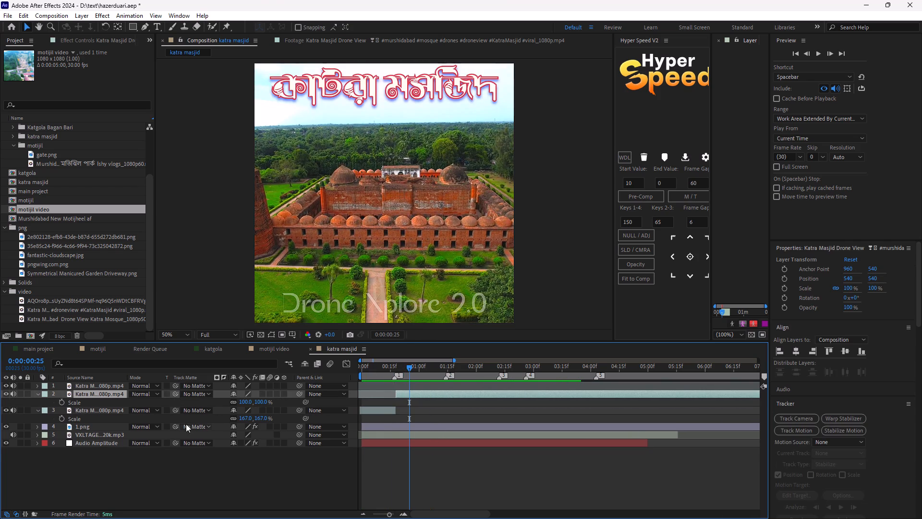
{"action": "left_click_drag", "start_coordinate": [248, 401], "coordinate": [264, 405]}
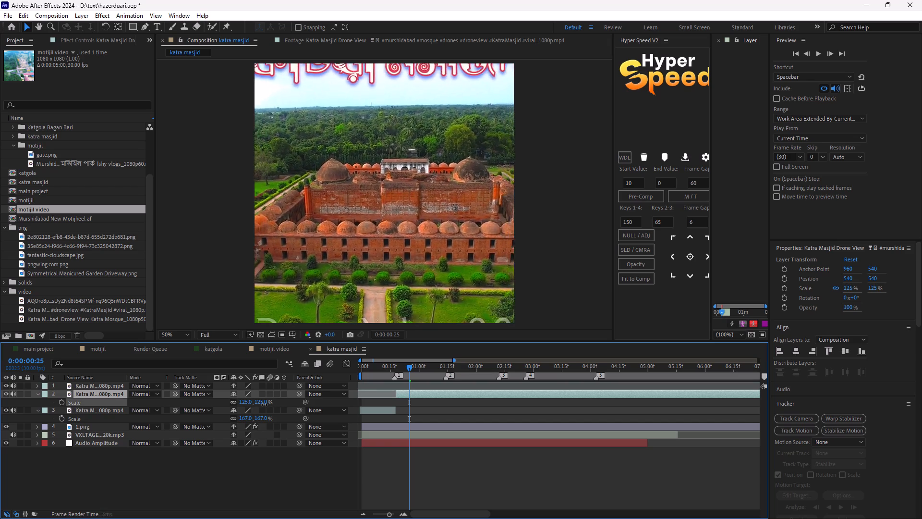
{"action": "left_click_drag", "start_coordinate": [264, 405], "coordinate": [279, 408]}
{"action": "left_click_drag", "start_coordinate": [438, 280], "coordinate": [422, 258]}
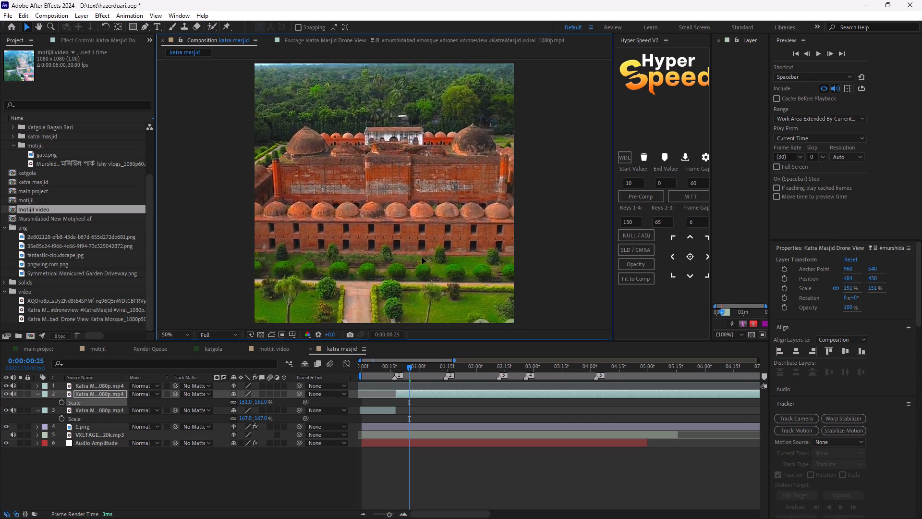
{"action": "left_click_drag", "start_coordinate": [422, 258], "coordinate": [426, 264]}
{"action": "key", "text": "space"}
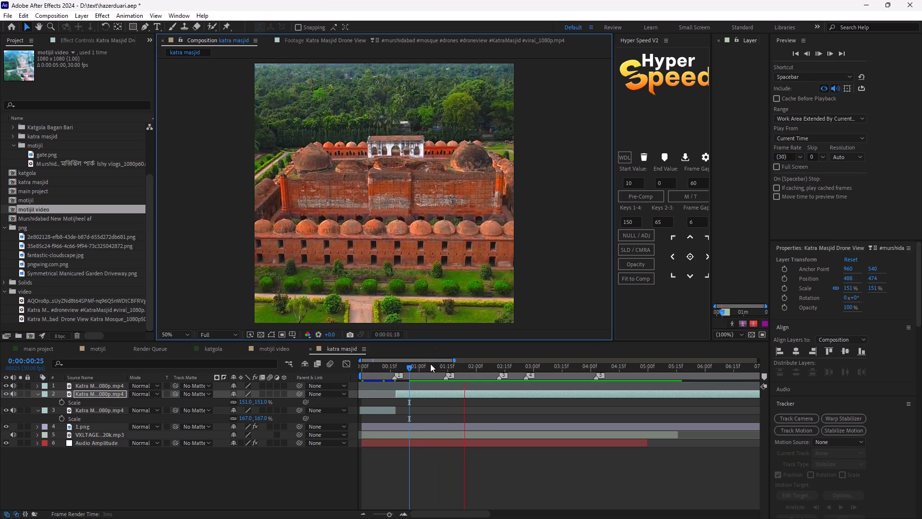
{"action": "key", "text": "space"}
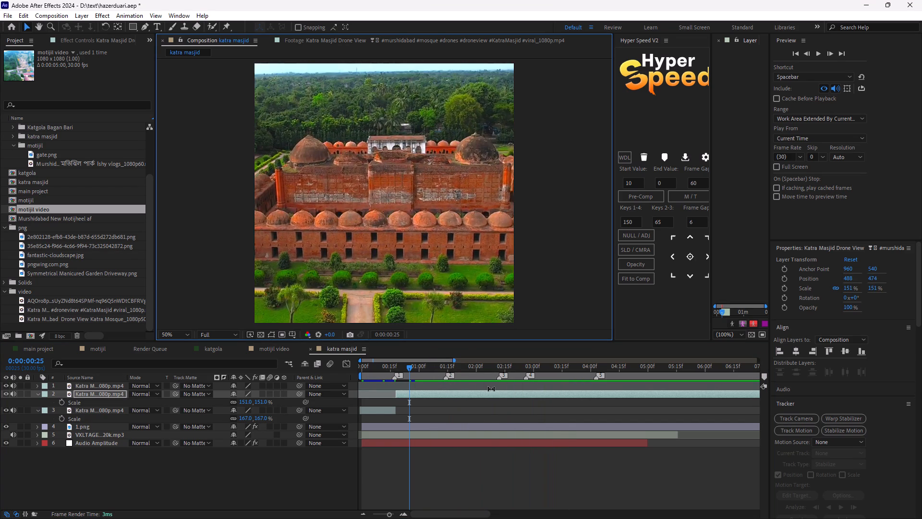
Cut away the layer 2 clip before 0:00:03:15 and slide the remainder earlier to start where the layer 3 clip ends.
{"action": "left_click_drag", "start_coordinate": [408, 368], "coordinate": [560, 394]}
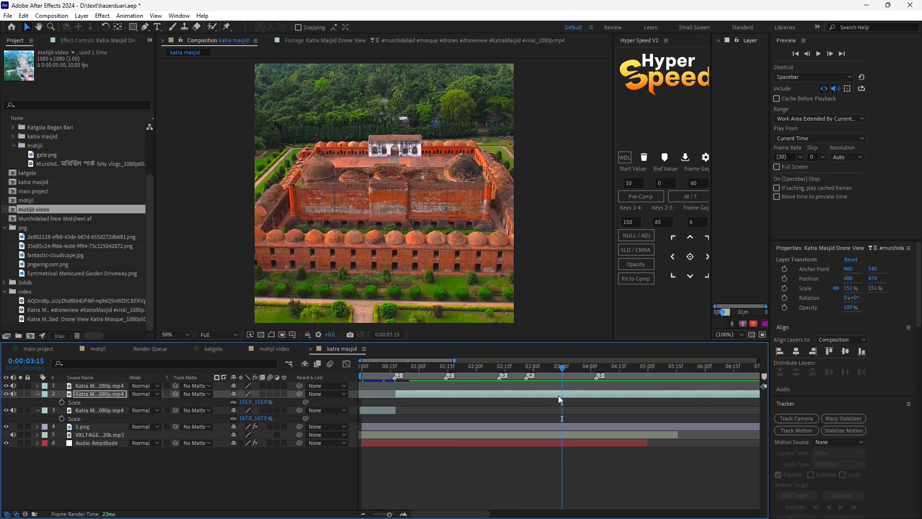
{"action": "key", "text": "ctrl+shift+d"}
{"action": "left_click", "coordinate": [500, 401]}
{"action": "key", "text": "Delete"}
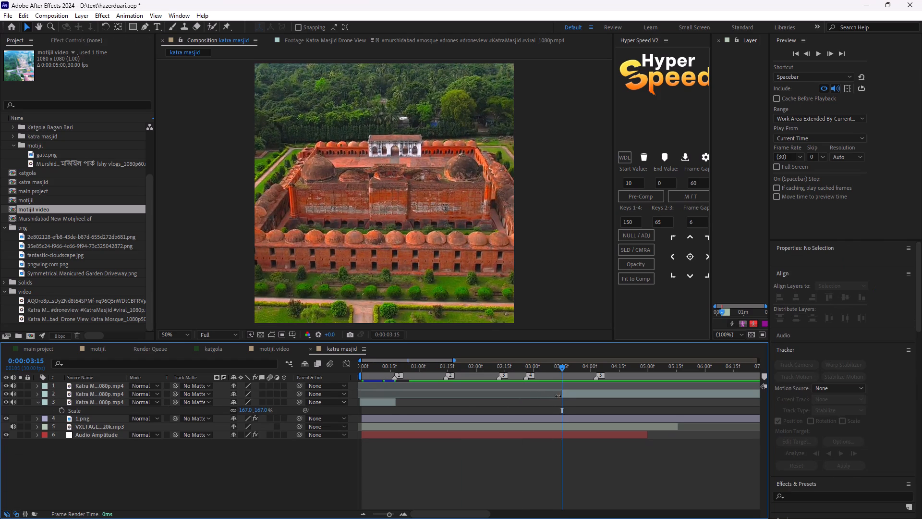
{"action": "left_click_drag", "start_coordinate": [568, 395], "coordinate": [401, 411]}
Reposition the layer 2 drone clip in the frame to about 472, 550, checking it at 0:00:01:07.
{"action": "left_click_drag", "start_coordinate": [564, 369], "coordinate": [435, 390]}
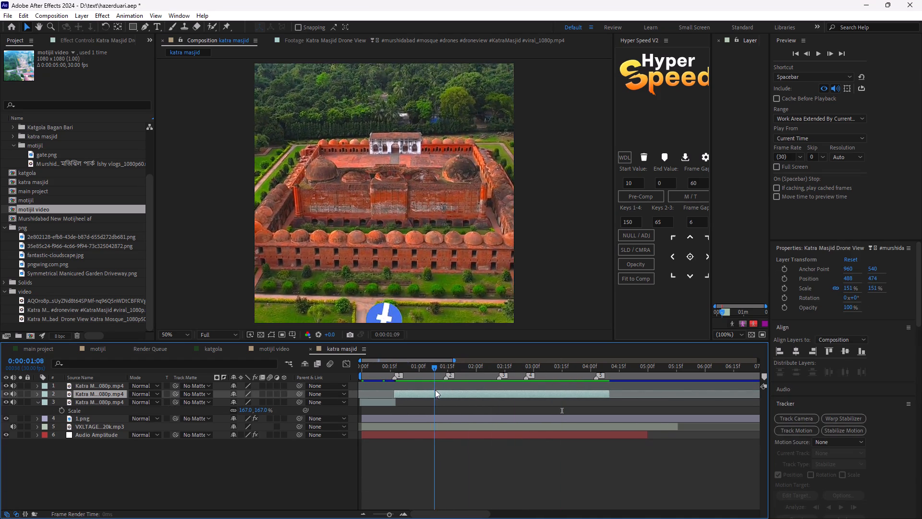
{"action": "left_click_drag", "start_coordinate": [435, 390], "coordinate": [434, 393]}
{"action": "left_click_drag", "start_coordinate": [406, 277], "coordinate": [413, 311]}
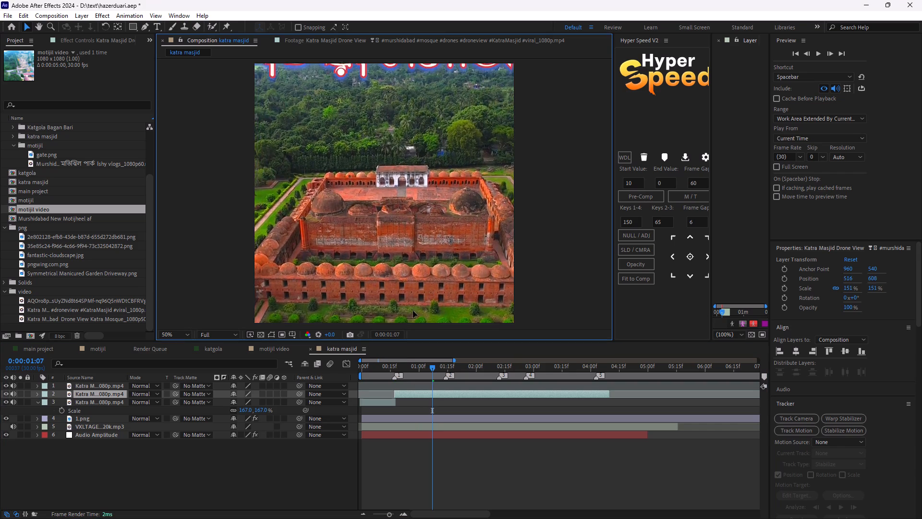
{"action": "left_click_drag", "start_coordinate": [413, 311], "coordinate": [402, 296]}
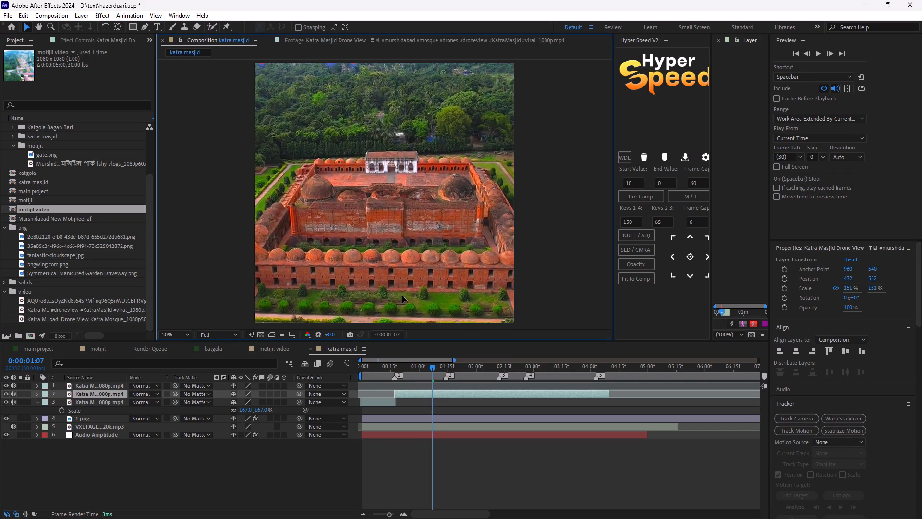
{"action": "left_click_drag", "start_coordinate": [402, 296], "coordinate": [402, 296]}
Split the layer 2 drone clip at 0:00:02:27 and delete the part after it.
{"action": "left_click_drag", "start_coordinate": [433, 369], "coordinate": [445, 375]}
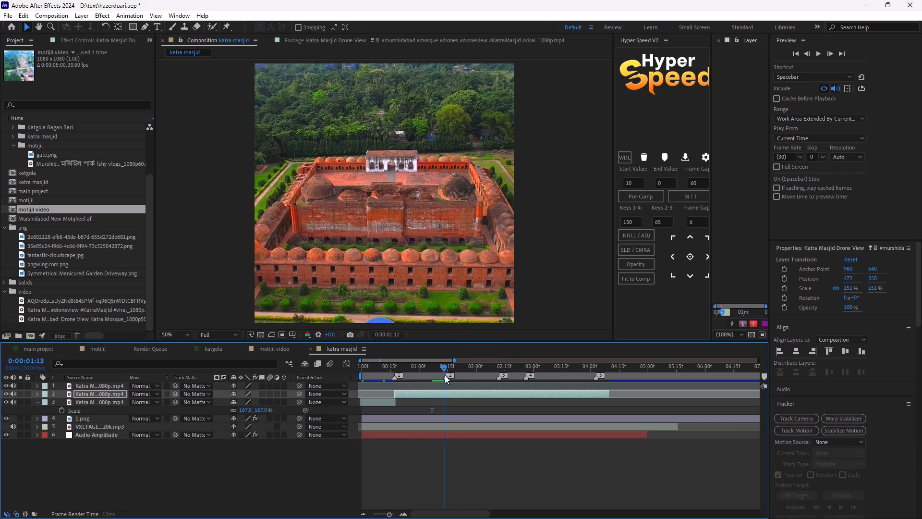
{"action": "left_click_drag", "start_coordinate": [445, 375], "coordinate": [521, 398]}
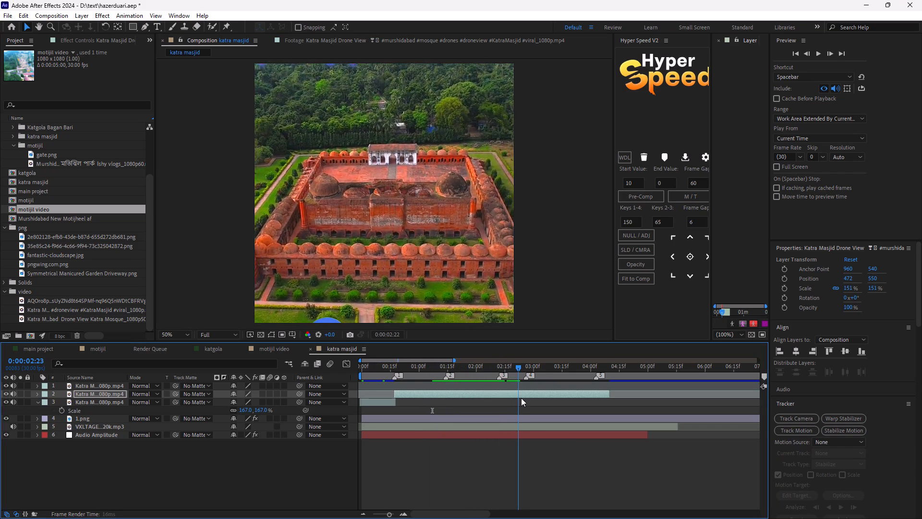
{"action": "left_click_drag", "start_coordinate": [521, 398], "coordinate": [537, 404]}
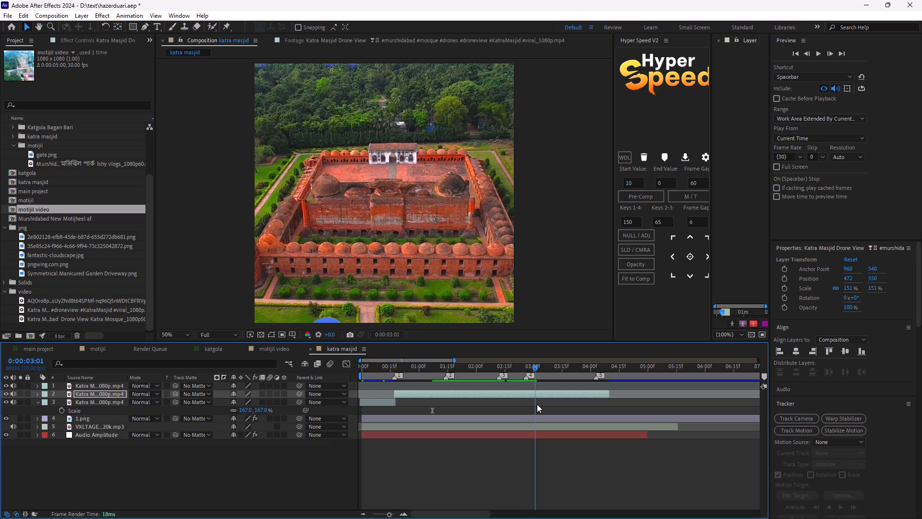
{"action": "left_click_drag", "start_coordinate": [537, 404], "coordinate": [528, 405]}
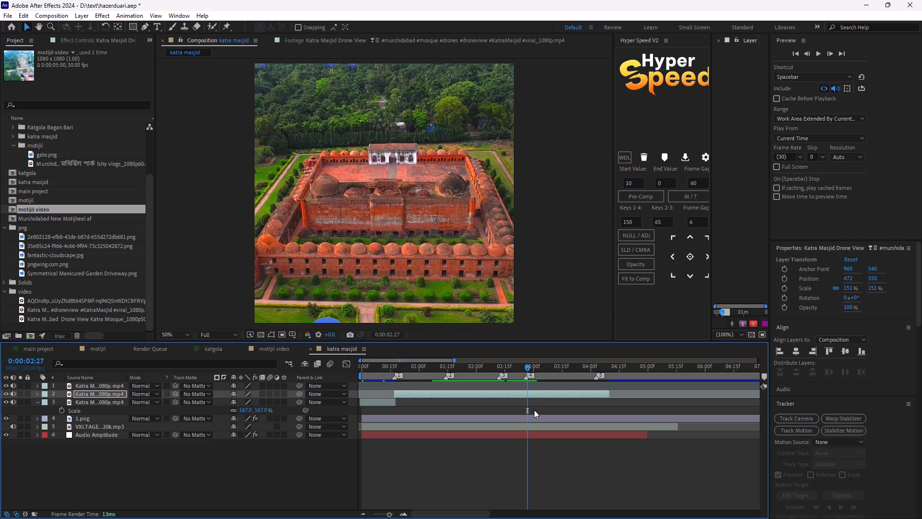
{"action": "key", "text": "ctrl+shift+d"}
{"action": "key", "text": "Delete"}
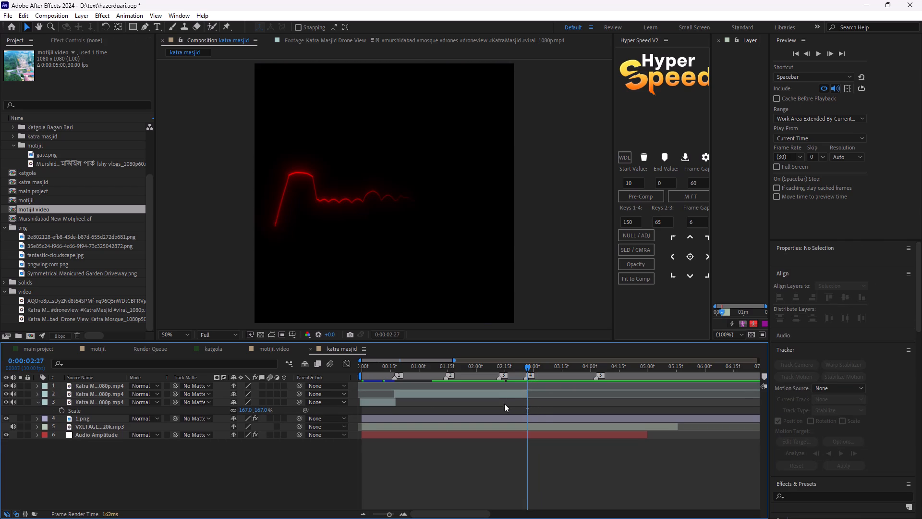
Enable time remapping on the layer 2 clip and add keyframes at its end, 0:00:02:27, and its start, 0:00:00:17.
{"action": "left_click", "coordinate": [509, 394]}
{"action": "right_click", "coordinate": [509, 394]}
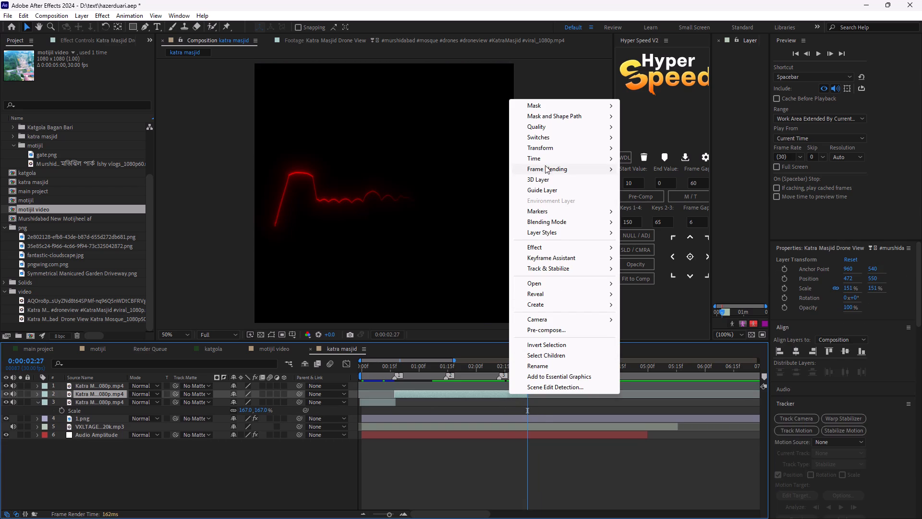
{"action": "left_click", "coordinate": [546, 162]}
{"action": "left_click", "coordinate": [643, 160]}
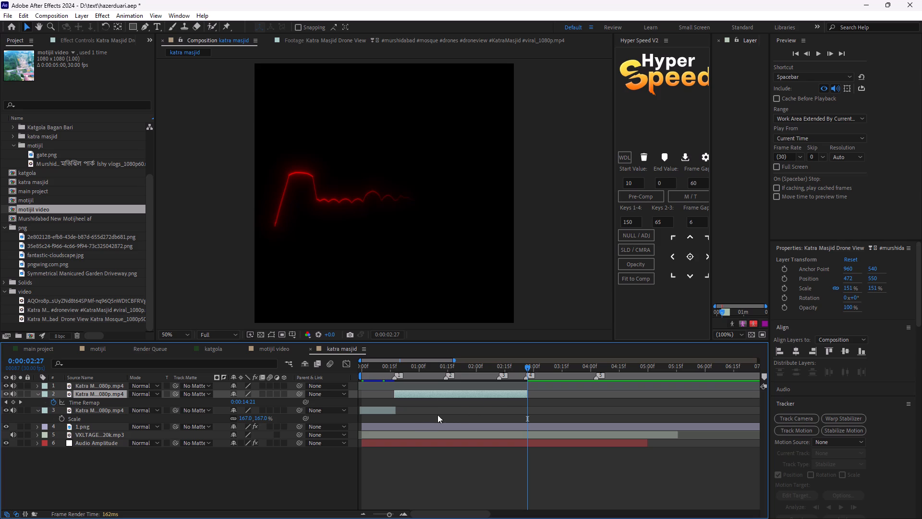
{"action": "left_click", "coordinate": [12, 402]}
{"action": "key", "text": "i"}
{"action": "left_click", "coordinate": [13, 399]}
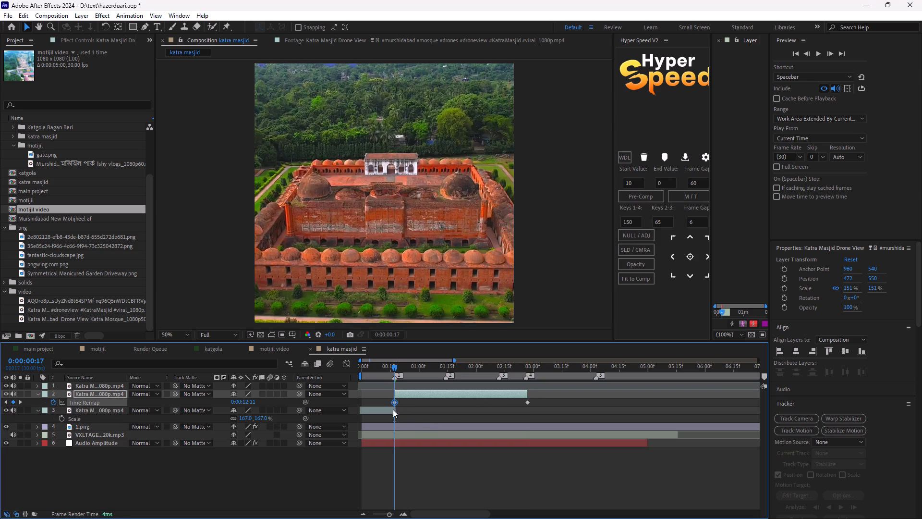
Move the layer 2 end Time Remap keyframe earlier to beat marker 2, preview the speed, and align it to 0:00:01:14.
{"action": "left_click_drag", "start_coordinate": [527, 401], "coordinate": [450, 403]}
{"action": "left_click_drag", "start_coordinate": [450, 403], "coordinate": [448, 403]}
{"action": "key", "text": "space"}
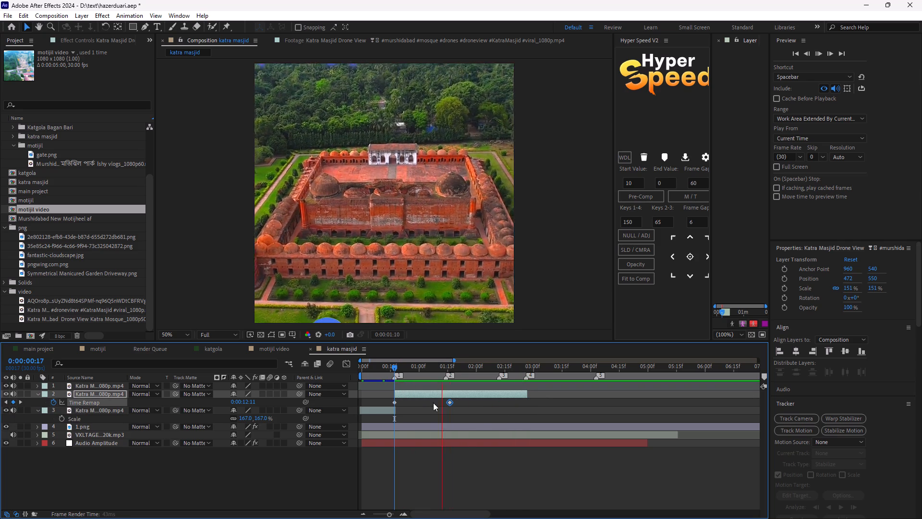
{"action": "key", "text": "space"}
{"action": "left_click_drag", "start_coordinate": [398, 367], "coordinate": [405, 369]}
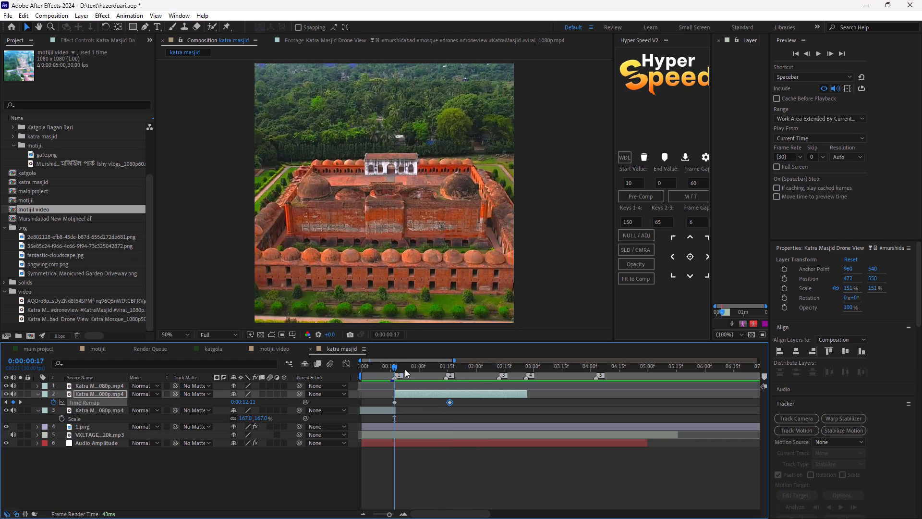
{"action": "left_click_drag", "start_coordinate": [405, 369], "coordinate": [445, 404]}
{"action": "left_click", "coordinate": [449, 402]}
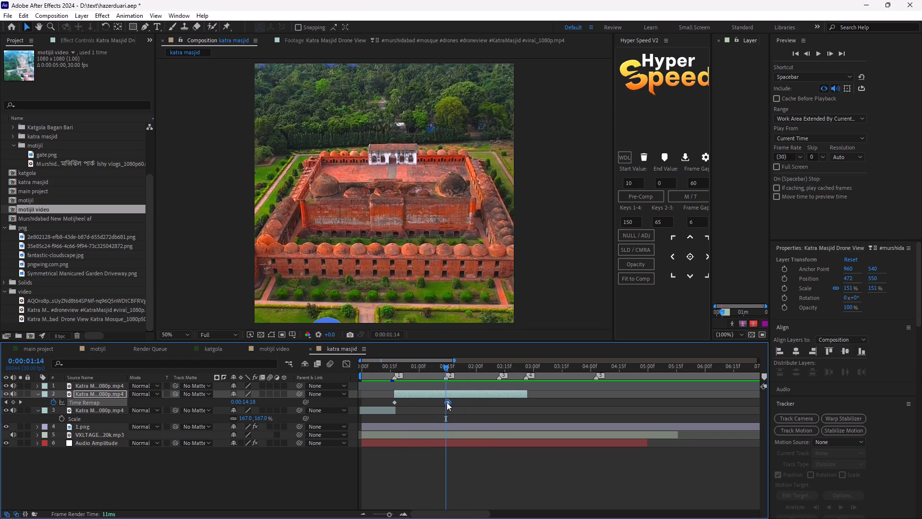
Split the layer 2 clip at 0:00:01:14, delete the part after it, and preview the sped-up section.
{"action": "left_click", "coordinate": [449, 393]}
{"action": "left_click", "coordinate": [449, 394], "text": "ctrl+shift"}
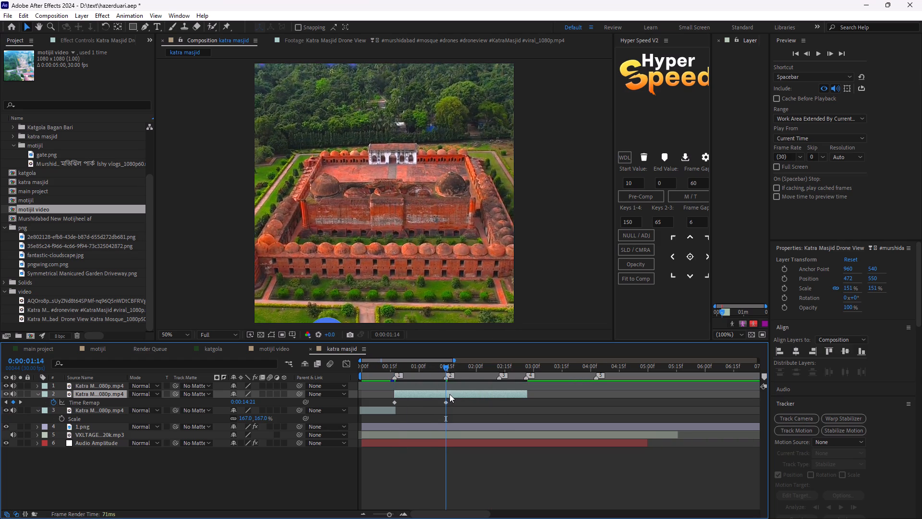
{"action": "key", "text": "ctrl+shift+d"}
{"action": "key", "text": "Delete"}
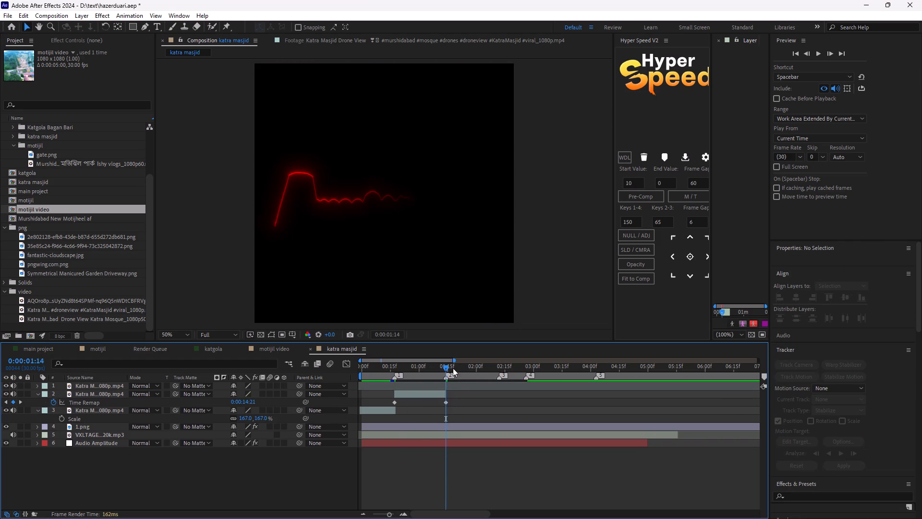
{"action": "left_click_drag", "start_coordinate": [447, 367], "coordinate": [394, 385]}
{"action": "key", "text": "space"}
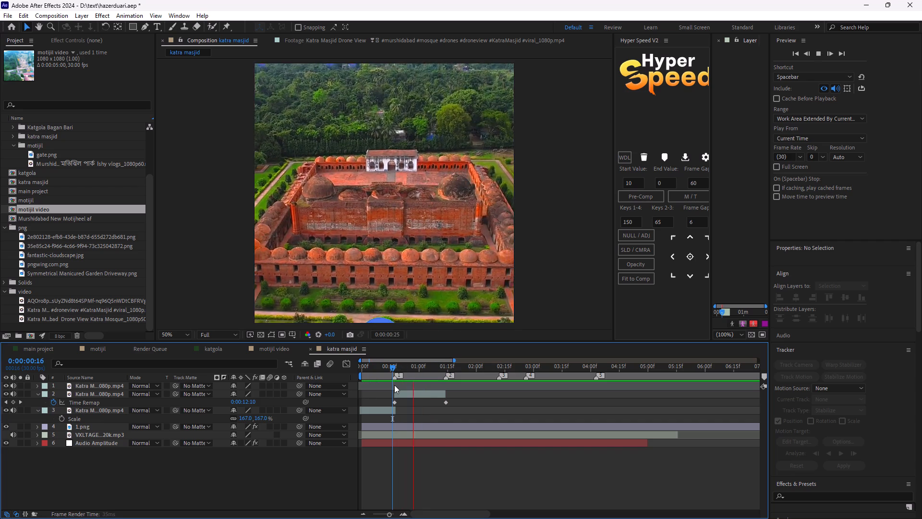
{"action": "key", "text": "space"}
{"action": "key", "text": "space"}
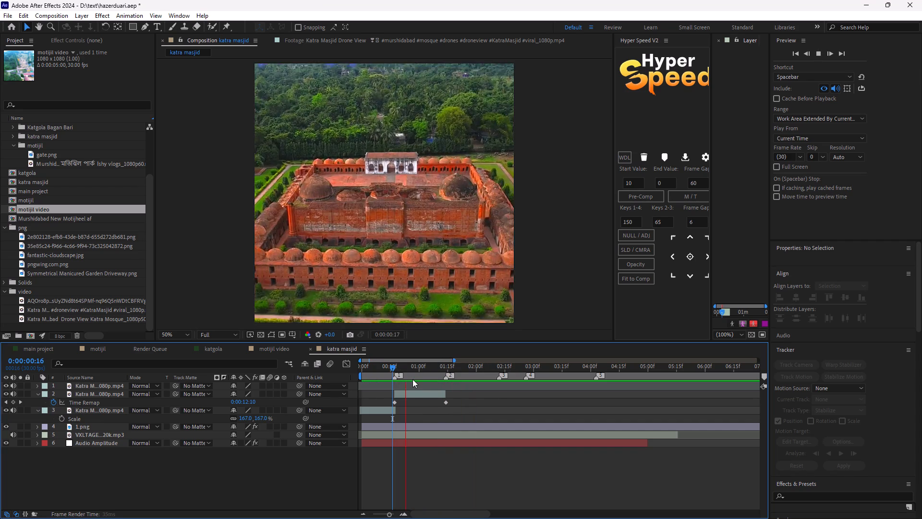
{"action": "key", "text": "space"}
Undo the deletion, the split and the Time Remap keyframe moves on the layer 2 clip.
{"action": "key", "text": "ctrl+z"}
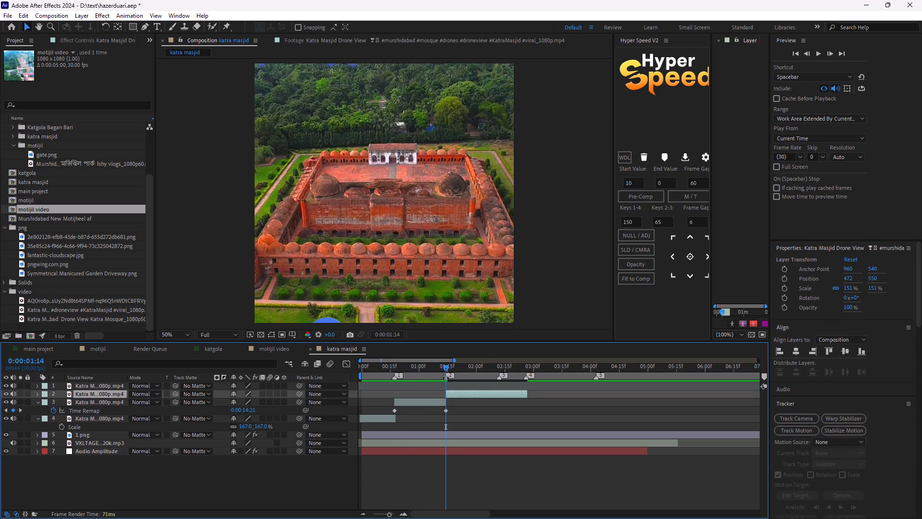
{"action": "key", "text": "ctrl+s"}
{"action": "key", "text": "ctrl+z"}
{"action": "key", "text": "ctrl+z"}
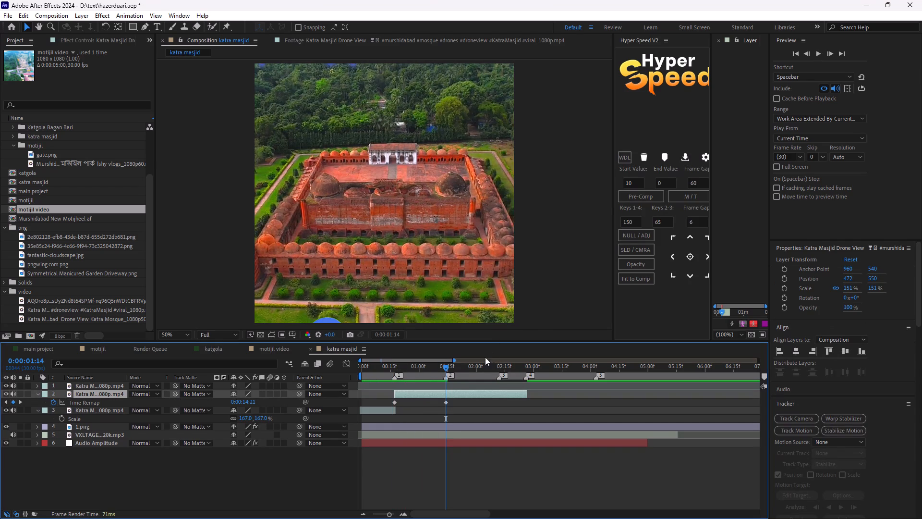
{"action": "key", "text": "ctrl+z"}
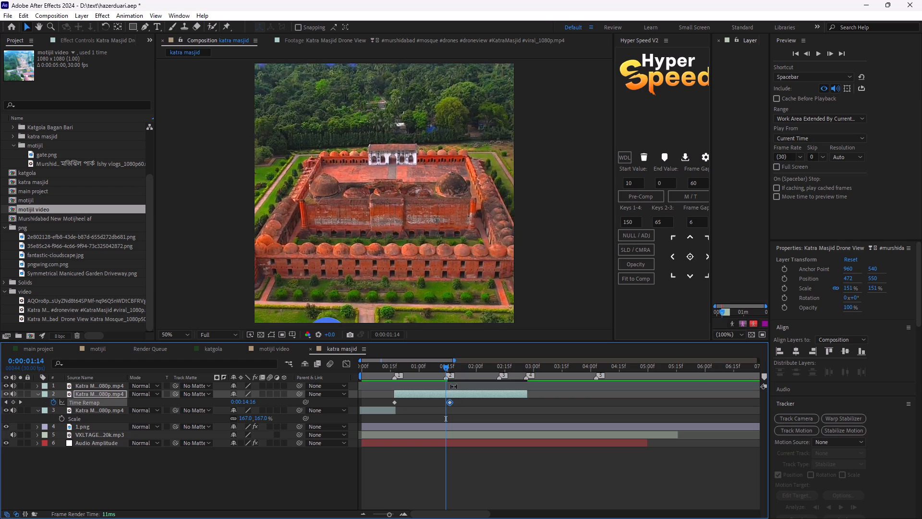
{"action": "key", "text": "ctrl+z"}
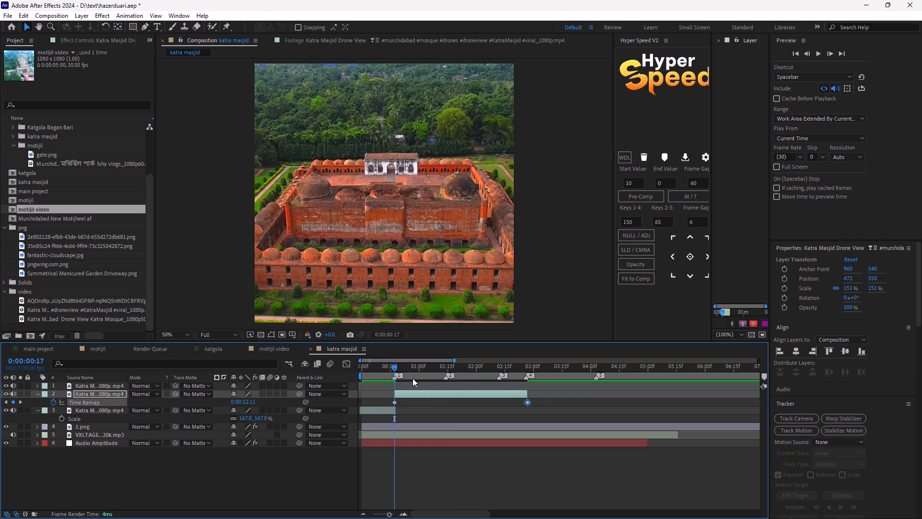
Move the layer 2 end Time Remap keyframe to 0:00:01:14 at beat marker 2 and preview from 0:00:00:26.
{"action": "left_click_drag", "start_coordinate": [397, 366], "coordinate": [444, 407]}
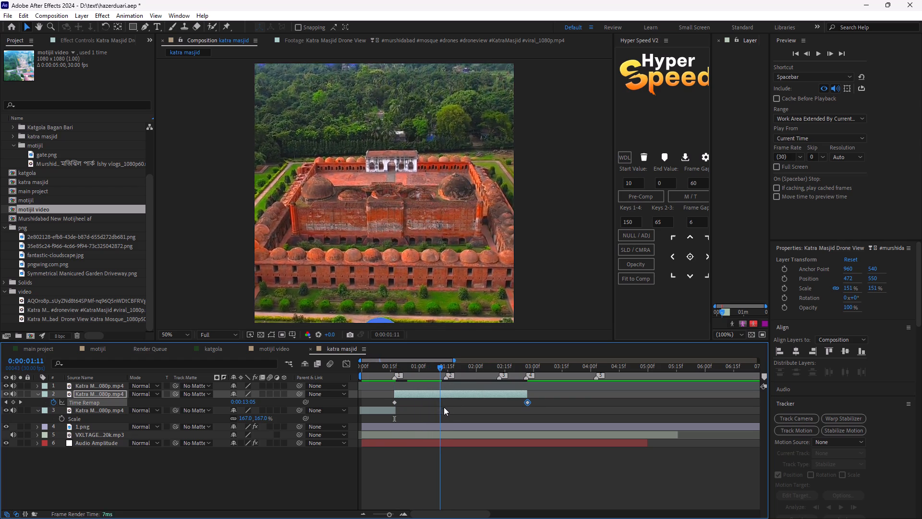
{"action": "left_click_drag", "start_coordinate": [444, 407], "coordinate": [448, 413]}
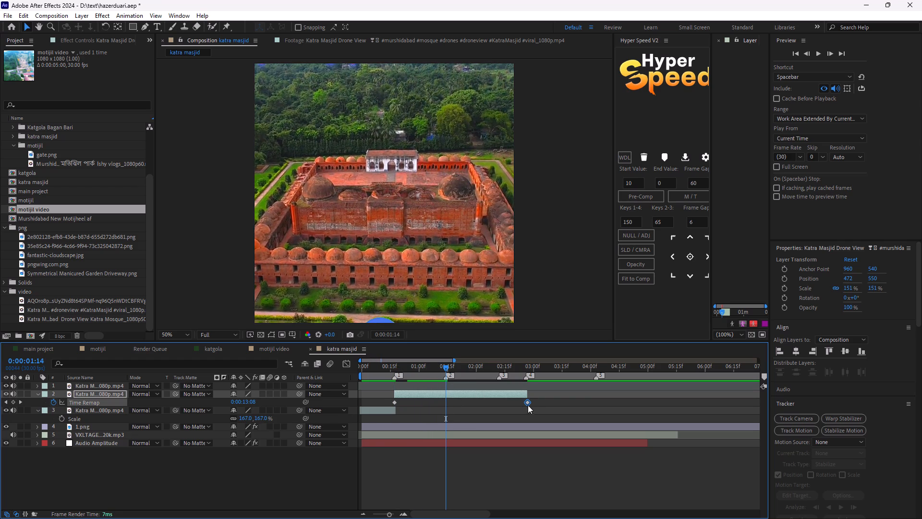
{"action": "left_click_drag", "start_coordinate": [529, 402], "coordinate": [445, 419]}
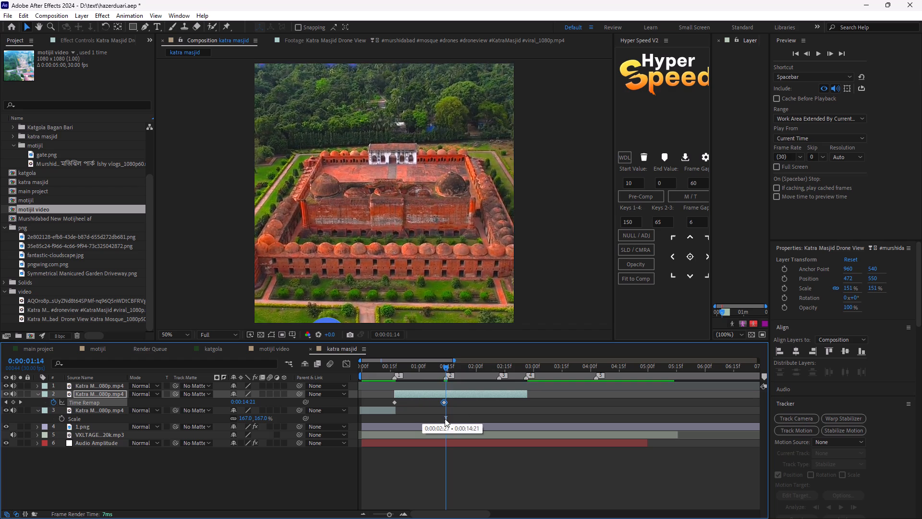
{"action": "left_click_drag", "start_coordinate": [445, 419], "coordinate": [446, 420]}
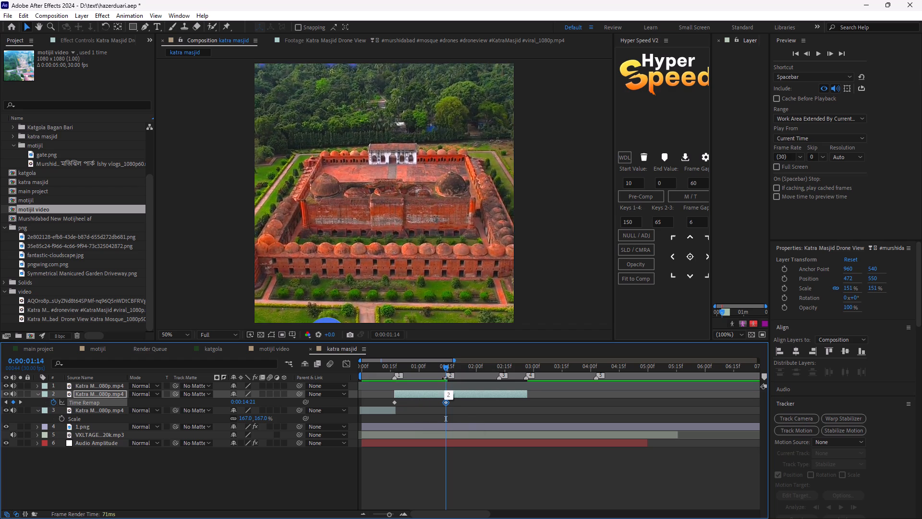
{"action": "left_click_drag", "start_coordinate": [445, 366], "coordinate": [410, 386]}
{"action": "key", "text": "space"}
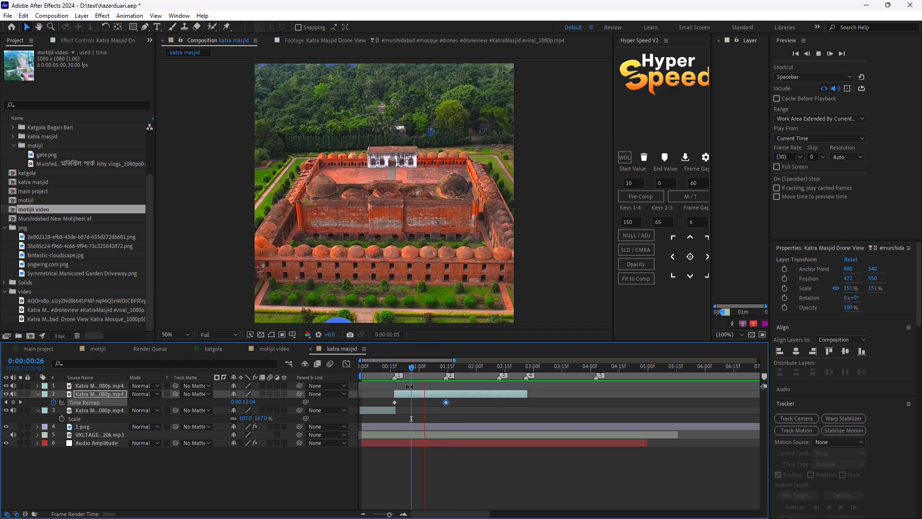
Split the layer 2 clip at 0:00:01:14, delete the part after it, and preview the sped-up section from the start.
{"action": "key", "text": "space"}
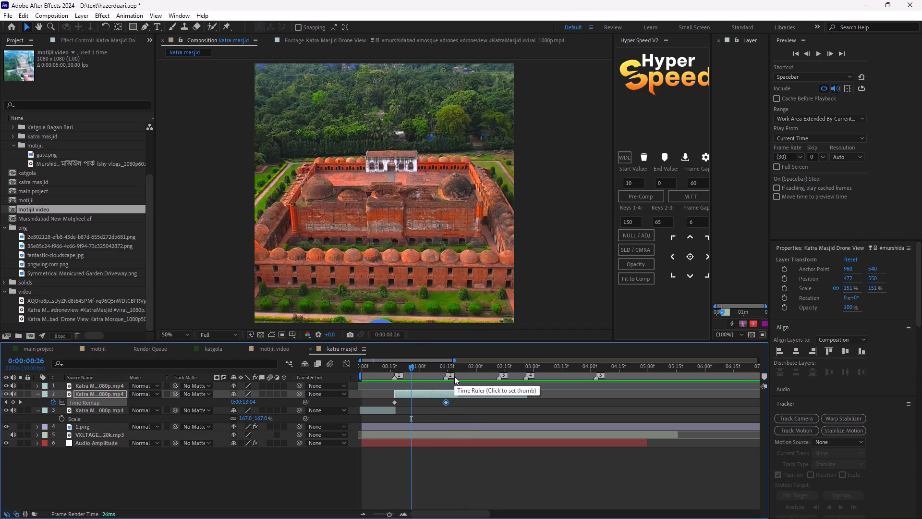
{"action": "key", "text": "ctrl+shift+z"}
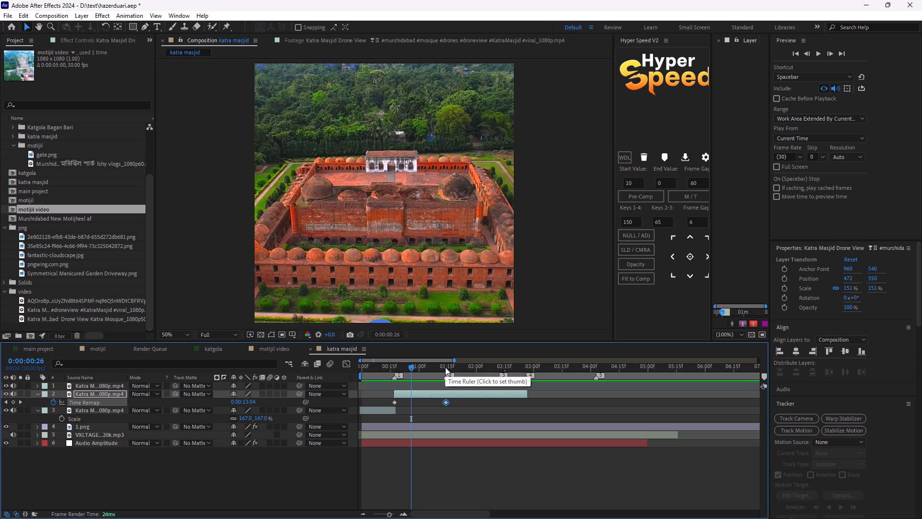
{"action": "left_click_drag", "start_coordinate": [413, 366], "coordinate": [448, 407]}
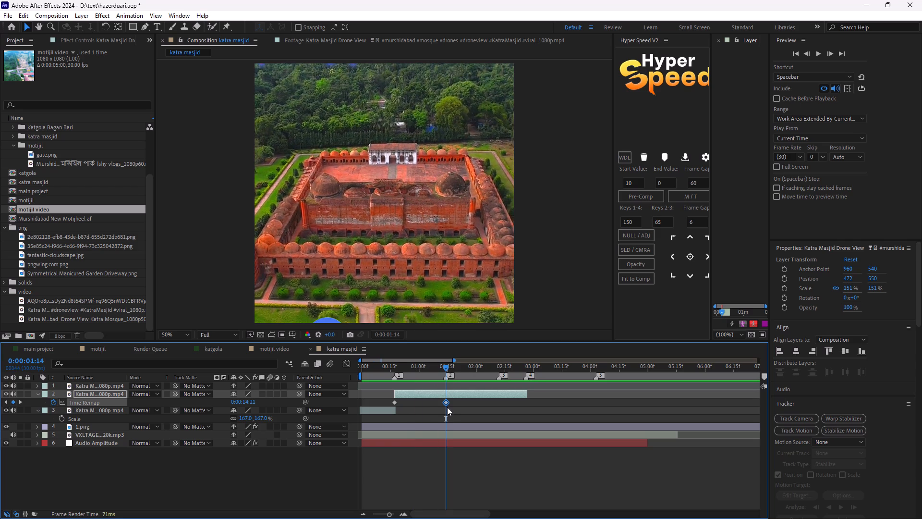
{"action": "key", "text": "ctrl+shift+d"}
{"action": "key", "text": "Delete"}
{"action": "left_click_drag", "start_coordinate": [448, 367], "coordinate": [447, 367]}
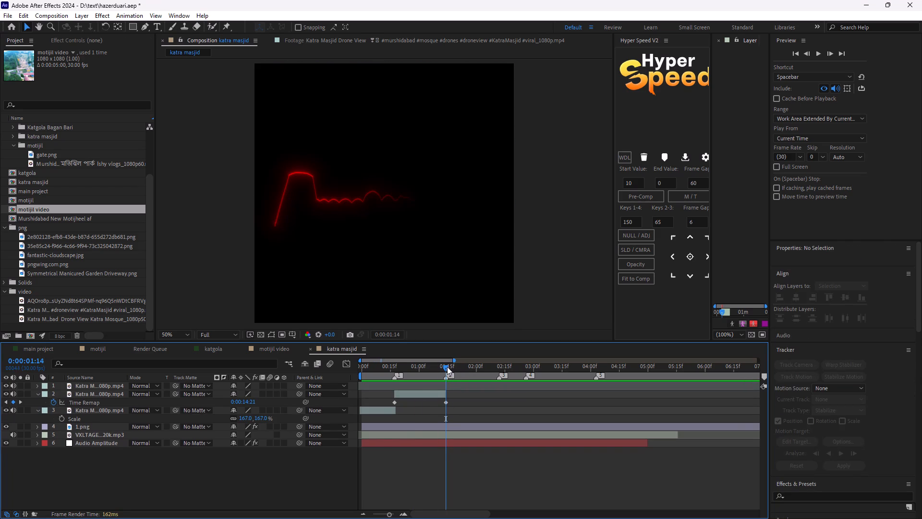
{"action": "left_click_drag", "start_coordinate": [447, 367], "coordinate": [393, 385]}
{"action": "key", "text": "space"}
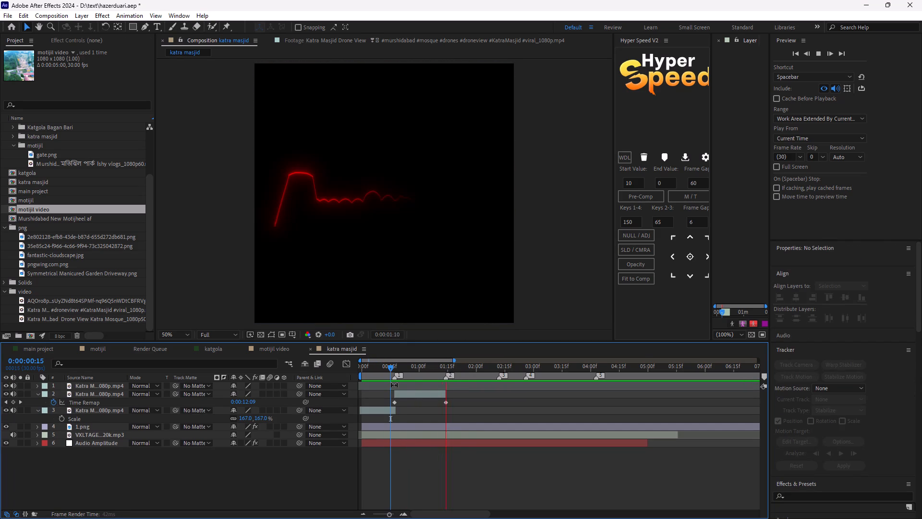
{"action": "key", "text": "space"}
{"action": "key", "text": "space"}
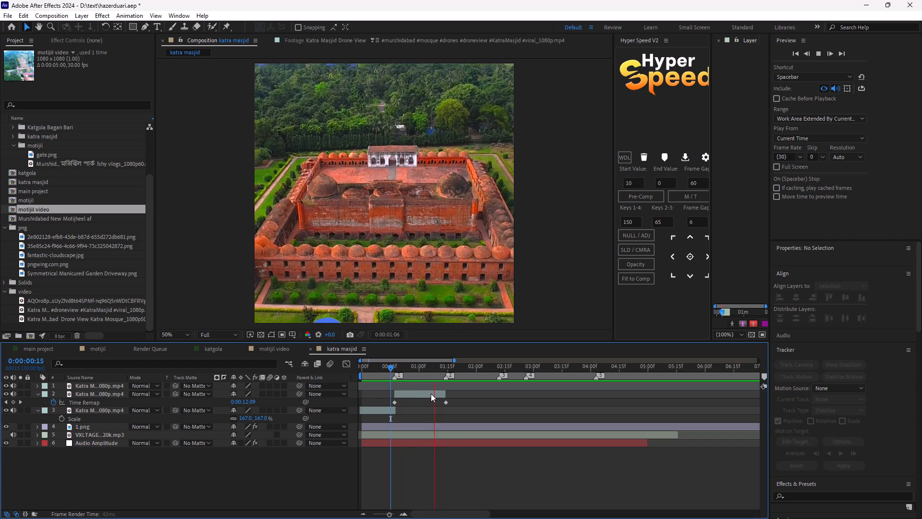
{"action": "key", "text": "space"}
{"action": "left_click_drag", "start_coordinate": [392, 371], "coordinate": [284, 396]}
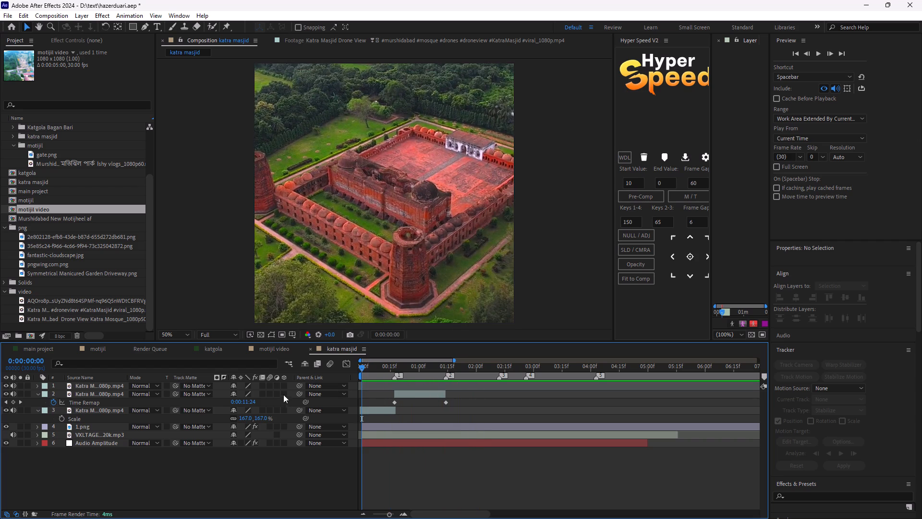
{"action": "key", "text": "space"}
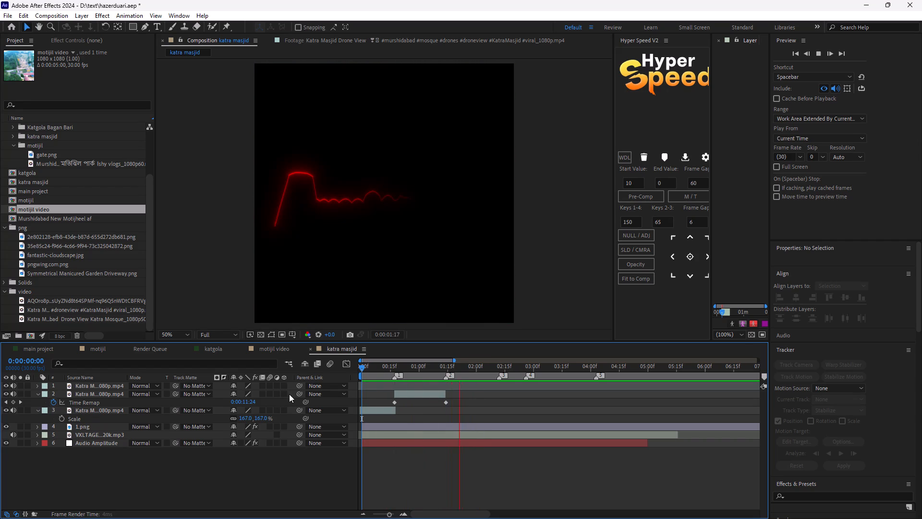
{"action": "key", "text": "space"}
Examine the opening clip and its effects in the motijil video composition up to the cut at 0:00:00:18.
{"action": "left_click", "coordinate": [275, 351]}
{"action": "key", "text": "space"}
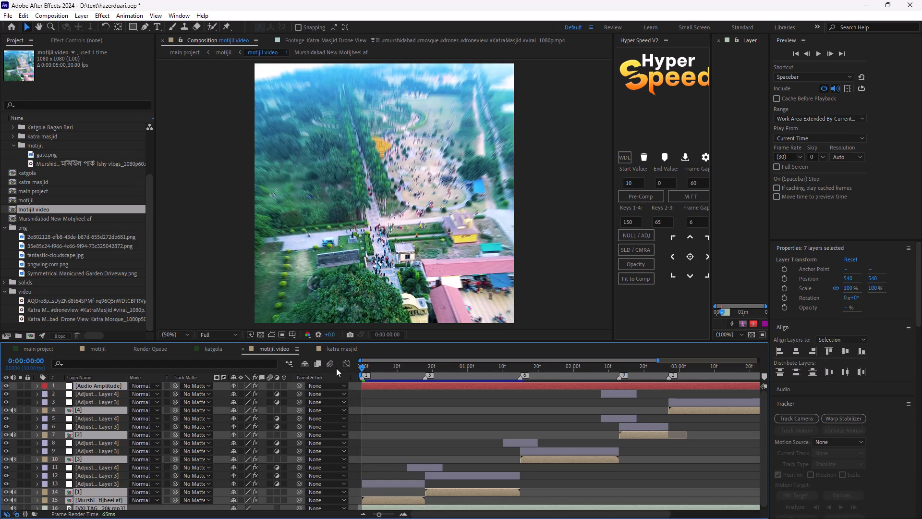
{"action": "key", "text": "space"}
{"action": "left_click_drag", "start_coordinate": [365, 368], "coordinate": [406, 406]}
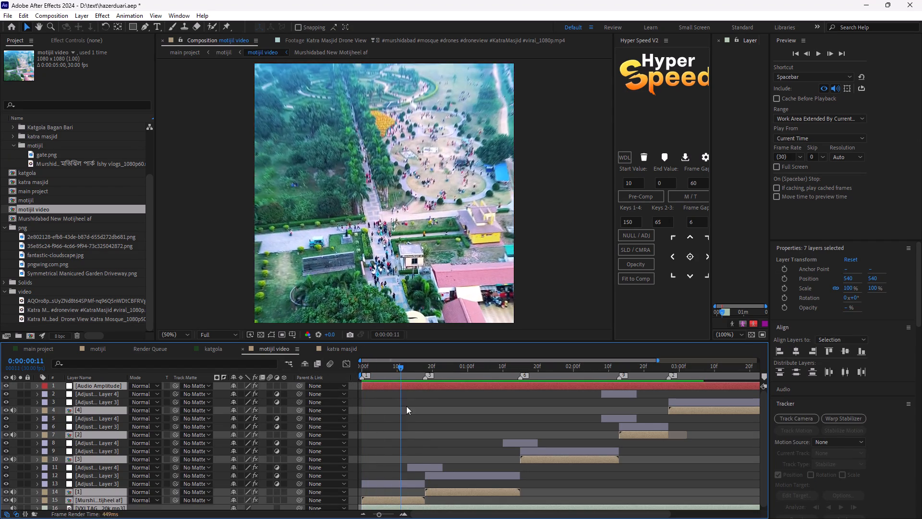
{"action": "left_click_drag", "start_coordinate": [406, 406], "coordinate": [415, 433]}
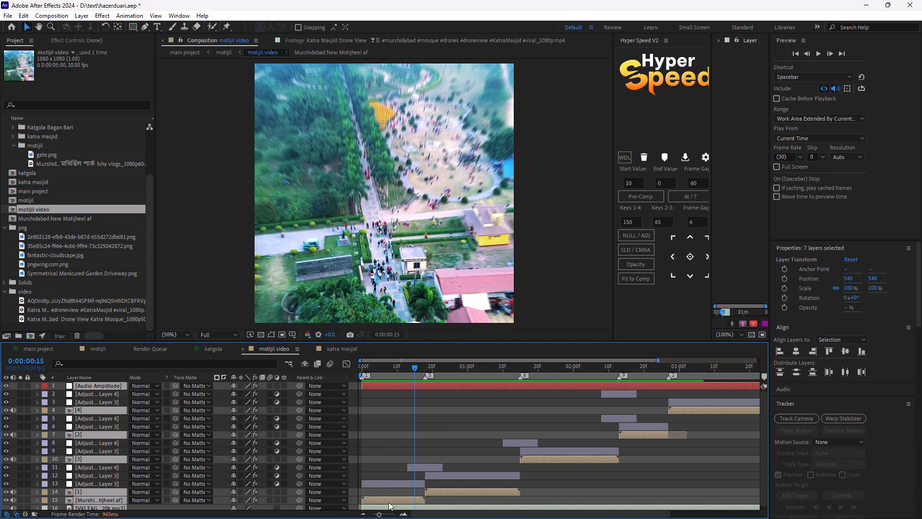
{"action": "left_click_drag", "start_coordinate": [379, 515], "coordinate": [357, 514]}
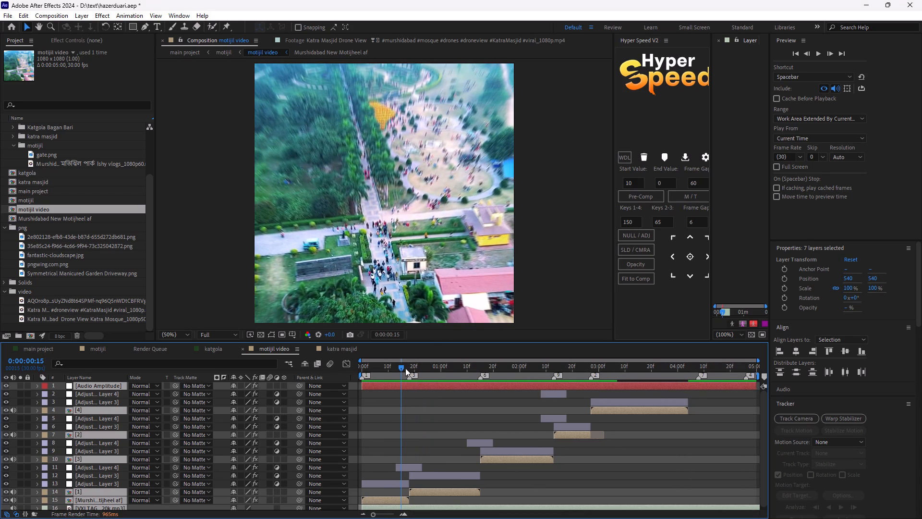
{"action": "left_click_drag", "start_coordinate": [405, 367], "coordinate": [408, 375]}
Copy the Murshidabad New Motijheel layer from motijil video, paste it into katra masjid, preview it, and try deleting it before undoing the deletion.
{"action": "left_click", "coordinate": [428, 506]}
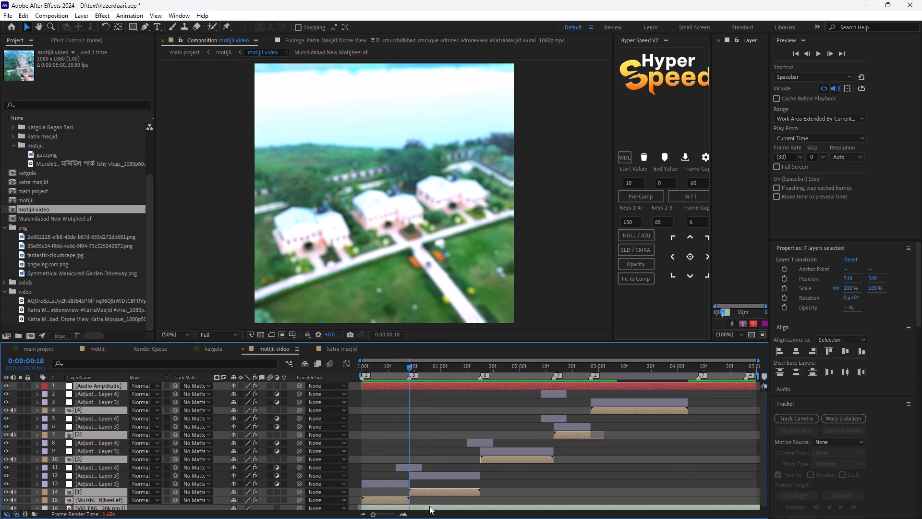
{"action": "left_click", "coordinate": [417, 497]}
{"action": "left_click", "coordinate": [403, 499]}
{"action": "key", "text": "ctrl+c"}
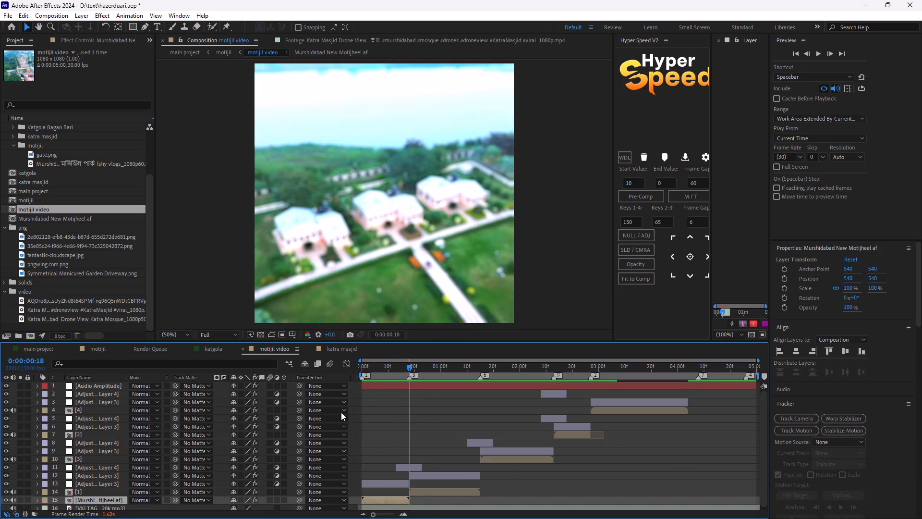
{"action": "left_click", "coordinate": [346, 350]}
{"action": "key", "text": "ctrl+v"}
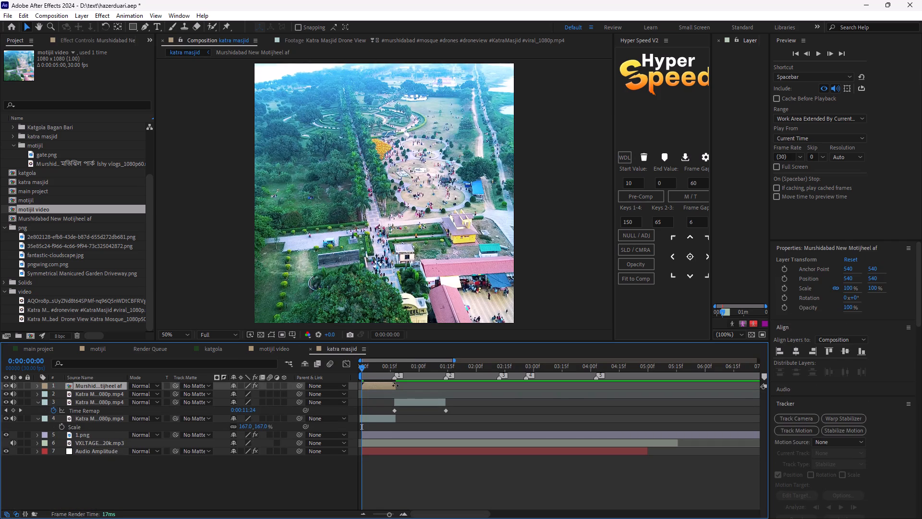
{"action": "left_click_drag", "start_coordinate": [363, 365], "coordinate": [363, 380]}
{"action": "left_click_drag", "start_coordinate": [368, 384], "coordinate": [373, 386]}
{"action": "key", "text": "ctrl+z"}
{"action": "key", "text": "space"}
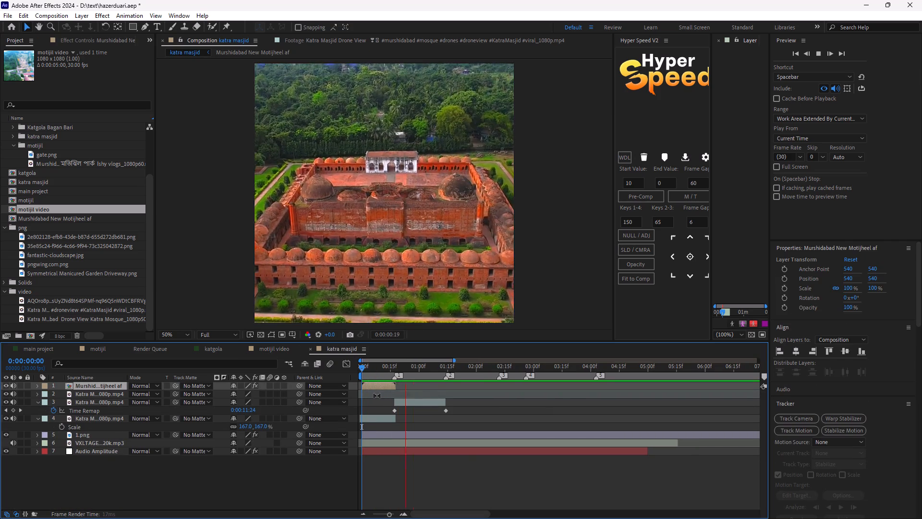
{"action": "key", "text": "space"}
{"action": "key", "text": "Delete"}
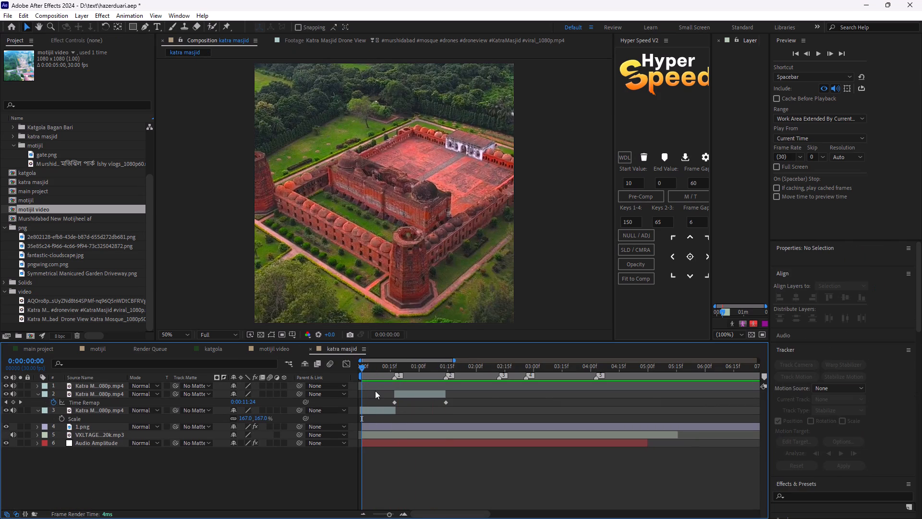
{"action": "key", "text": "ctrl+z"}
Compare the pasted Motijheel clip's motion in katra masjid with the effected opening section in motijil video.
{"action": "left_click_drag", "start_coordinate": [368, 367], "coordinate": [374, 373]}
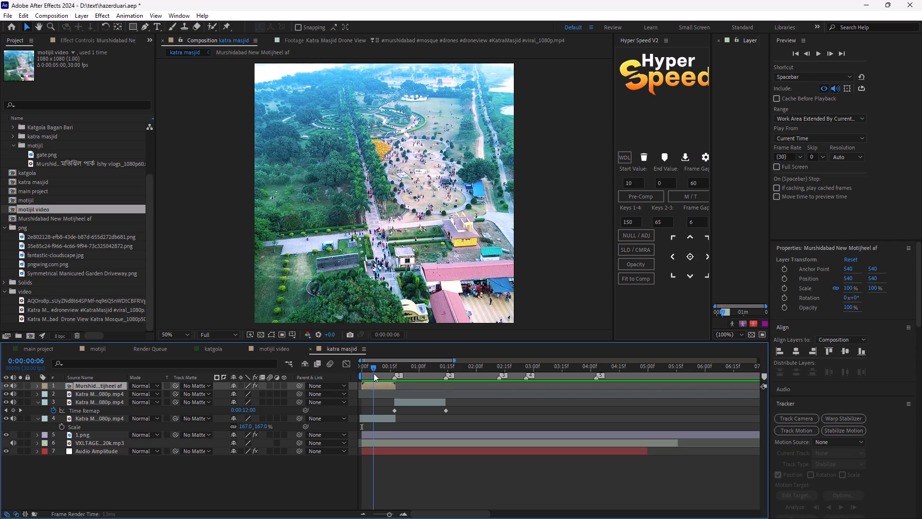
{"action": "left_click_drag", "start_coordinate": [374, 373], "coordinate": [393, 400]}
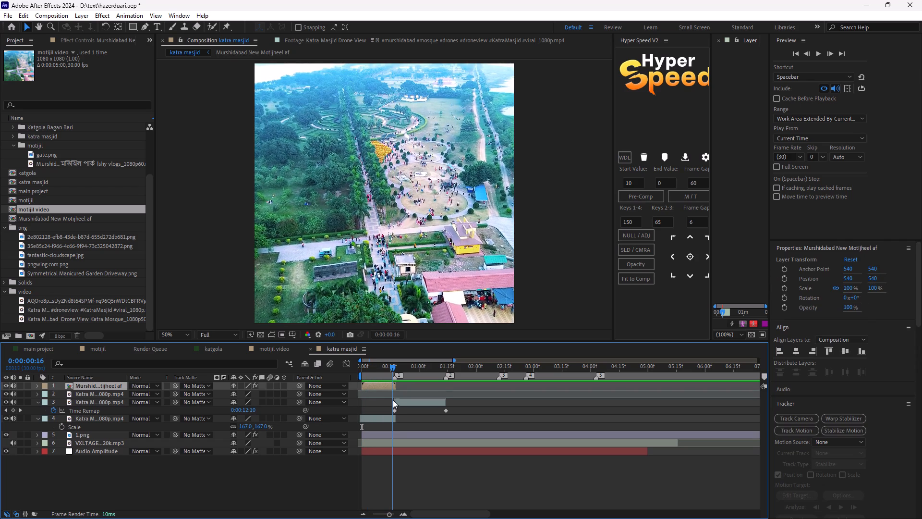
{"action": "left_click_drag", "start_coordinate": [393, 400], "coordinate": [393, 401]}
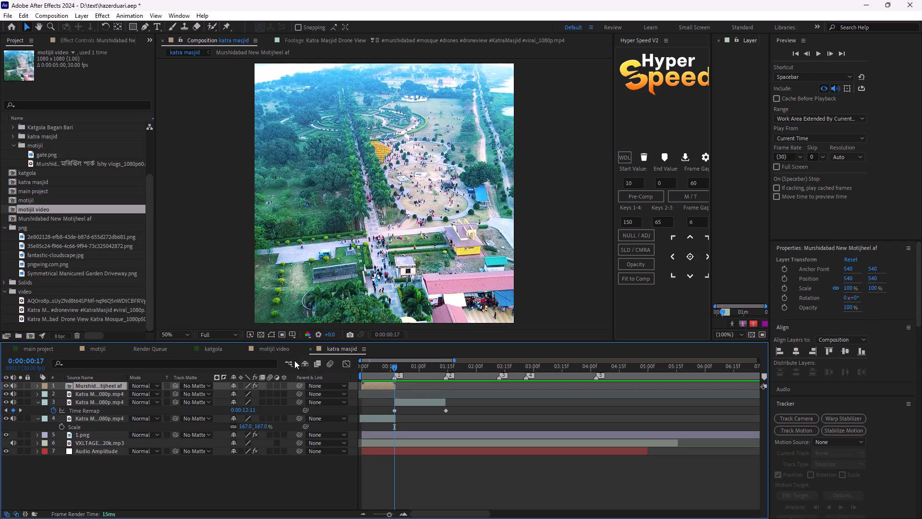
{"action": "left_click", "coordinate": [287, 353]}
{"action": "left_click_drag", "start_coordinate": [406, 366], "coordinate": [343, 387]}
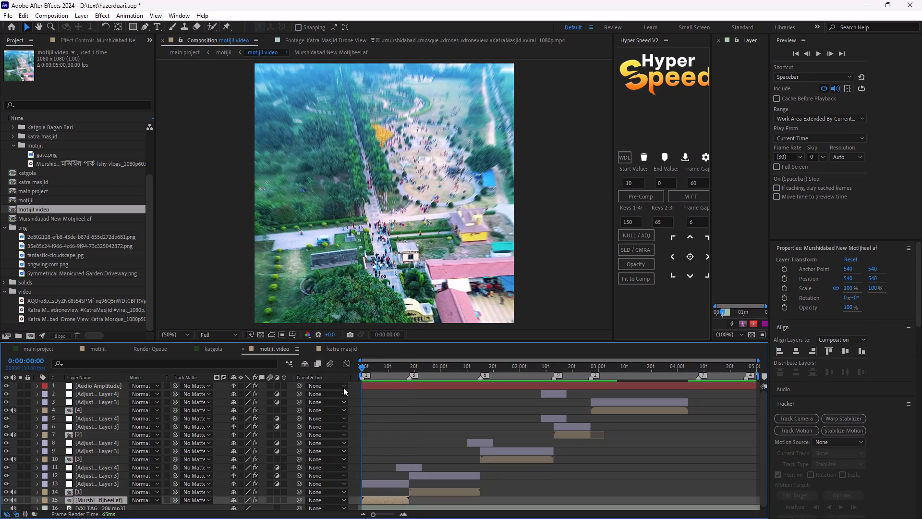
{"action": "left_click_drag", "start_coordinate": [343, 387], "coordinate": [396, 410]}
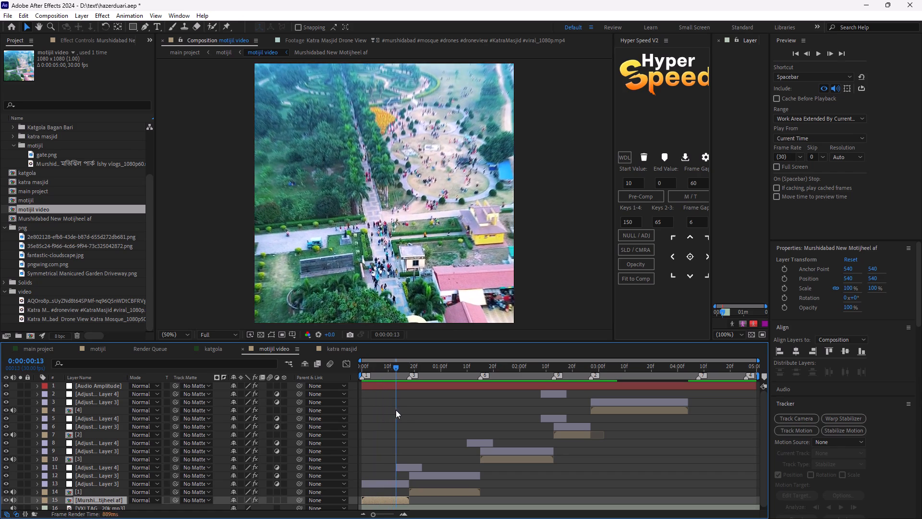
{"action": "left_click_drag", "start_coordinate": [396, 410], "coordinate": [411, 421]}
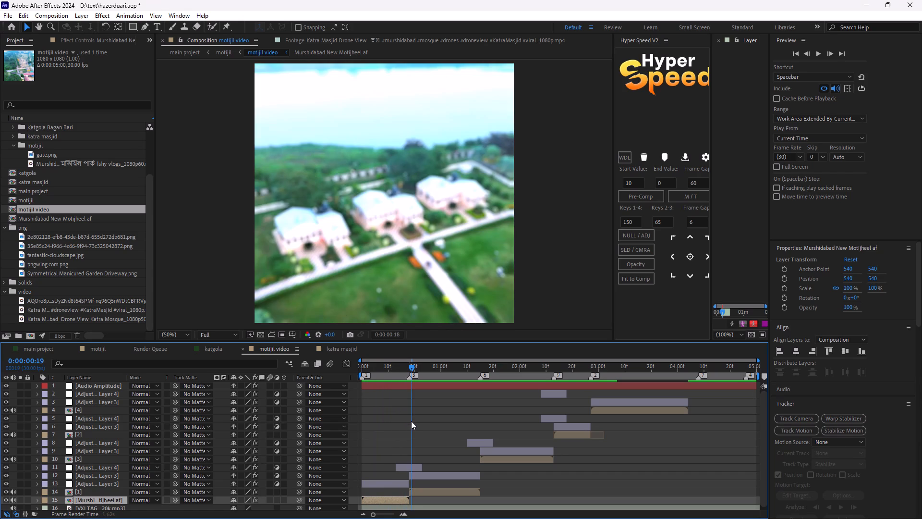
{"action": "left_click_drag", "start_coordinate": [411, 421], "coordinate": [340, 403]}
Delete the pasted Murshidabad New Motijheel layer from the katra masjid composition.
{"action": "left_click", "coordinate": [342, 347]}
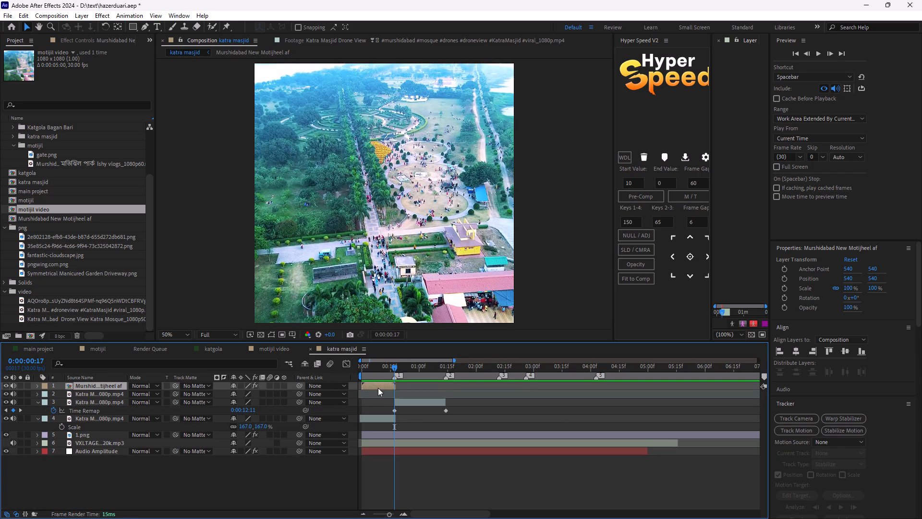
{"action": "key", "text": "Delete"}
Preview the katra masjid composition from 0:00:00:00 and open the layer 3 clip's options.
{"action": "left_click_drag", "start_coordinate": [396, 369], "coordinate": [384, 380]}
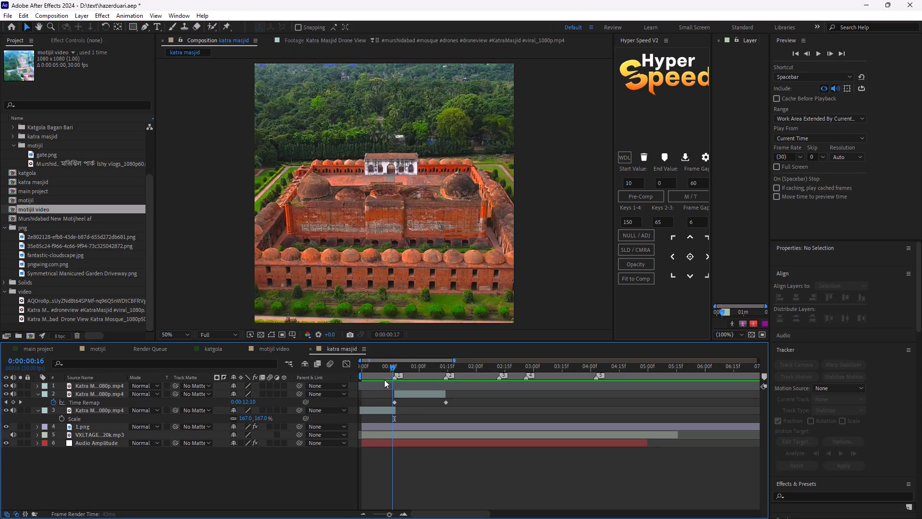
{"action": "left_click_drag", "start_coordinate": [384, 380], "coordinate": [344, 392]}
{"action": "key", "text": "space"}
{"action": "key", "text": "space"}
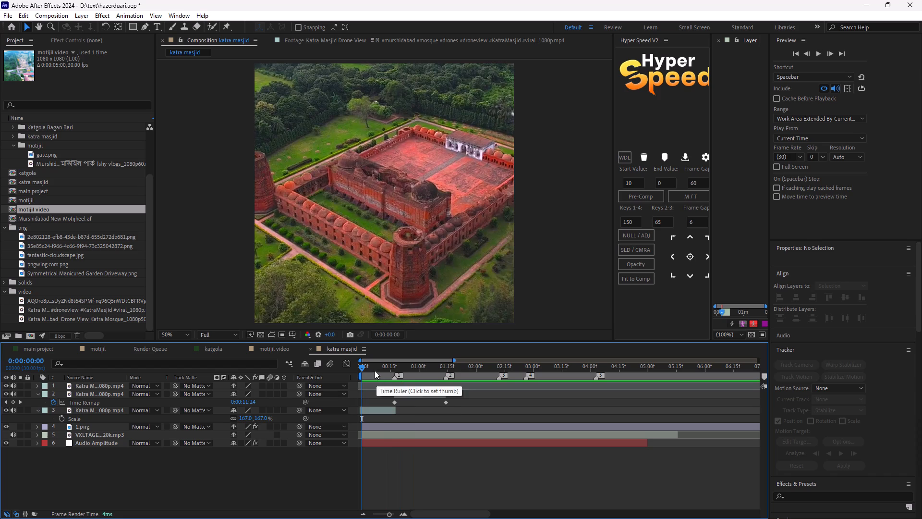
{"action": "left_click_drag", "start_coordinate": [371, 368], "coordinate": [354, 391]}
{"action": "right_click", "coordinate": [378, 412]}
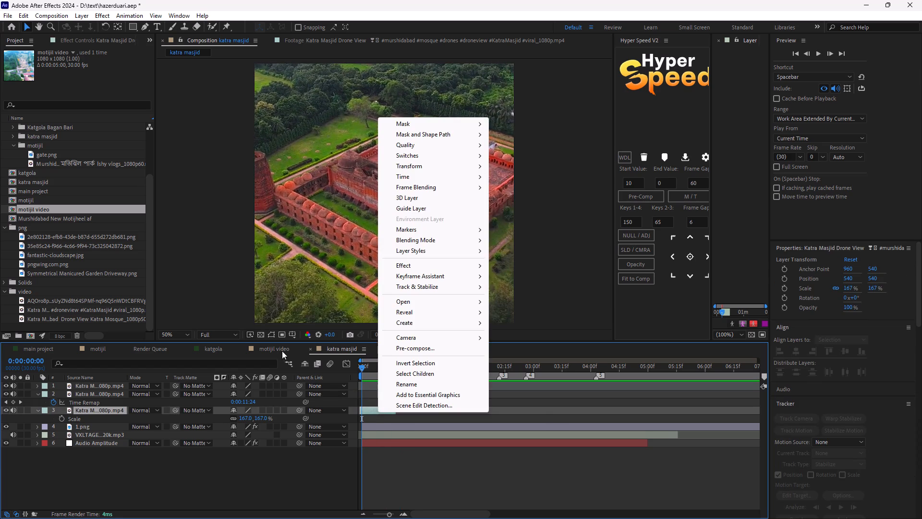
Copy the Twixtor effect from the Murshidabad New Motijheel layer in the motijil video composition.
{"action": "left_click", "coordinate": [282, 351]}
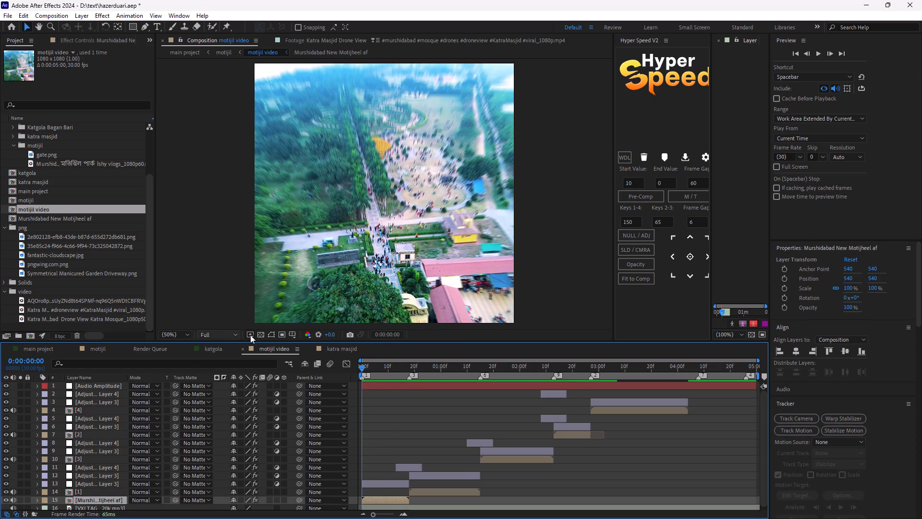
{"action": "left_click", "coordinate": [75, 40]}
{"action": "left_click", "coordinate": [56, 56]}
{"action": "left_click", "coordinate": [33, 63]}
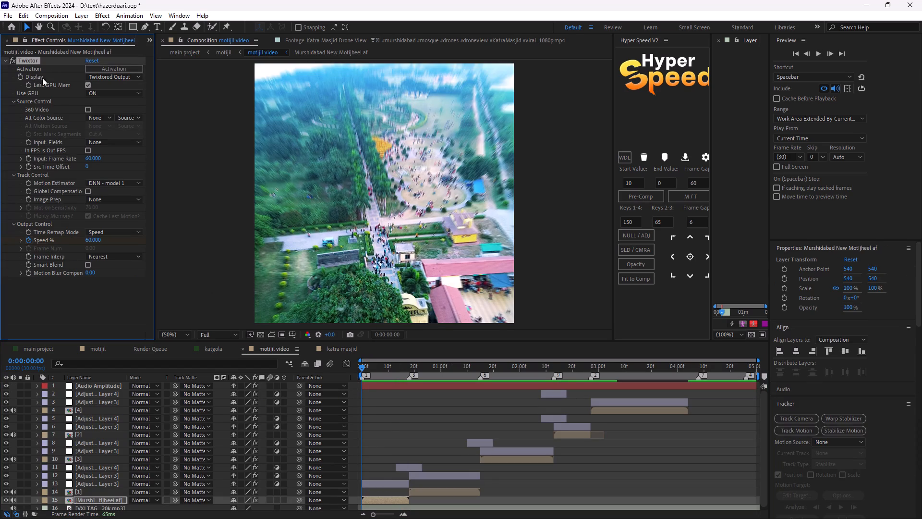
{"action": "key", "text": "ctrl+c"}
Switch to File Explorer and examine the detailed properties of the Katra Masjid Drone View video in the Download folder, including its frame rate.
{"action": "left_click", "coordinate": [423, 508]}
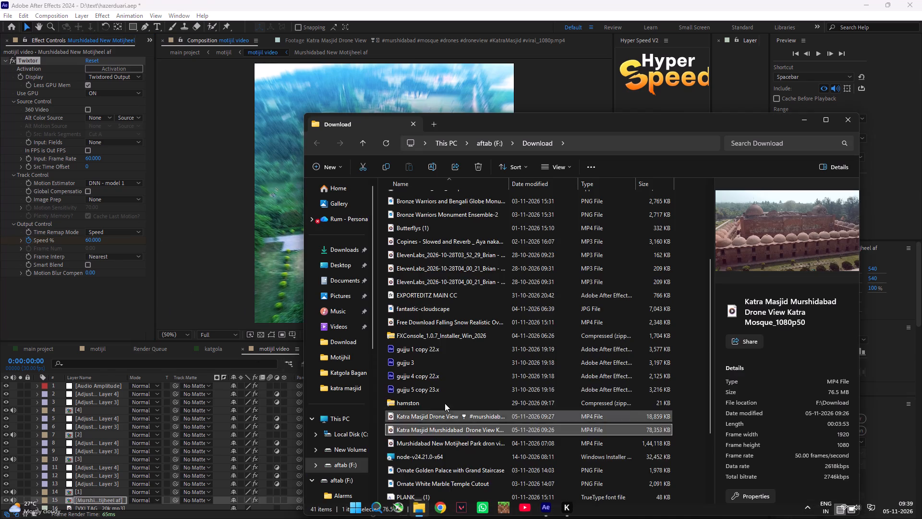
{"action": "scroll", "coordinate": [441, 393], "scroll_direction": "down", "scroll_amount": 3}
{"action": "left_click", "coordinate": [427, 348]}
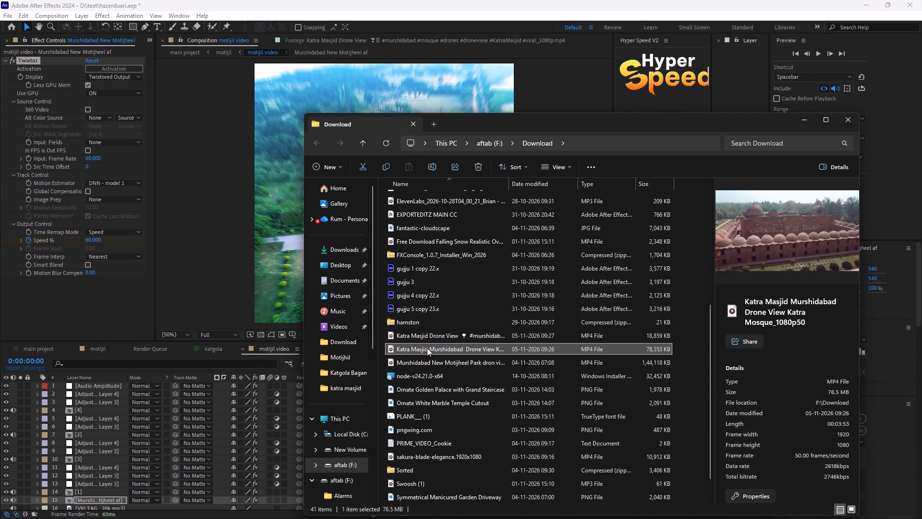
{"action": "left_click", "coordinate": [431, 358]}
{"action": "right_click", "coordinate": [431, 358]}
{"action": "left_click", "coordinate": [414, 334]}
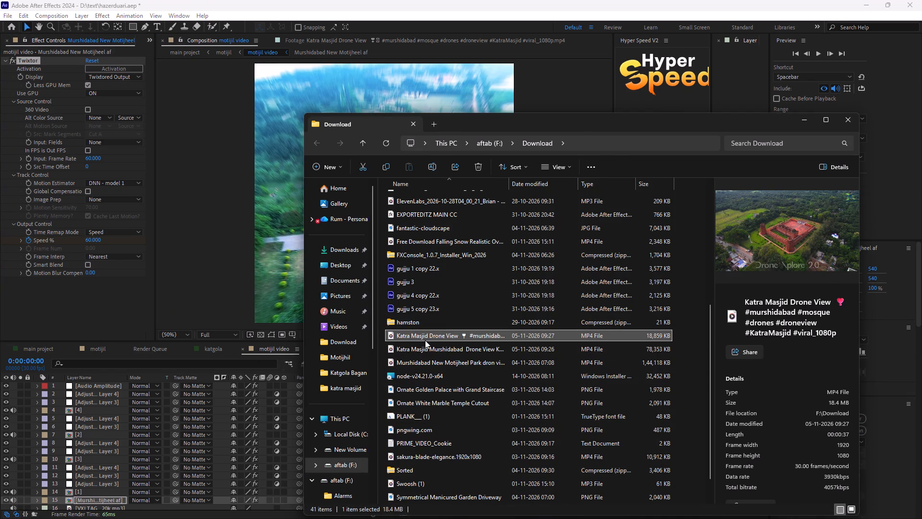
{"action": "right_click", "coordinate": [426, 338]}
{"action": "left_click", "coordinate": [451, 328]}
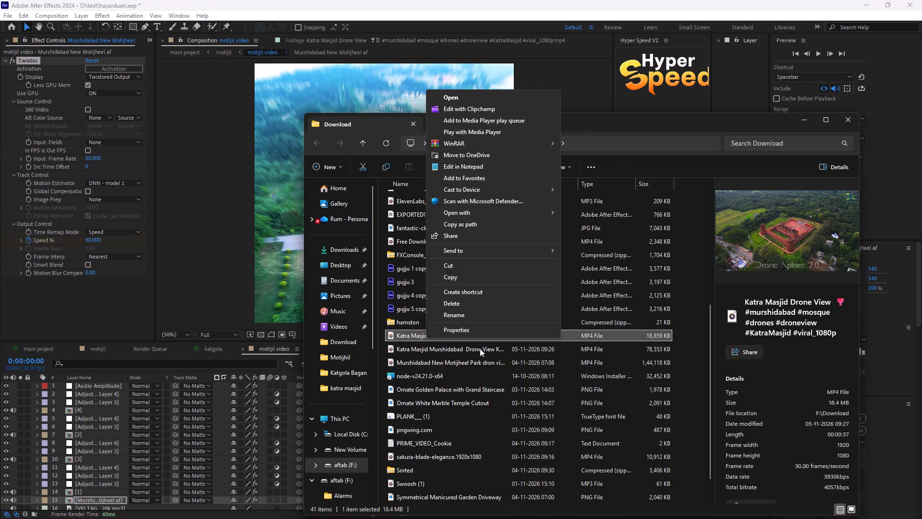
{"action": "left_click", "coordinate": [479, 329]}
{"action": "left_click", "coordinate": [508, 295]}
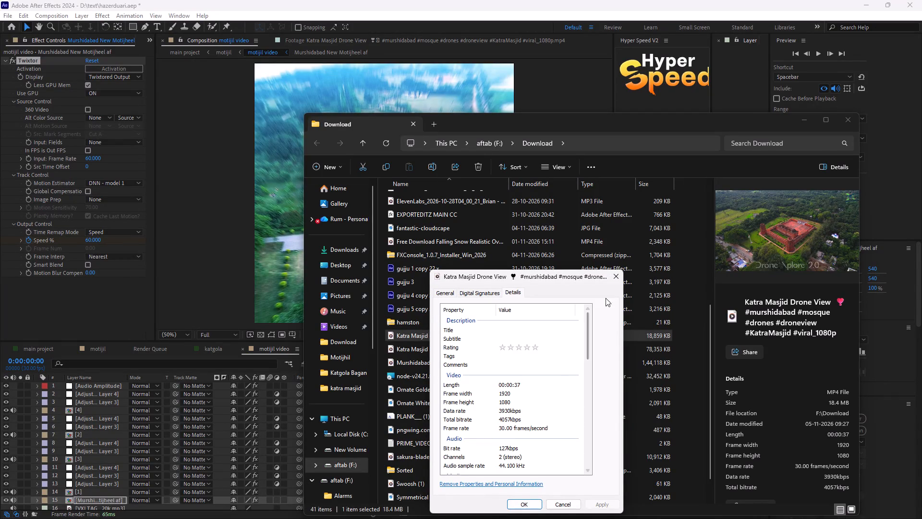
Close the video's properties, return to After Effects from File Explorer, and reopen the katra masjid composition from the project items.
{"action": "left_click", "coordinate": [627, 272]}
{"action": "left_click", "coordinate": [857, 120]}
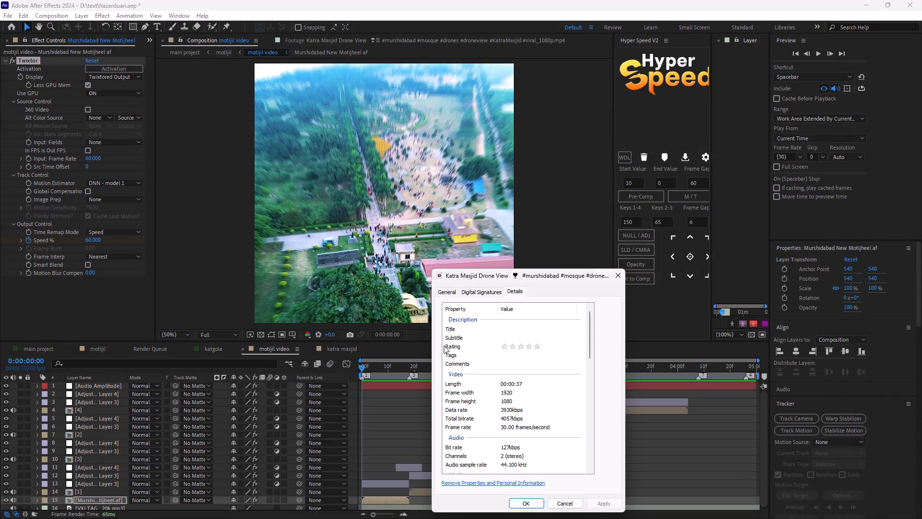
{"action": "left_click", "coordinate": [386, 374]}
{"action": "left_click", "coordinate": [312, 350]}
{"action": "left_click", "coordinate": [328, 351]}
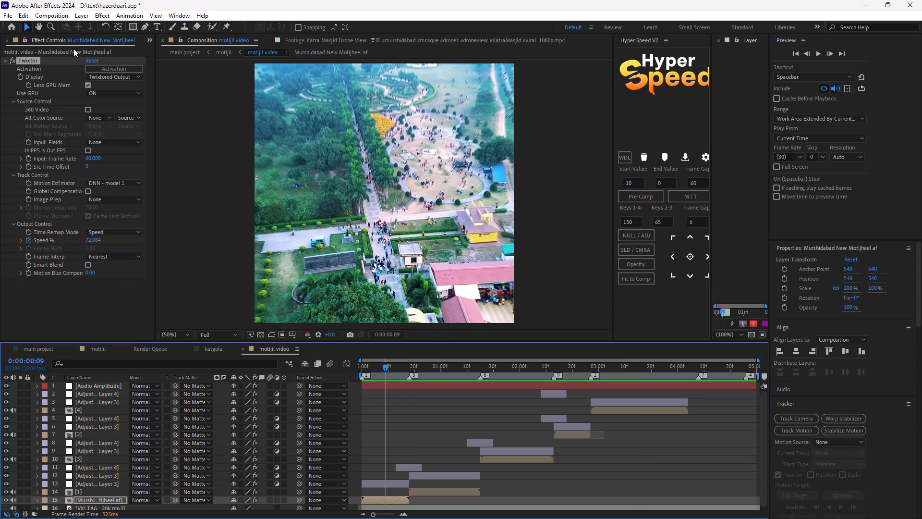
{"action": "scroll", "coordinate": [88, 52], "scroll_direction": "up", "scroll_amount": 2}
{"action": "scroll", "coordinate": [89, 52], "scroll_direction": "down", "scroll_amount": 2}
{"action": "scroll", "coordinate": [62, 35], "scroll_direction": "up", "scroll_amount": 2}
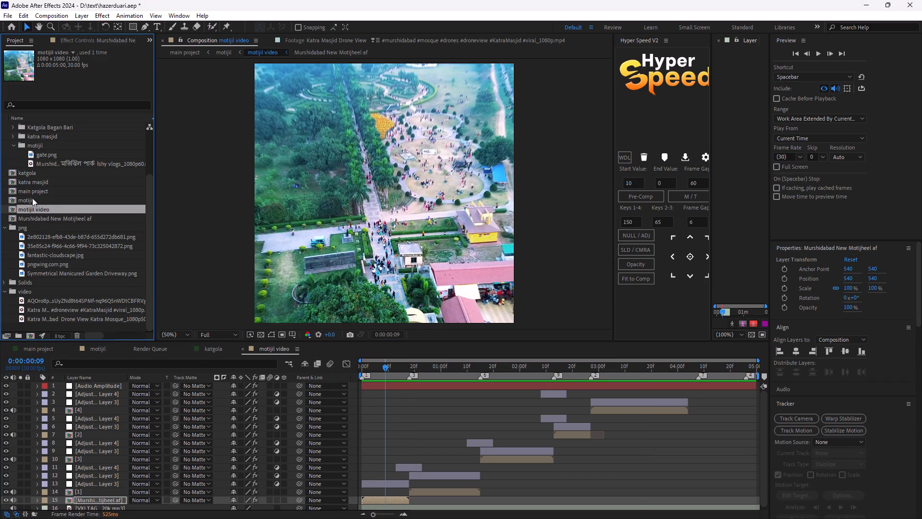
{"action": "double_click", "coordinate": [32, 184]}
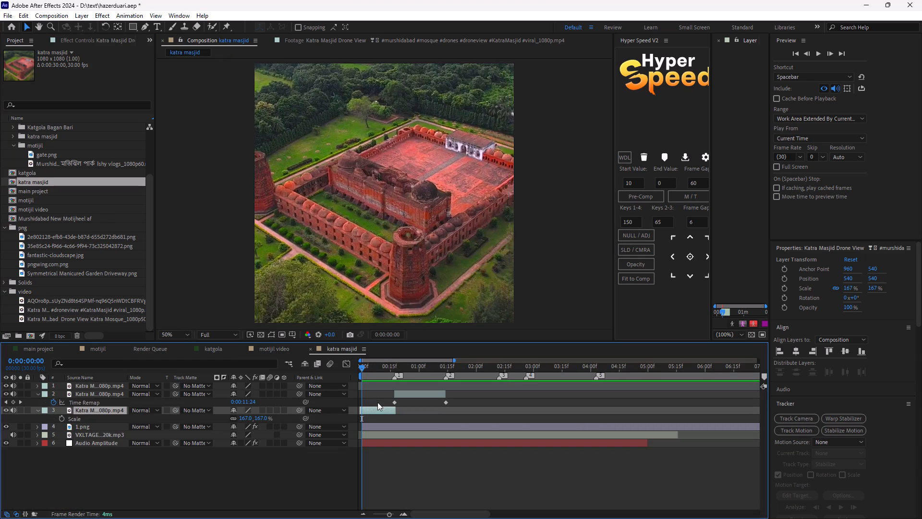
Paste the copied Twixtor effect onto the layer 3 Katra Masjid Drone View clip and set its Input: Frame Rate to 30.
{"action": "key", "text": "ctrl+v"}
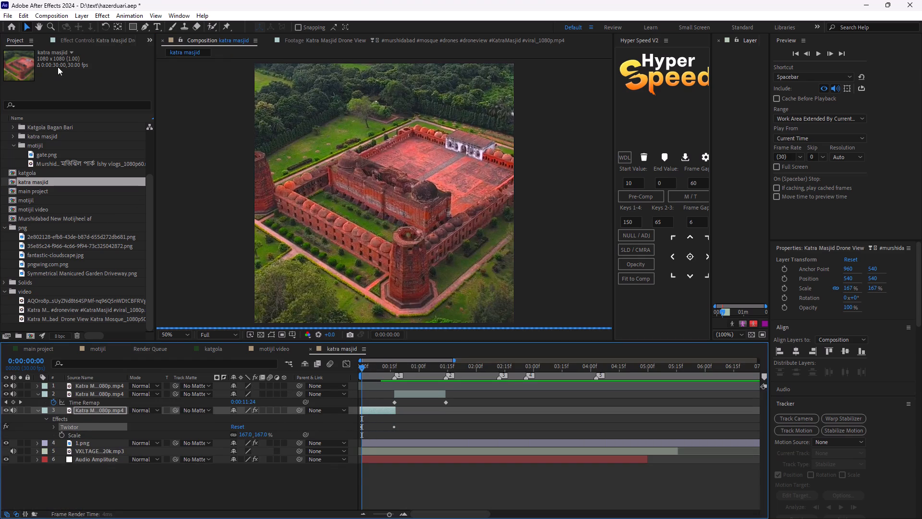
{"action": "left_click", "coordinate": [56, 38]}
{"action": "left_click", "coordinate": [93, 148]}
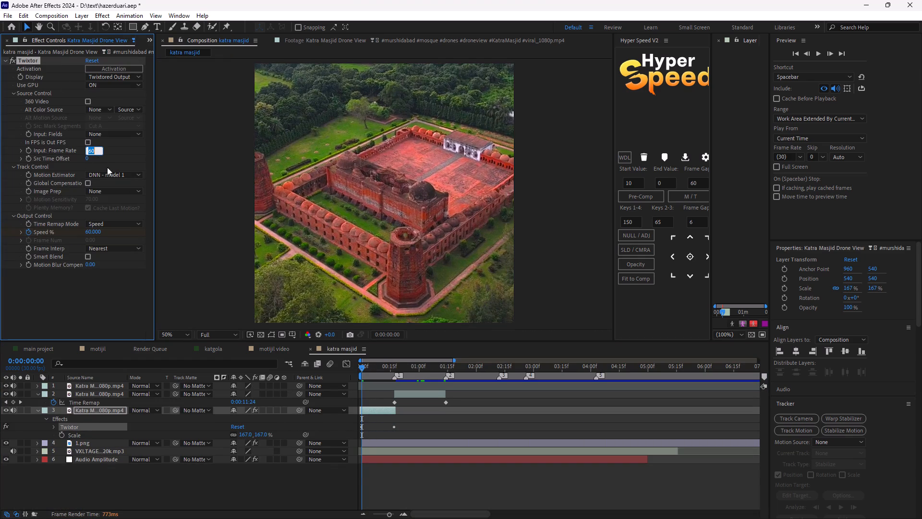
{"action": "key", "text": "BackSpace"}
{"action": "type", "text": "30"}
{"action": "key", "text": "Return"}
Preview the katra masjid composition from 0:00:00:00 to check the Twixtor effect on the first clip.
{"action": "key", "text": "space"}
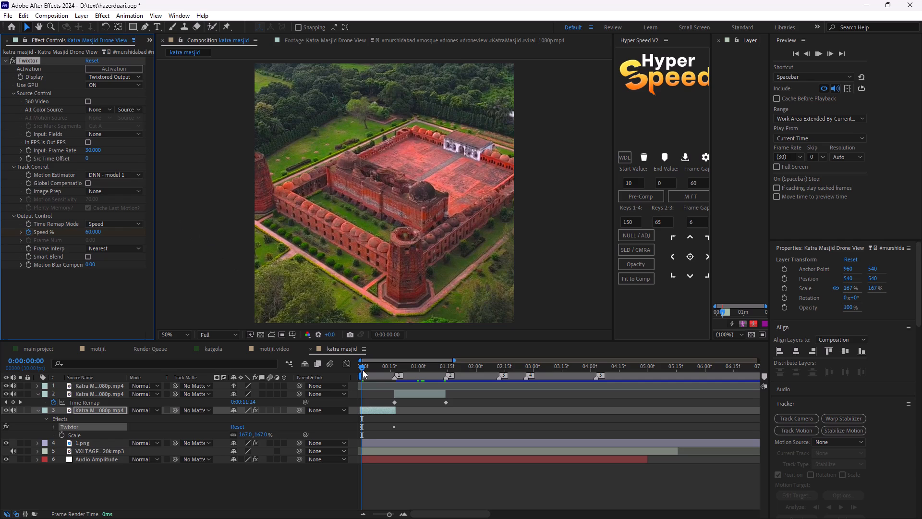
{"action": "left_click_drag", "start_coordinate": [364, 368], "coordinate": [359, 377]}
{"action": "key", "text": "space"}
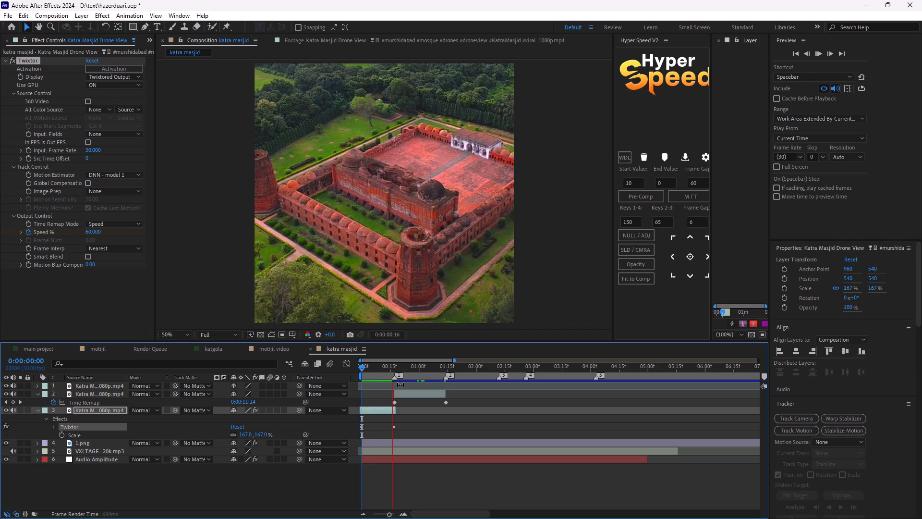
{"action": "key", "text": "space"}
{"action": "left_click_drag", "start_coordinate": [364, 372], "coordinate": [357, 377]}
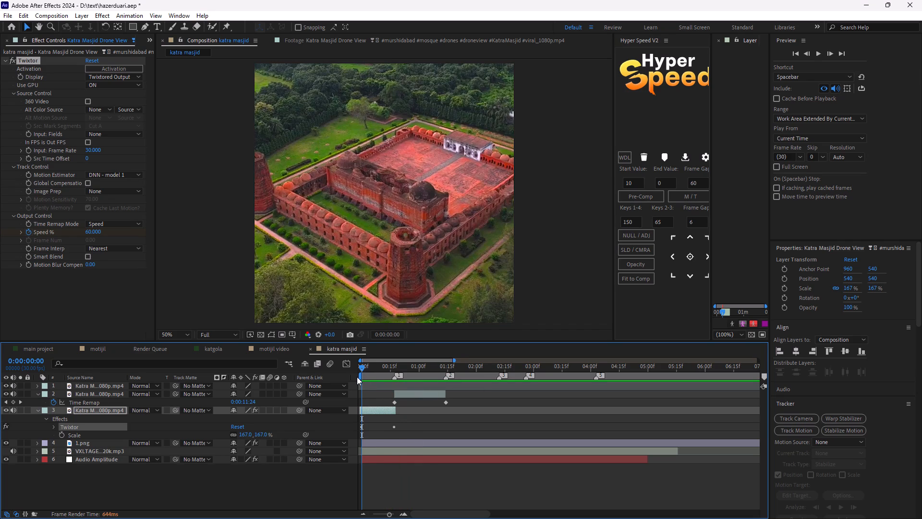
{"action": "key", "text": "space"}
{"action": "key", "text": "space"}
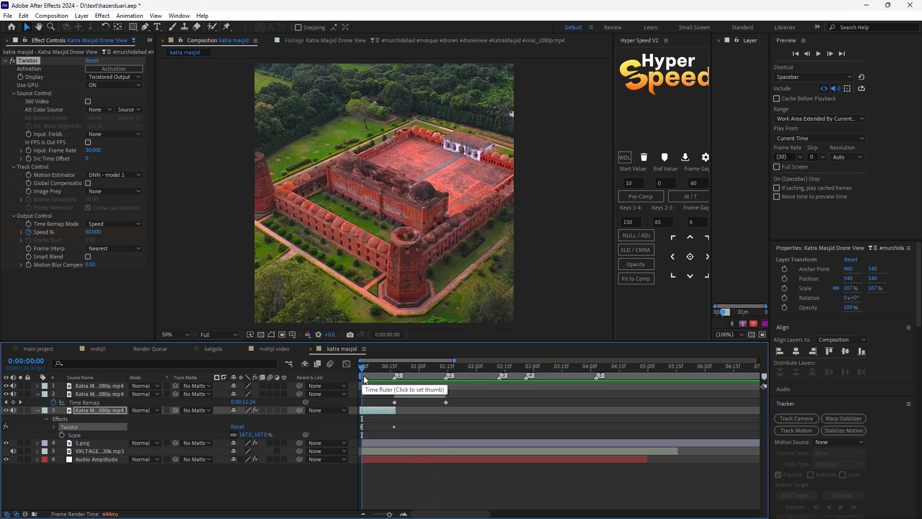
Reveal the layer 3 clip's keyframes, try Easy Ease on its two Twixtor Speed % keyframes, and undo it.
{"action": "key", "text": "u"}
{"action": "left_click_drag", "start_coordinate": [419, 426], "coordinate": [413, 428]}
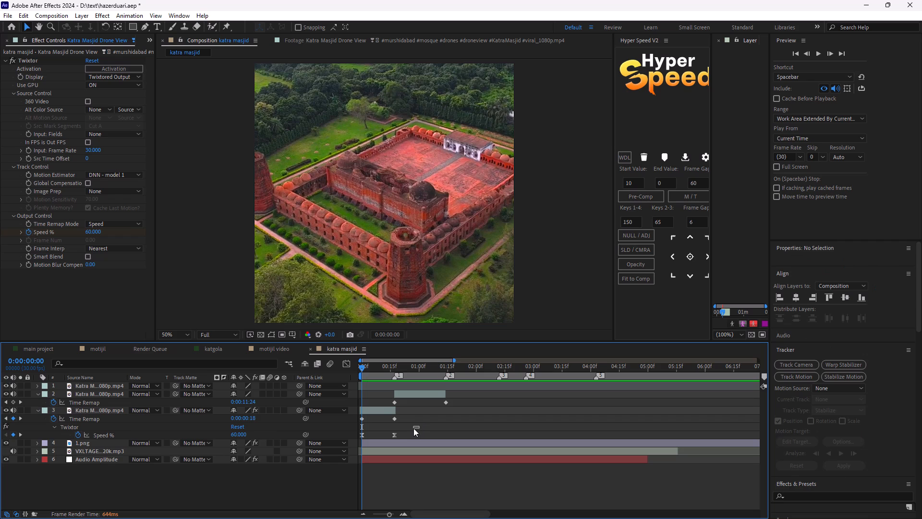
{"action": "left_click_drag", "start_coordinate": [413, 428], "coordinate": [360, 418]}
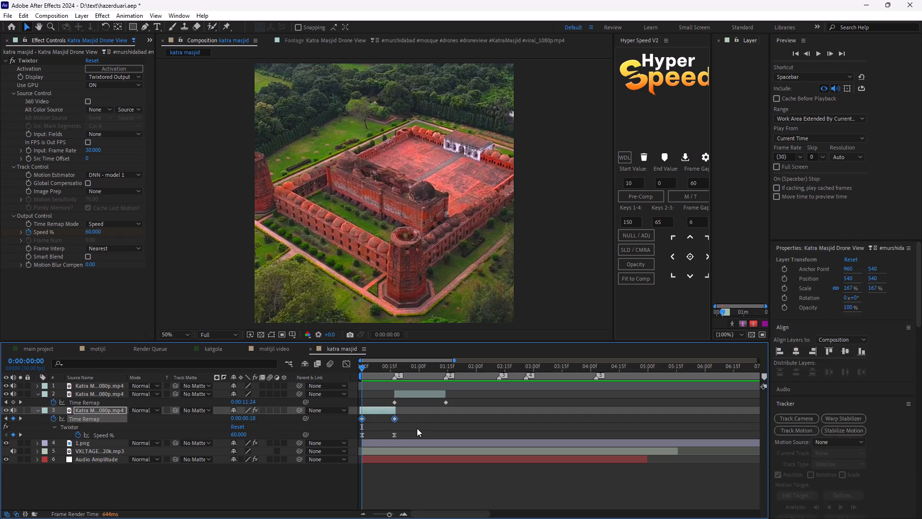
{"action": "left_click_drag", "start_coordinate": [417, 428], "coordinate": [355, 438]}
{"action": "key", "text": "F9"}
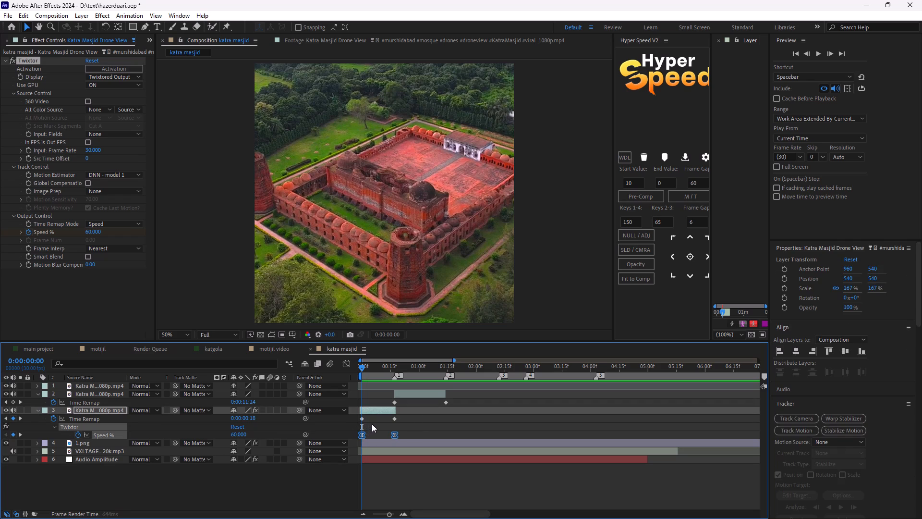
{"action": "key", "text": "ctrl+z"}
Examine the layer 3 clip's Twixtor Speed % curve in the Graph Editor and return to the layer bars.
{"action": "left_click", "coordinate": [346, 367]}
{"action": "left_click", "coordinate": [396, 468]}
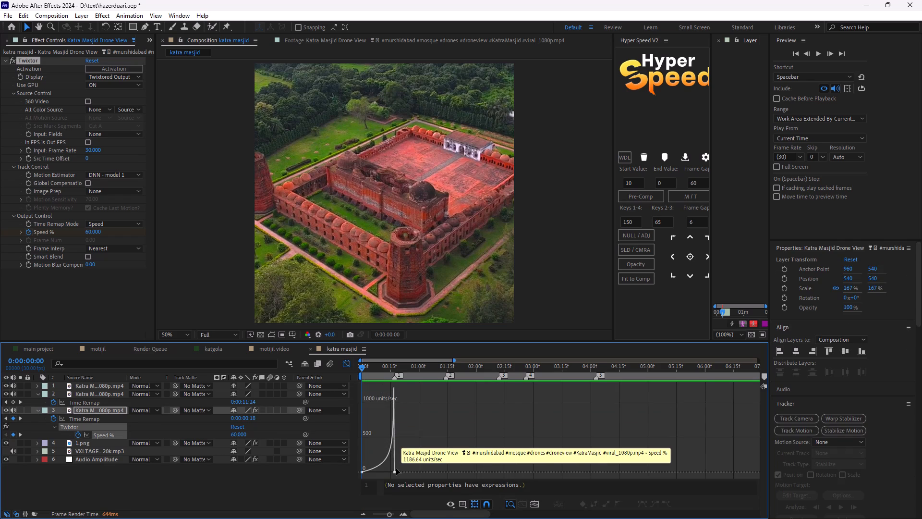
{"action": "left_click", "coordinate": [395, 470]}
{"action": "left_click", "coordinate": [352, 370]}
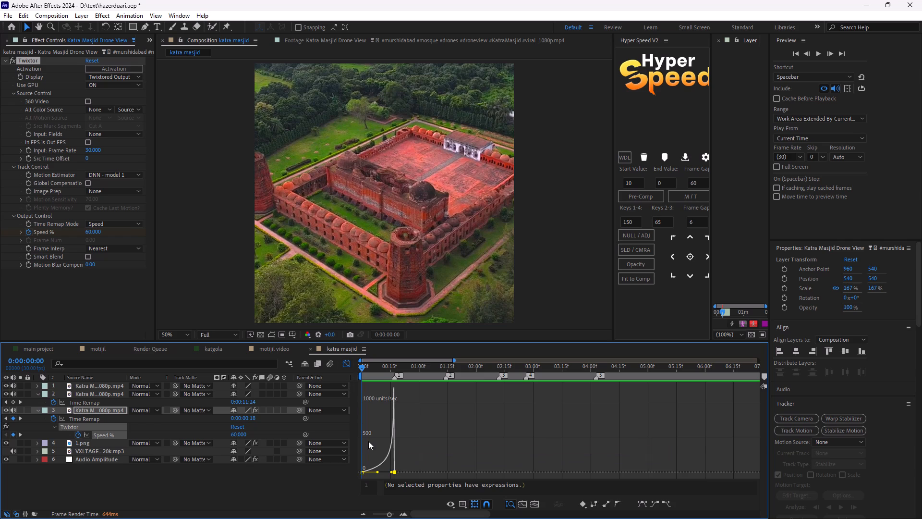
{"action": "left_click", "coordinate": [345, 371]}
{"action": "left_click", "coordinate": [347, 365]}
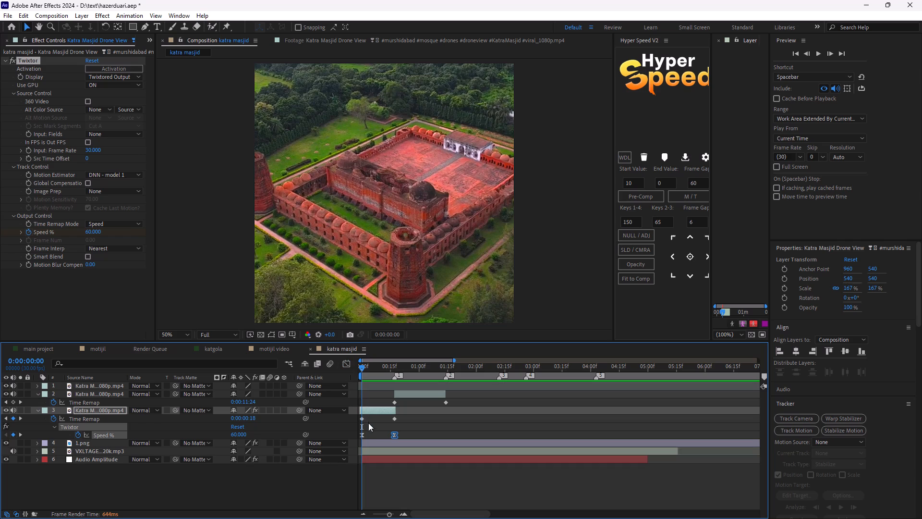
{"action": "left_click", "coordinate": [363, 432]}
{"action": "left_click", "coordinate": [395, 435], "text": "ctrl"}
{"action": "key", "text": "ctrl+z"}
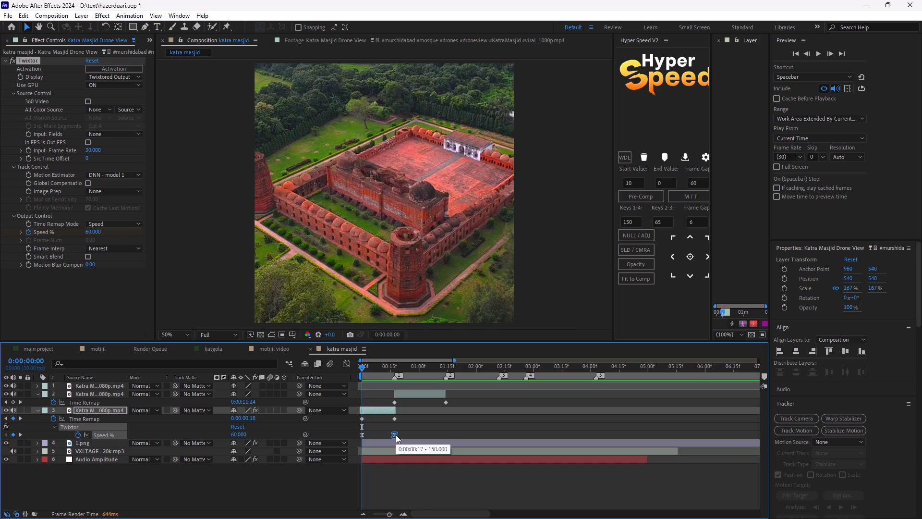
Apply Easy Ease to both Twixtor Speed % keyframes of the layer 3 clip.
{"action": "left_click_drag", "start_coordinate": [402, 430], "coordinate": [349, 441]}
{"action": "key", "text": "F9"}
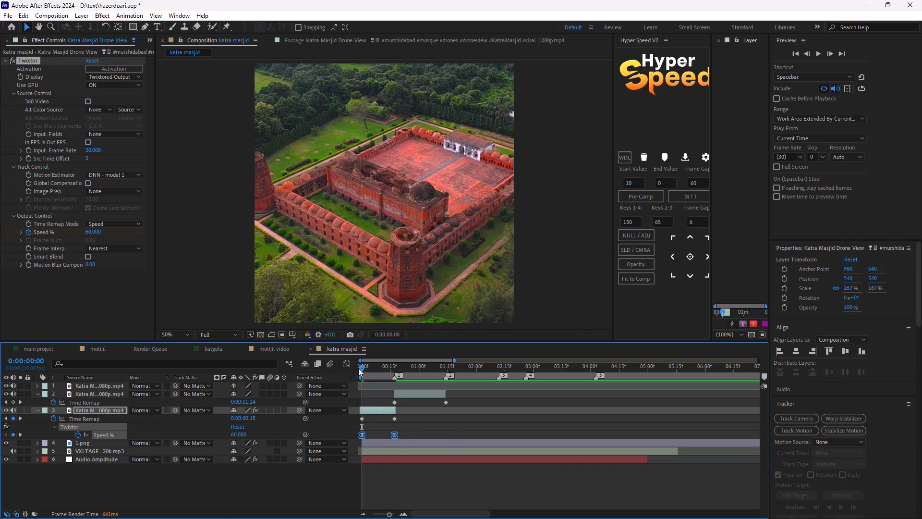
In the Graph Editor, lengthen the first Speed % keyframe's outgoing influence so the speed curve peaks late in the layer 3 clip.
{"action": "left_click", "coordinate": [352, 365]}
{"action": "left_click", "coordinate": [345, 366]}
{"action": "left_click", "coordinate": [396, 469]}
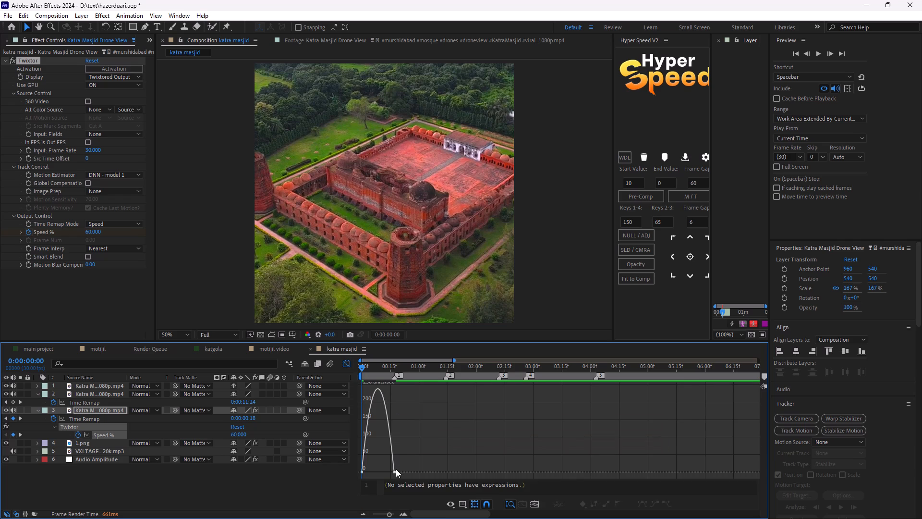
{"action": "left_click", "coordinate": [393, 470]}
{"action": "left_click", "coordinate": [372, 453]}
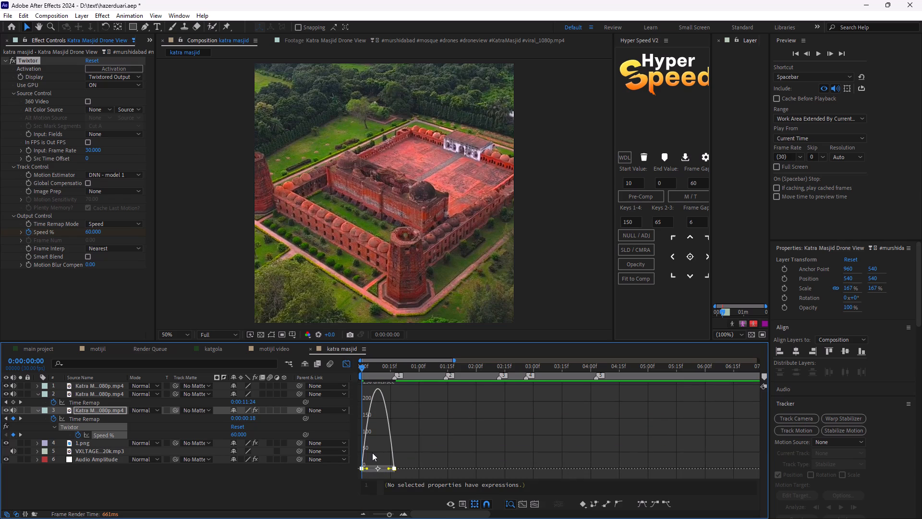
{"action": "left_click", "coordinate": [367, 470]}
{"action": "left_click", "coordinate": [364, 470]}
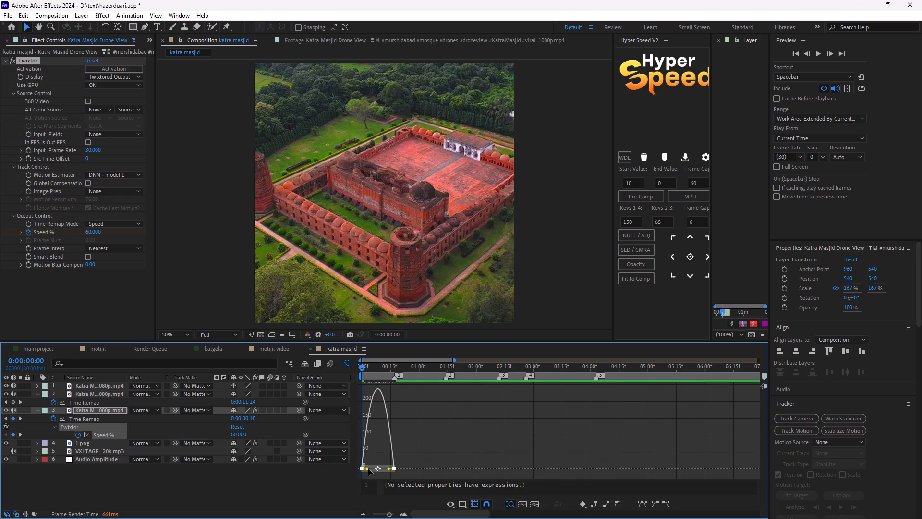
{"action": "left_click", "coordinate": [376, 455]}
{"action": "left_click", "coordinate": [363, 472]}
{"action": "left_click_drag", "start_coordinate": [368, 471], "coordinate": [376, 471]}
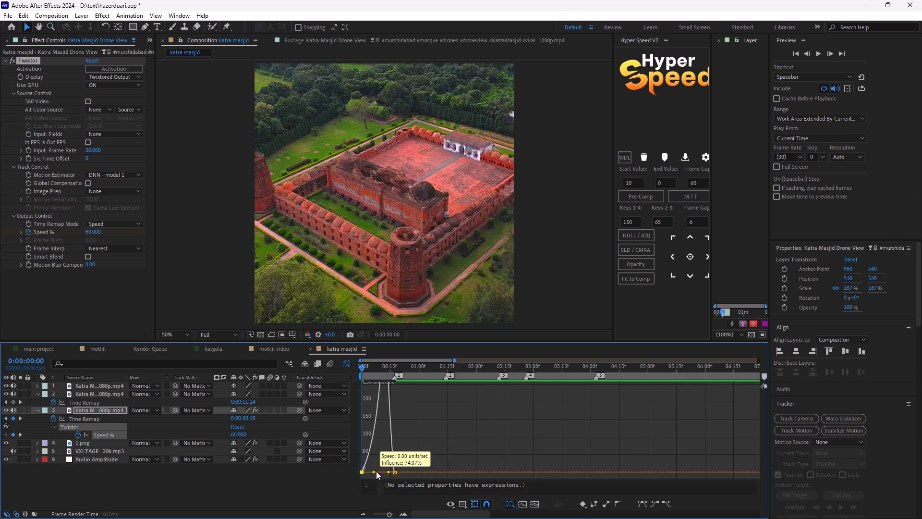
{"action": "left_click_drag", "start_coordinate": [376, 471], "coordinate": [378, 471]}
{"action": "left_click", "coordinate": [388, 473]}
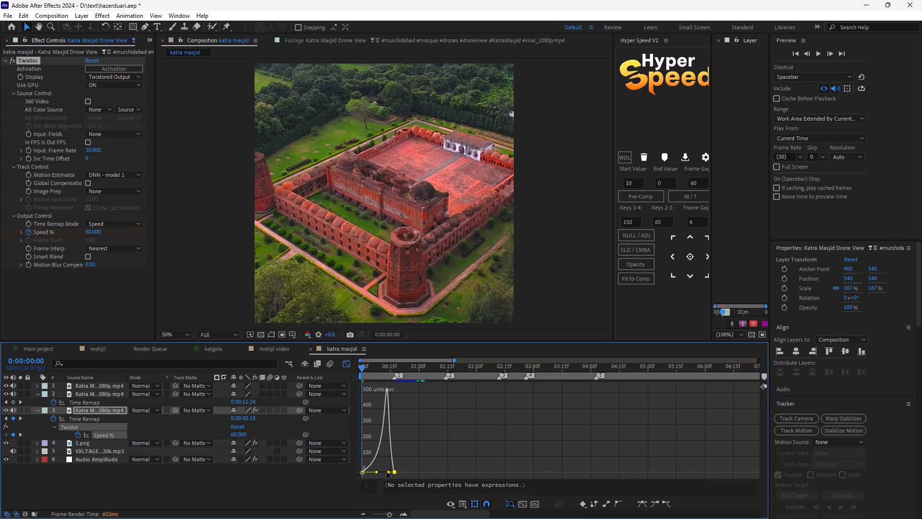
{"action": "left_click", "coordinate": [388, 472]}
Preview the katra masjid composition from 0:00:00:00 with the reshaped Twixtor speed curve.
{"action": "key", "text": "space"}
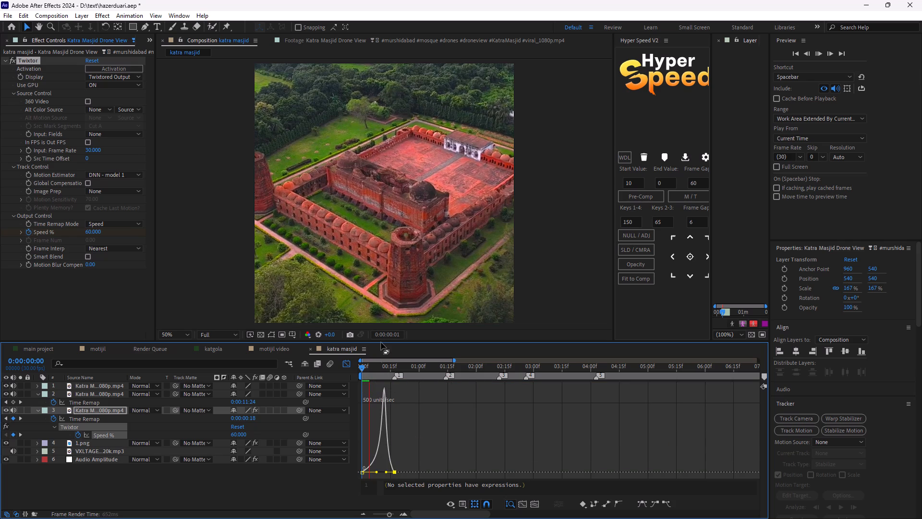
{"action": "left_click_drag", "start_coordinate": [365, 368], "coordinate": [357, 380]}
{"action": "key", "text": "space"}
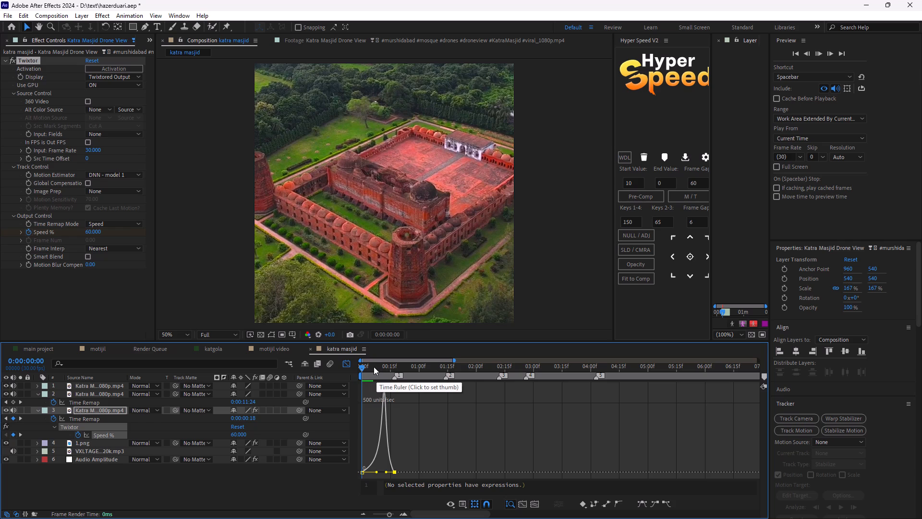
{"action": "key", "text": "space"}
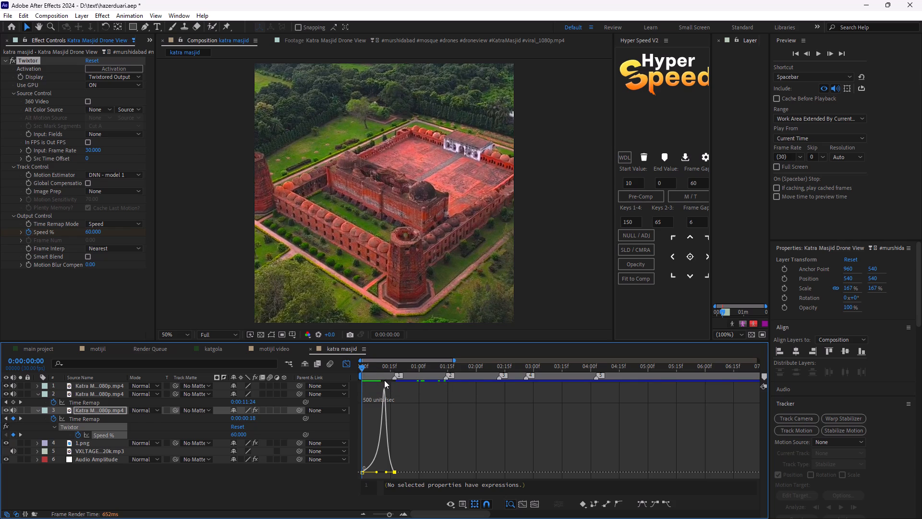
{"action": "left_click_drag", "start_coordinate": [367, 370], "coordinate": [356, 376]}
{"action": "key", "text": "space"}
Switch to the motijil video composition and view its frame at 0:00:00:00.
{"action": "left_click", "coordinate": [266, 351]}
{"action": "left_click_drag", "start_coordinate": [382, 364], "coordinate": [350, 376]}
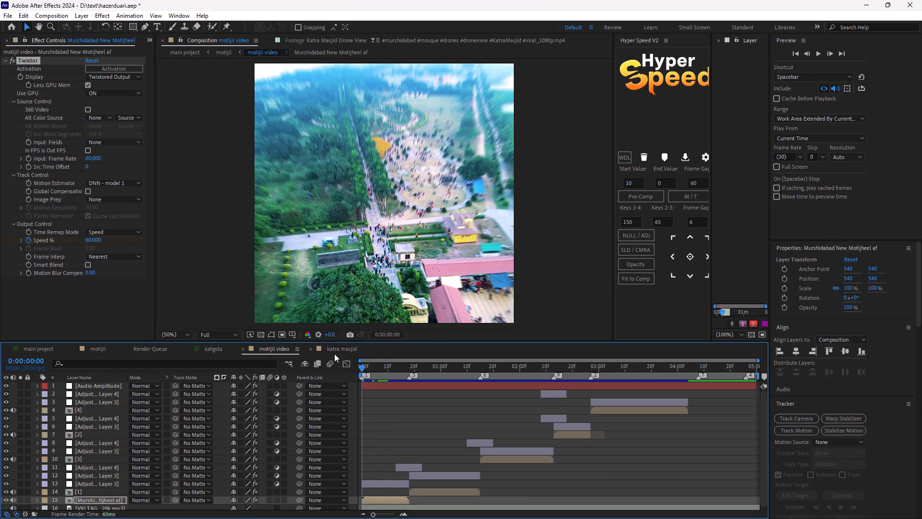
Return to the katra masjid composition, close the Graph Editor, and replay the opening clip from the start several times.
{"action": "left_click", "coordinate": [334, 354]}
{"action": "key", "text": "space"}
{"action": "left_click", "coordinate": [346, 362]}
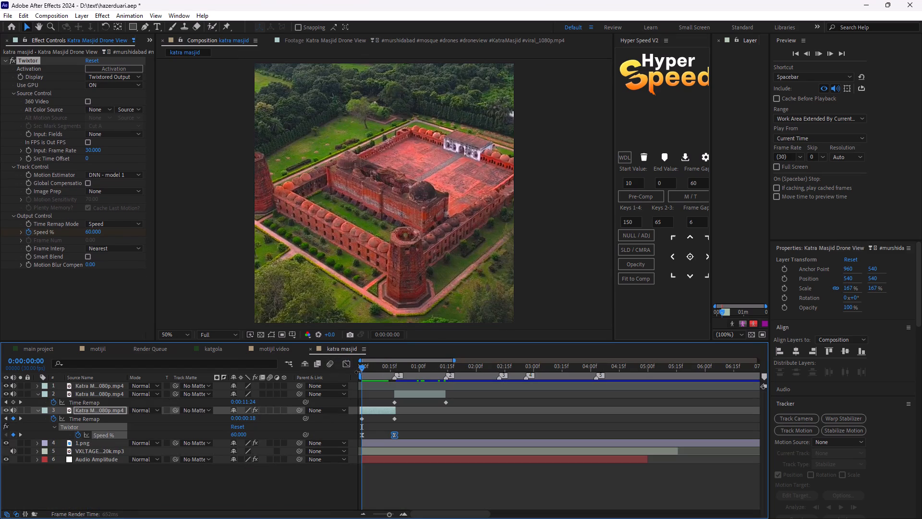
{"action": "left_click", "coordinate": [425, 428]}
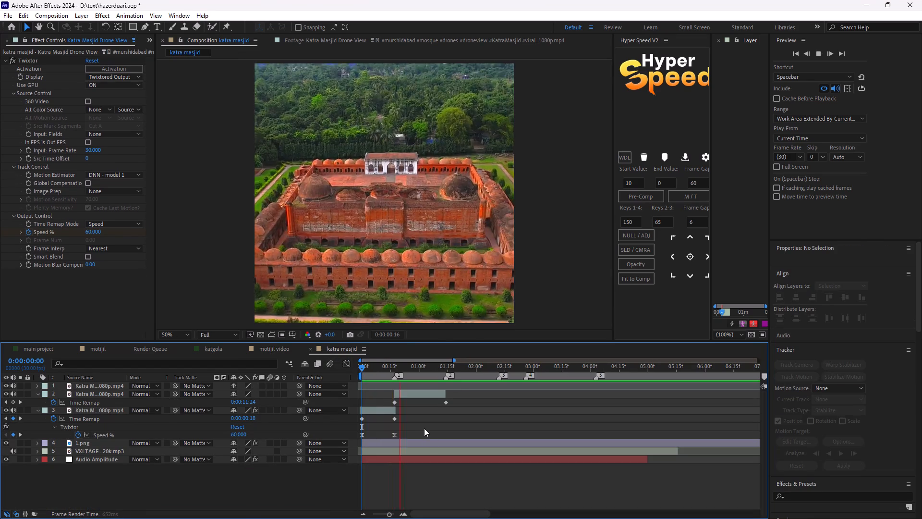
{"action": "key", "text": "space"}
{"action": "key", "text": "space"}
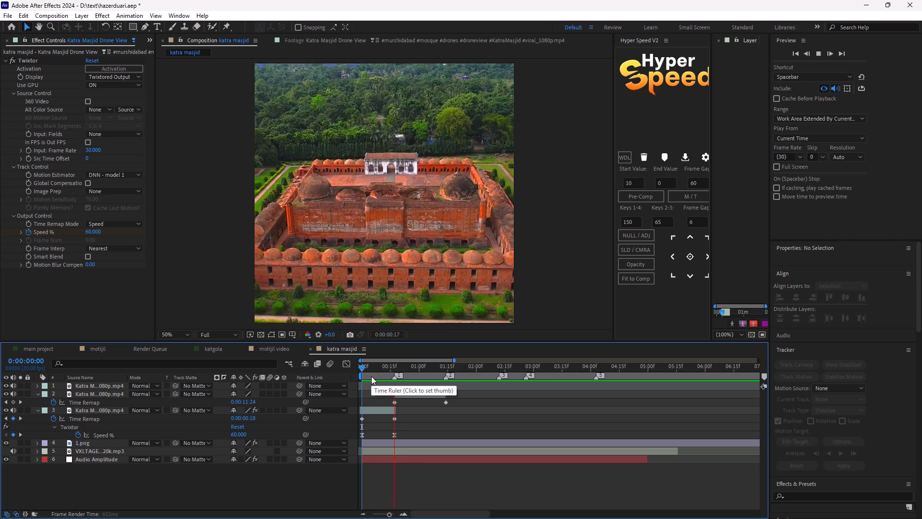
{"action": "key", "text": "space"}
{"action": "left_click_drag", "start_coordinate": [365, 368], "coordinate": [349, 381]}
{"action": "key", "text": "space"}
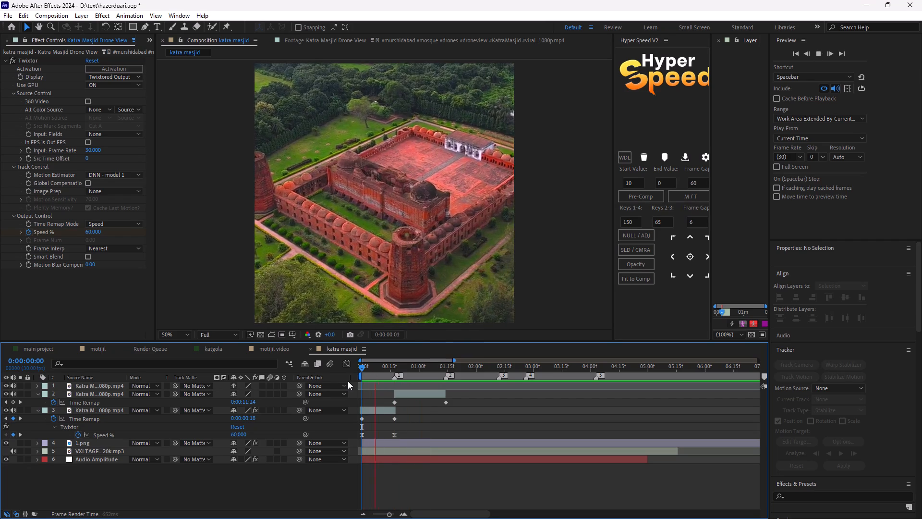
{"action": "key", "text": "space"}
{"action": "left_click_drag", "start_coordinate": [361, 365], "coordinate": [349, 382]}
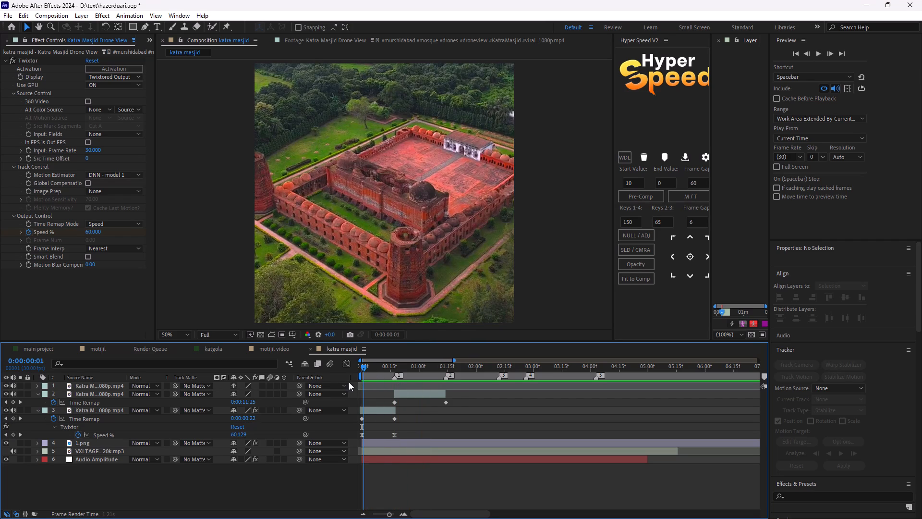
Swap the two Twixtor Speed % keyframes on layer 3 so the speed runs from 150 at the clip's start to 60 at its end.
{"action": "left_click_drag", "start_coordinate": [349, 382], "coordinate": [349, 383]}
{"action": "left_click_drag", "start_coordinate": [362, 433], "coordinate": [413, 446]}
{"action": "left_click_drag", "start_coordinate": [393, 436], "coordinate": [365, 440]}
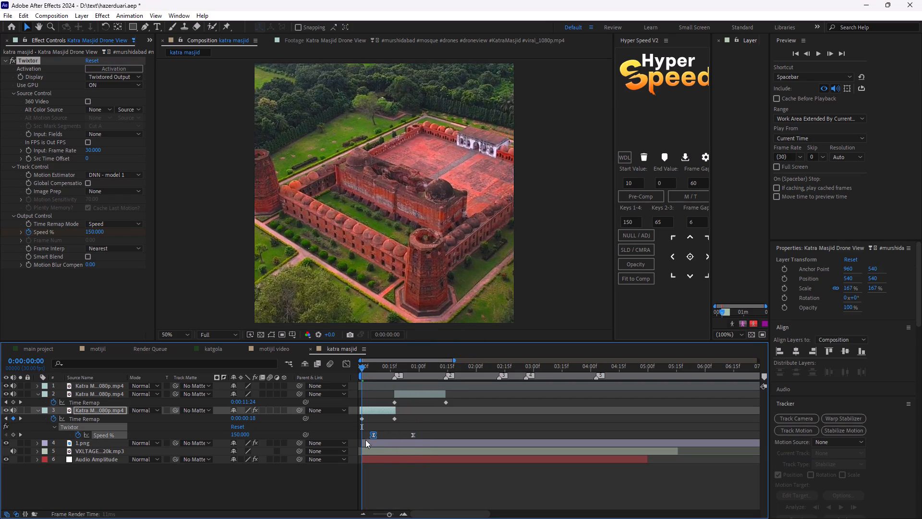
{"action": "left_click_drag", "start_coordinate": [365, 440], "coordinate": [362, 443]}
{"action": "left_click_drag", "start_coordinate": [412, 436], "coordinate": [407, 438]}
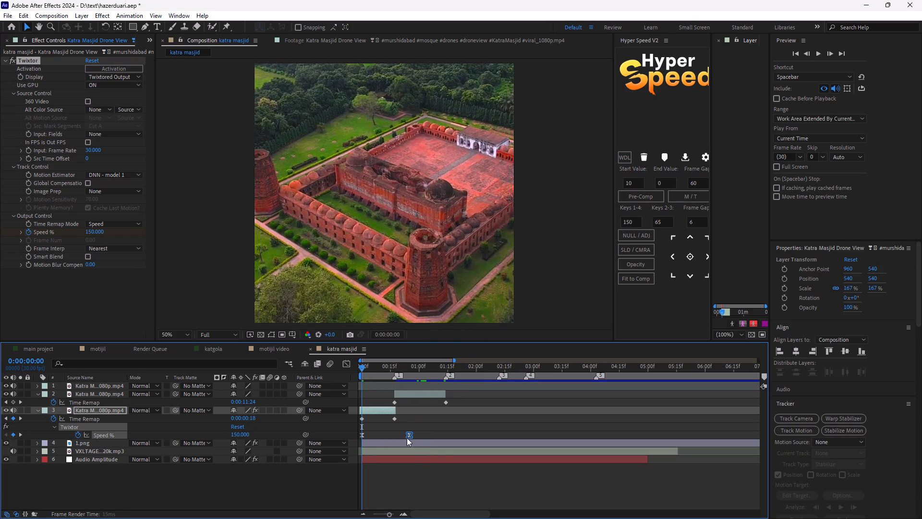
{"action": "left_click_drag", "start_coordinate": [407, 438], "coordinate": [396, 439]}
{"action": "key", "text": "space"}
{"action": "left_click", "coordinate": [433, 432]}
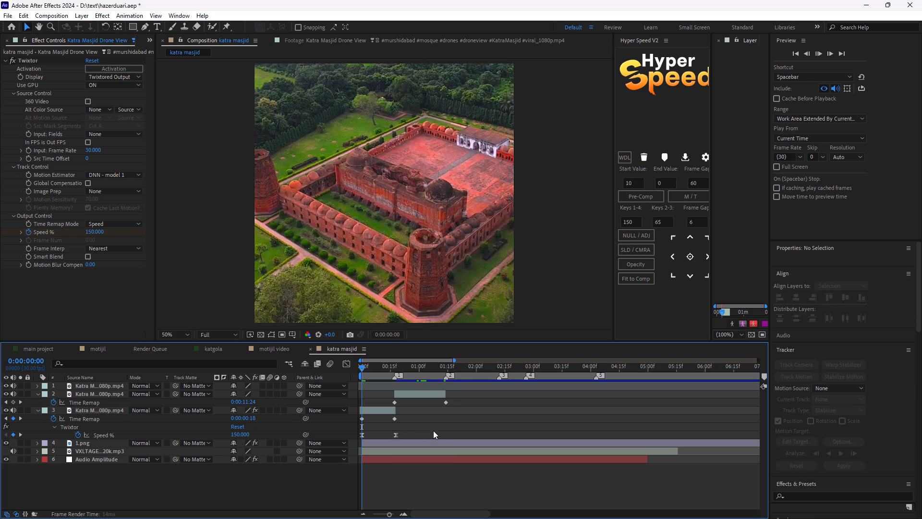
{"action": "key", "text": "space"}
In the Graph Editor, lengthen the first Speed % keyframe's outgoing influence so layer 3's speed change peaks near the clip's end, and close the graph.
{"action": "left_click_drag", "start_coordinate": [416, 428], "coordinate": [324, 443]}
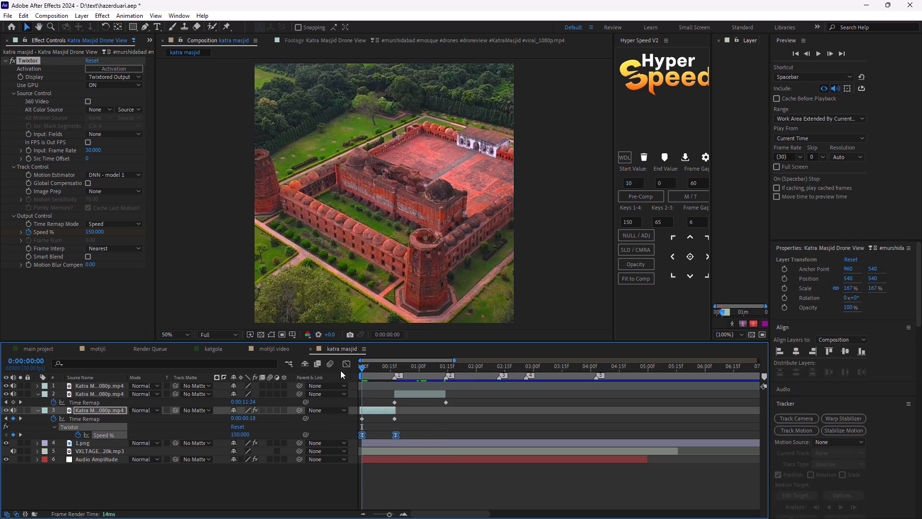
{"action": "left_click", "coordinate": [340, 370]}
{"action": "left_click", "coordinate": [365, 392]}
{"action": "left_click", "coordinate": [365, 389]}
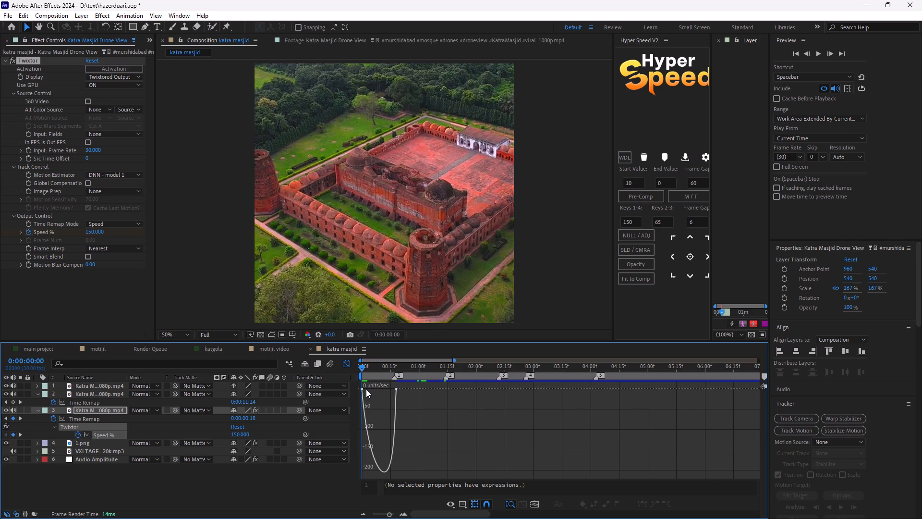
{"action": "left_click", "coordinate": [364, 389]}
{"action": "left_click", "coordinate": [364, 388]}
{"action": "left_click_drag", "start_coordinate": [370, 388], "coordinate": [381, 388]}
{"action": "key", "text": "space"}
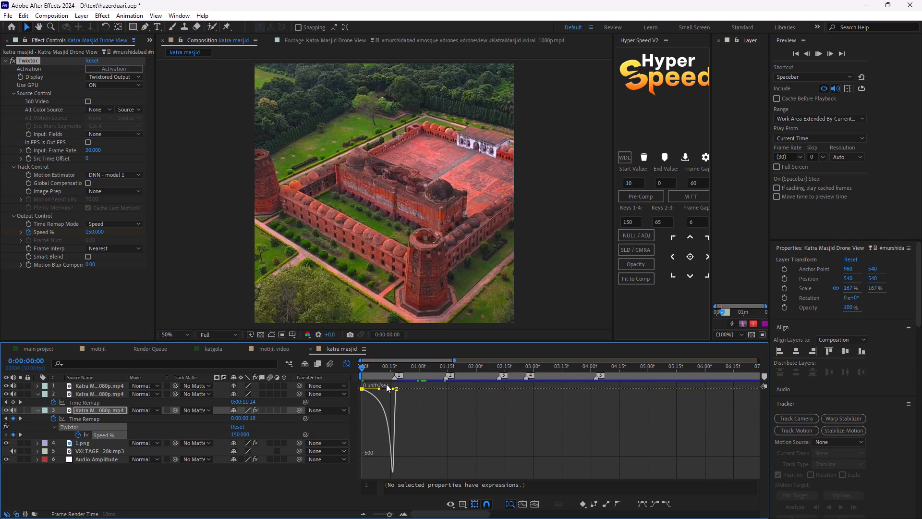
{"action": "left_click", "coordinate": [344, 359]}
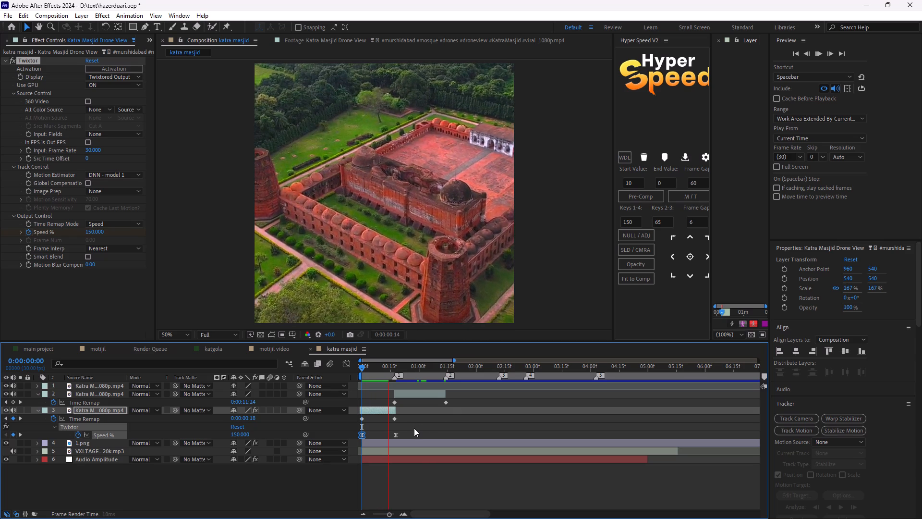
Replay the opening of the katra masjid composition from 0:00:00:00 several times to check the reversed speed ramp.
{"action": "key", "text": "space"}
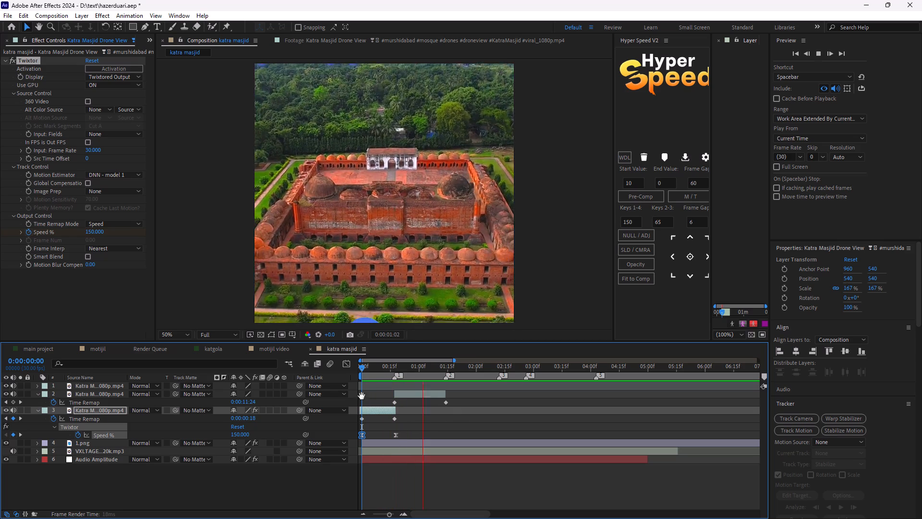
{"action": "left_click_drag", "start_coordinate": [362, 369], "coordinate": [356, 376]}
{"action": "key", "text": "space"}
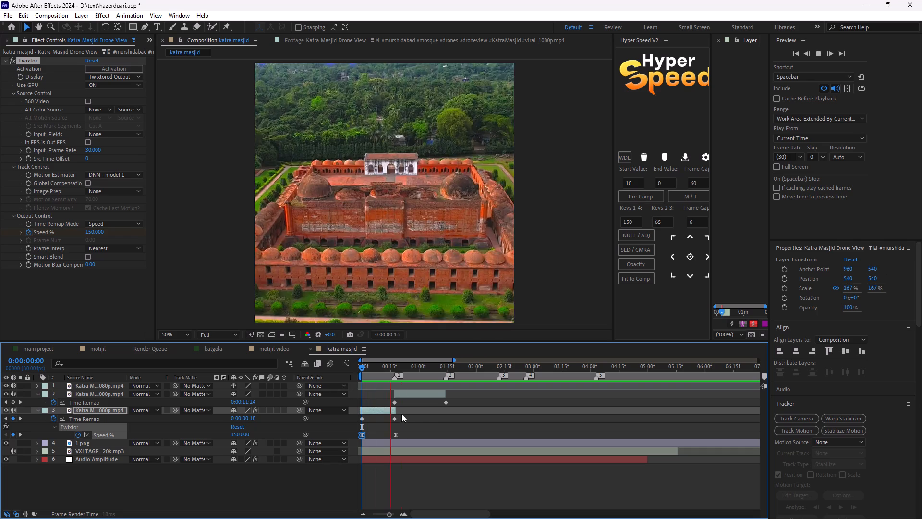
{"action": "left_click", "coordinate": [438, 420]}
{"action": "key", "text": "space"}
{"action": "key", "text": "space"}
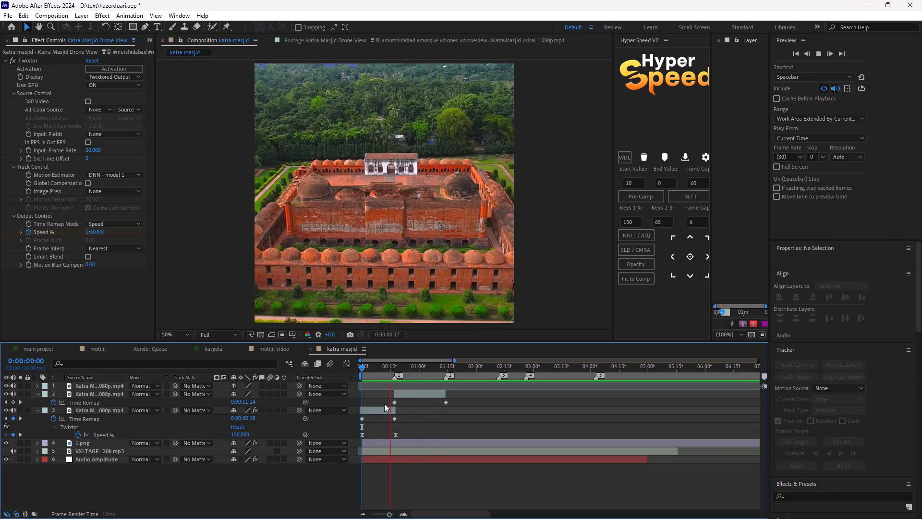
{"action": "key", "text": "space"}
{"action": "key", "text": "space"}
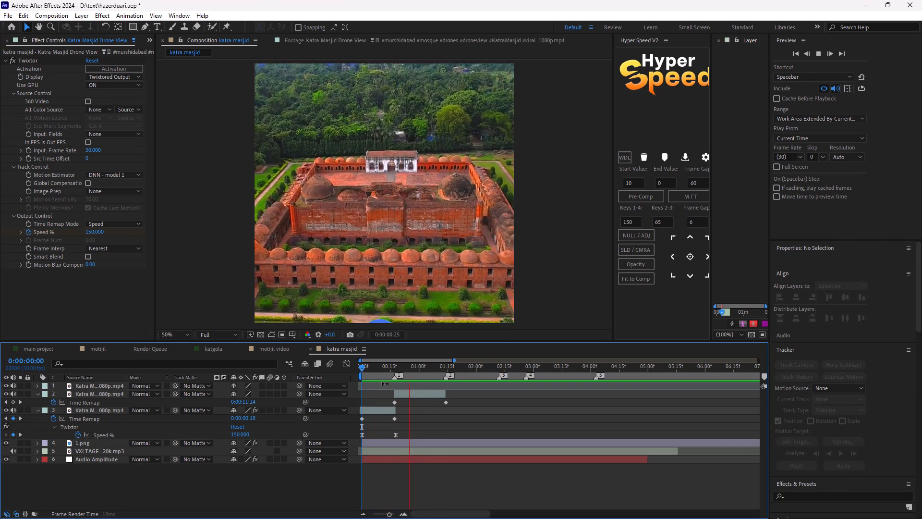
{"action": "key", "text": "space"}
{"action": "key", "text": "space"}
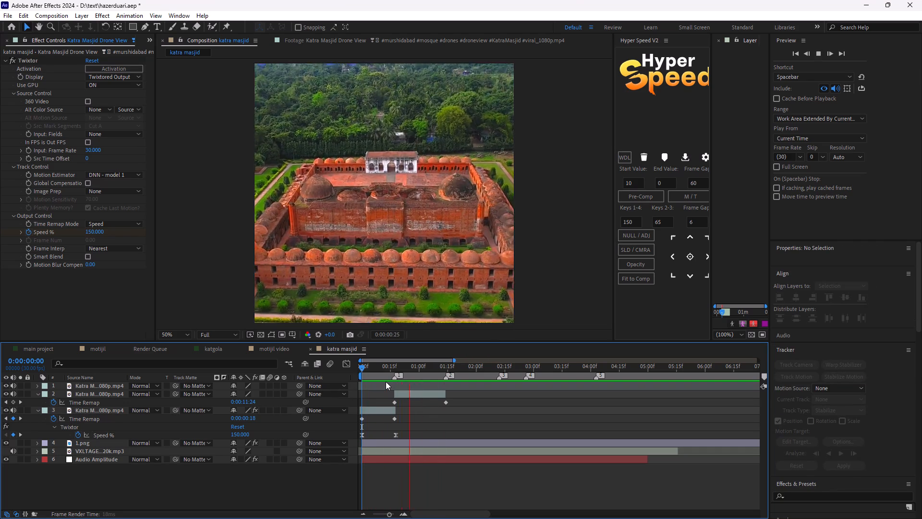
{"action": "key", "text": "space"}
{"action": "key", "text": "space"}
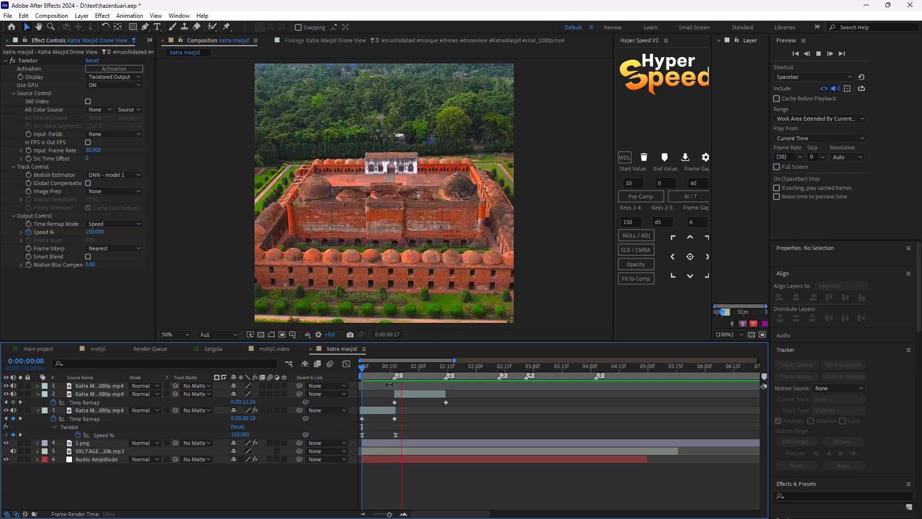
{"action": "key", "text": "space"}
Copy the keyframed Twixtor effect from the layer 3 clip and paste it onto the layer 2 clip at 0:00:00:23.
{"action": "left_click_drag", "start_coordinate": [368, 369], "coordinate": [404, 374]}
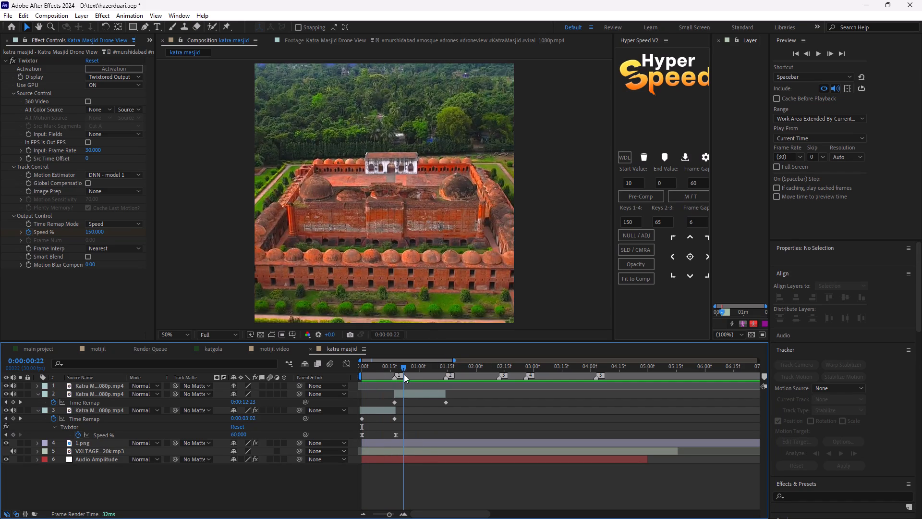
{"action": "left_click_drag", "start_coordinate": [404, 374], "coordinate": [405, 375]}
{"action": "left_click", "coordinate": [416, 394]}
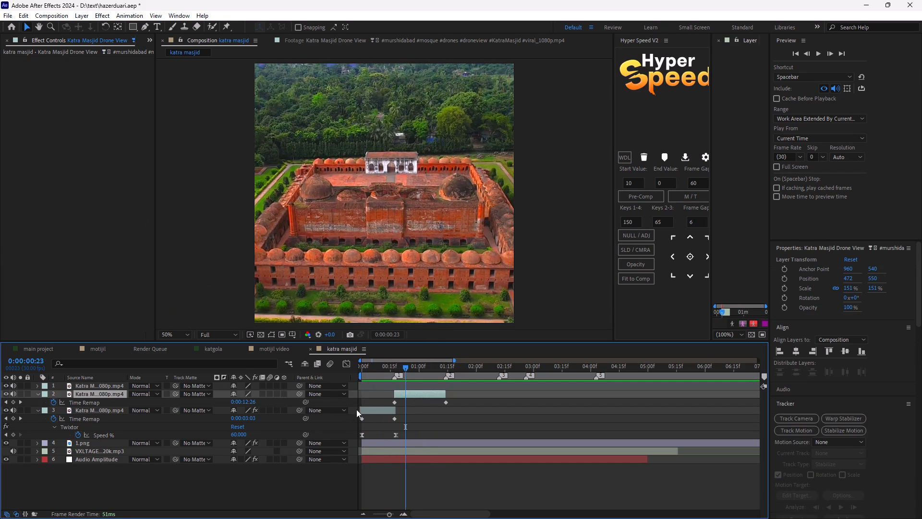
{"action": "left_click", "coordinate": [364, 409]}
{"action": "left_click", "coordinate": [38, 64]}
{"action": "left_click", "coordinate": [25, 61]}
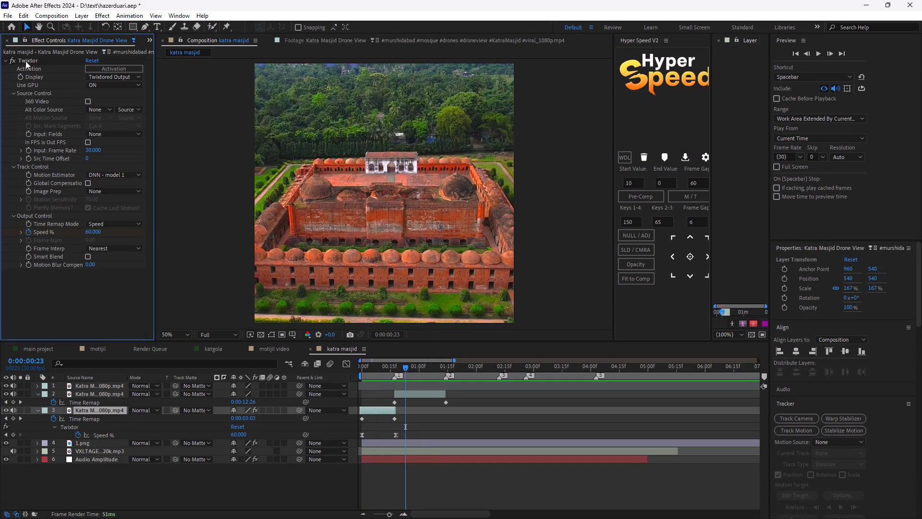
{"action": "key", "text": "ctrl+c"}
{"action": "left_click", "coordinate": [418, 396], "text": "ctrl"}
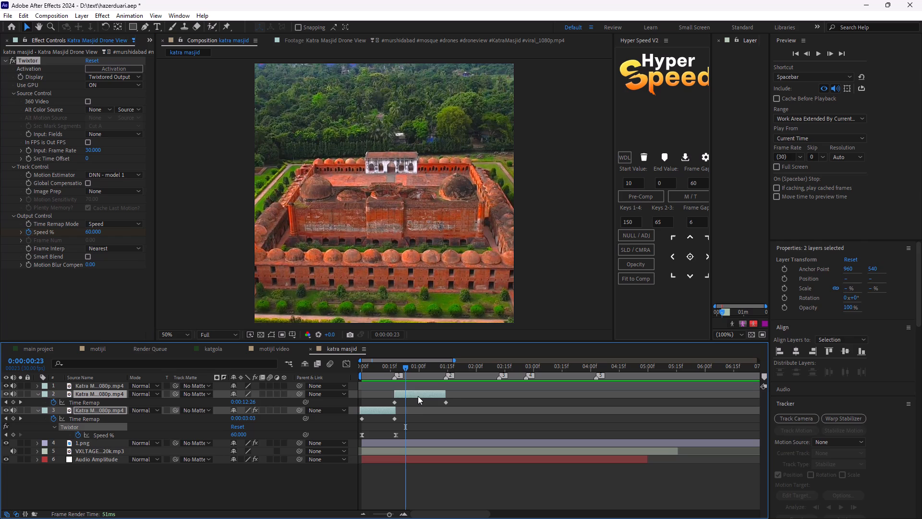
{"action": "left_click", "coordinate": [418, 408]}
{"action": "left_click", "coordinate": [407, 393], "text": "ctrl"}
{"action": "key", "text": "ctrl+v"}
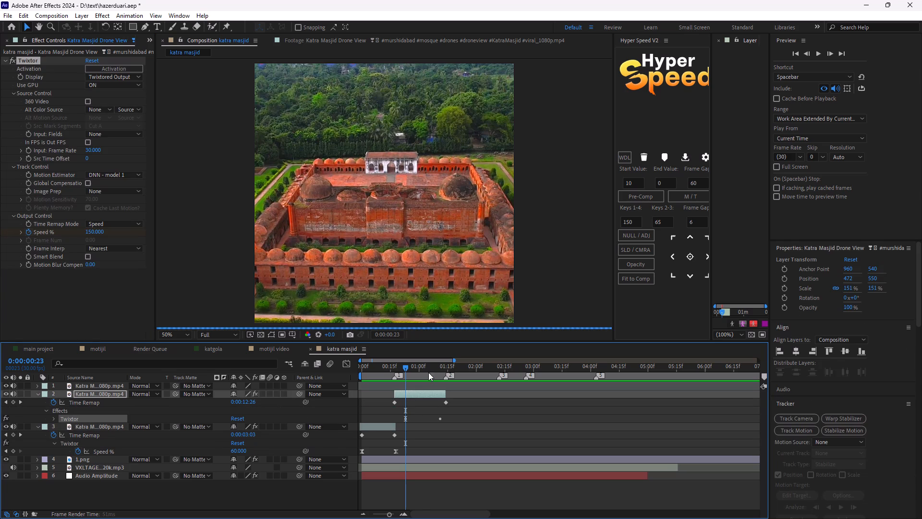
Put the playhead at the layer 2 clip's start, 0:00:00:17, and reveal that layer's Twixtor Speed % keyframes.
{"action": "left_click_drag", "start_coordinate": [401, 373], "coordinate": [394, 376]}
{"action": "key", "text": "space"}
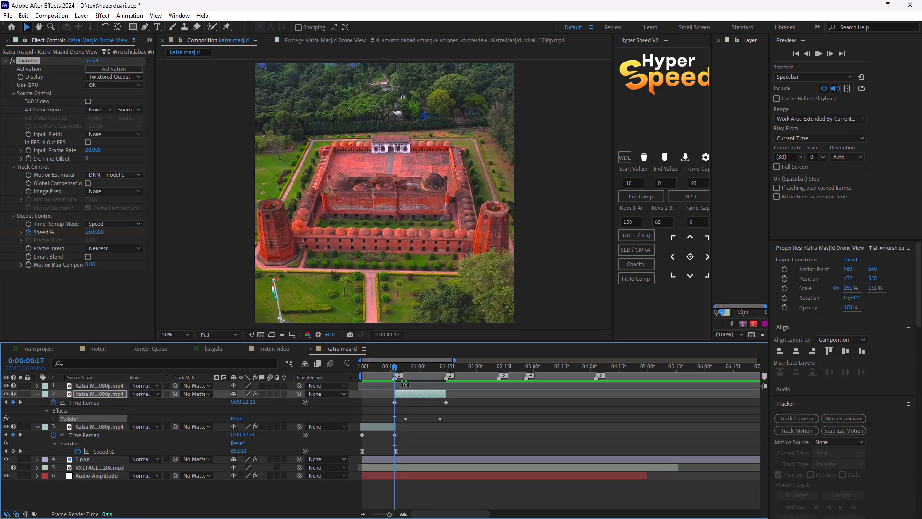
{"action": "key", "text": "space"}
{"action": "key", "text": "u"}
{"action": "key", "text": "u"}
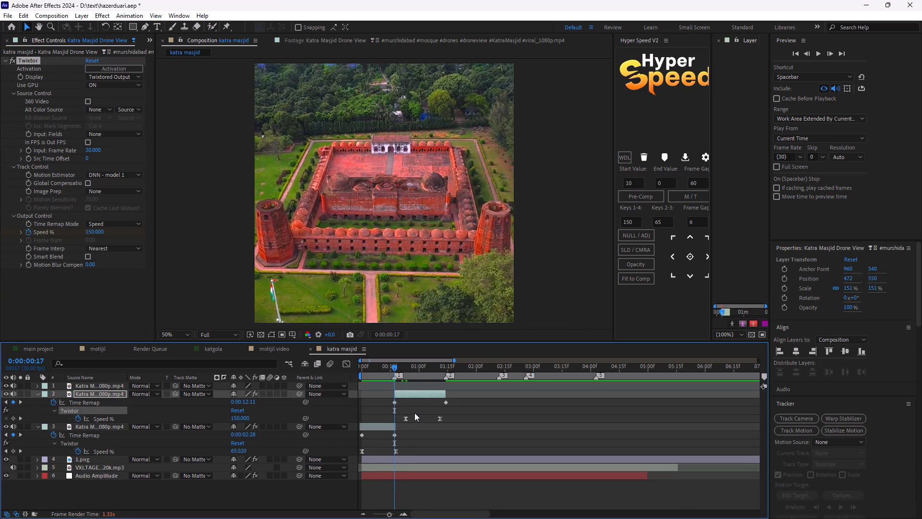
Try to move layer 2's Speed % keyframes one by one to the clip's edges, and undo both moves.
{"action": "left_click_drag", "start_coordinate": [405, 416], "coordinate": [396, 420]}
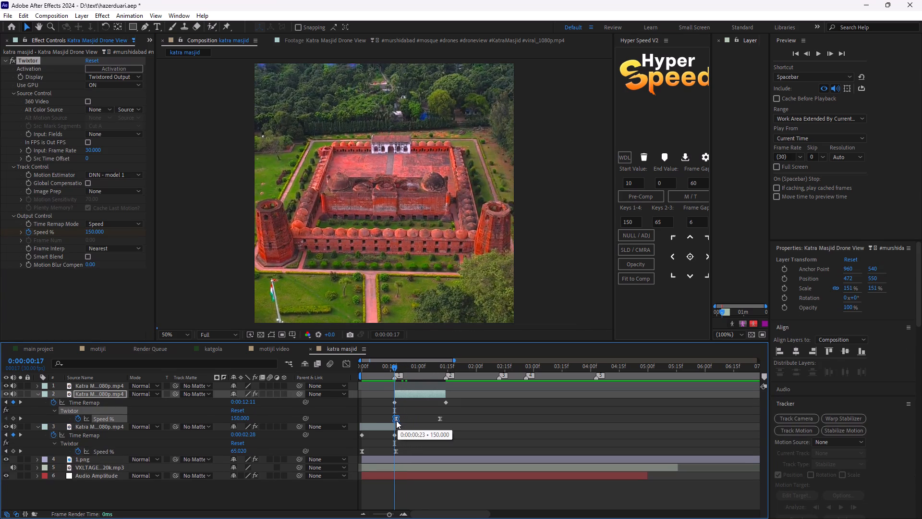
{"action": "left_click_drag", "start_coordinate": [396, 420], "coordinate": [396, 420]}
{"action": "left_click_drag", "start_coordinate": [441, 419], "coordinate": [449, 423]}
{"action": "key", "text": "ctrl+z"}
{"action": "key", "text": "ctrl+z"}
Move layer 2's first Speed % keyframe to the clip's start at 0:00:00:17 and the second to the clip's end.
{"action": "left_click_drag", "start_coordinate": [457, 420], "coordinate": [397, 422]}
{"action": "left_click_drag", "start_coordinate": [405, 419], "coordinate": [395, 423], "text": "alt"}
{"action": "left_click_drag", "start_coordinate": [439, 420], "coordinate": [447, 423], "text": "alt"}
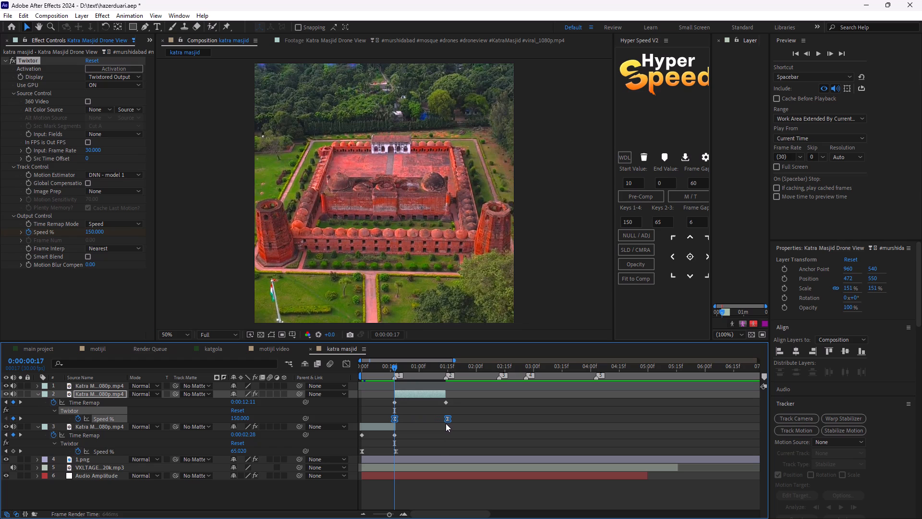
{"action": "key", "text": "space"}
{"action": "left_click", "coordinate": [436, 426]}
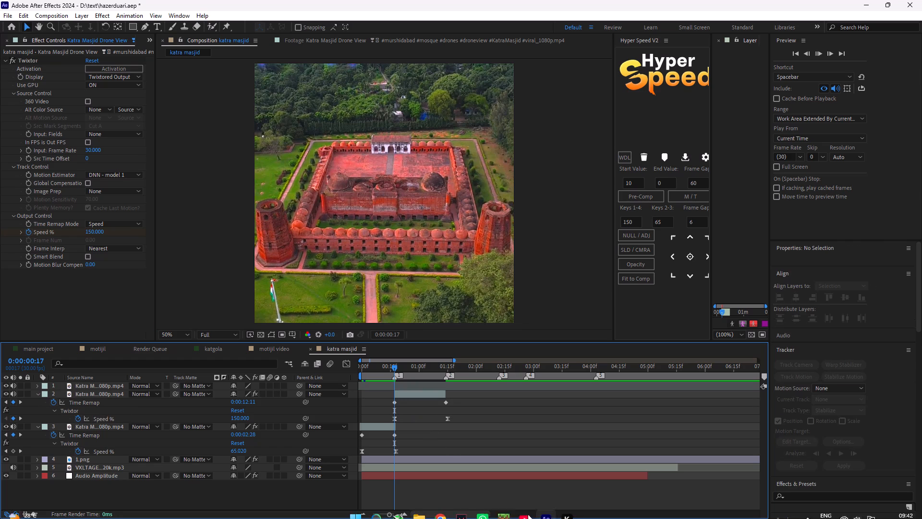
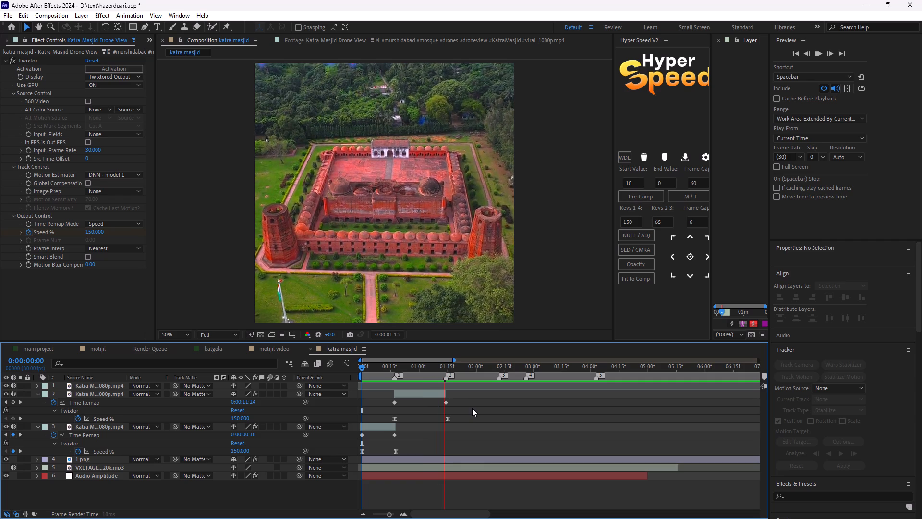
Hide the 1.png overlay layer and play the first two Katra Masjid clips from the start of the composition.
{"action": "key", "text": "space"}
{"action": "left_click_drag", "start_coordinate": [366, 363], "coordinate": [315, 385]}
{"action": "key", "text": "space"}
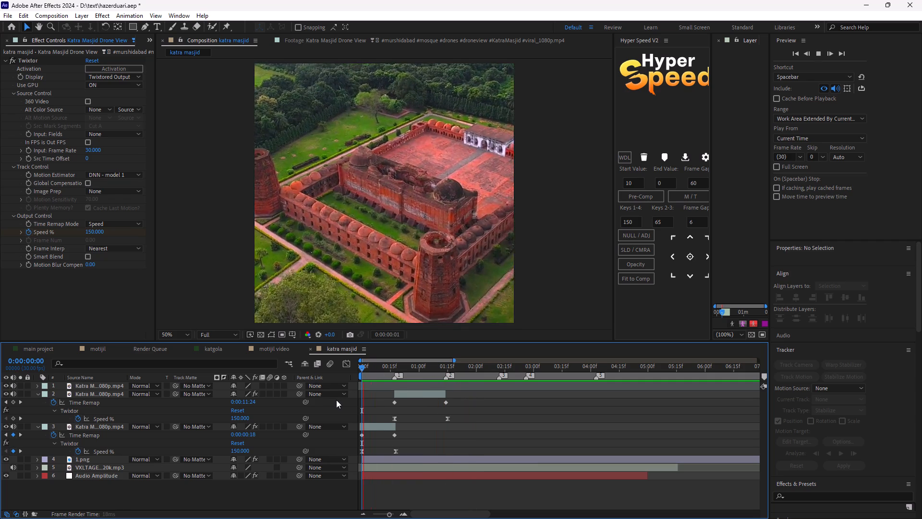
{"action": "key", "text": "space"}
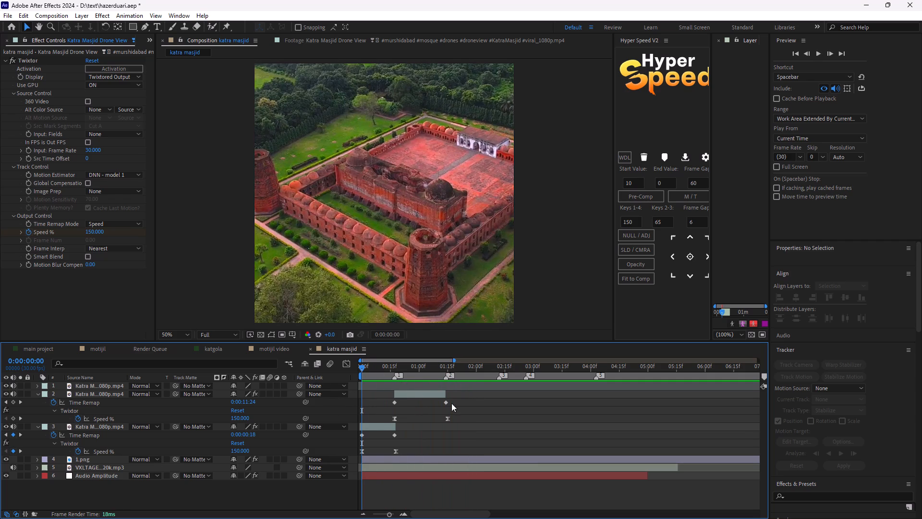
{"action": "left_click", "coordinate": [7, 459]}
{"action": "key", "text": "space"}
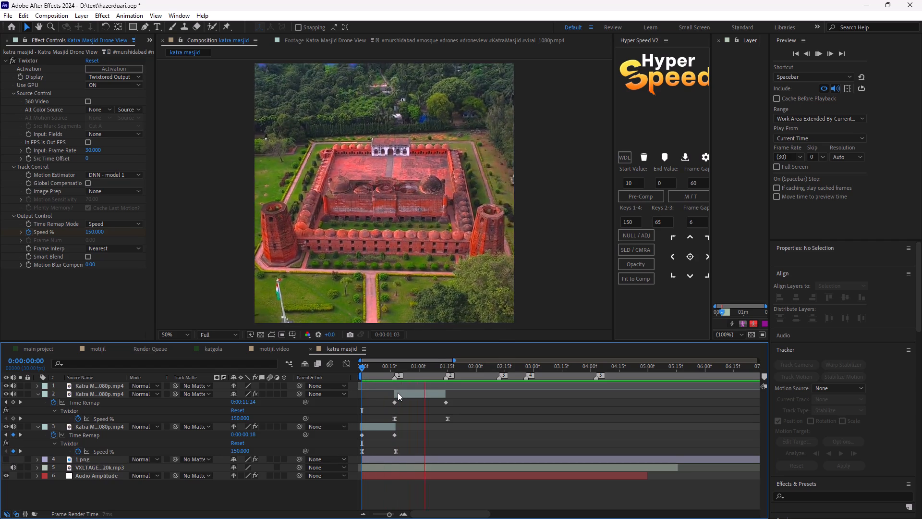
{"action": "key", "text": "space"}
{"action": "key", "text": "space"}
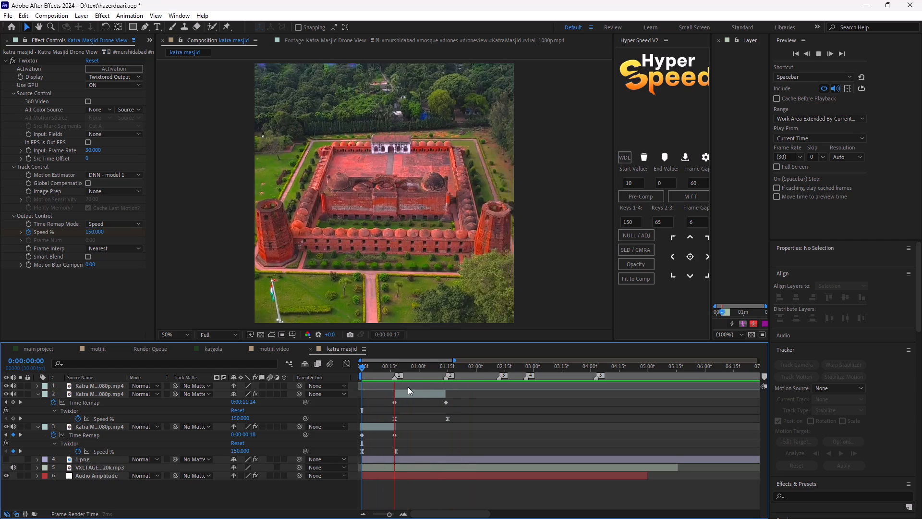
{"action": "key", "text": "space"}
{"action": "key", "text": "space"}
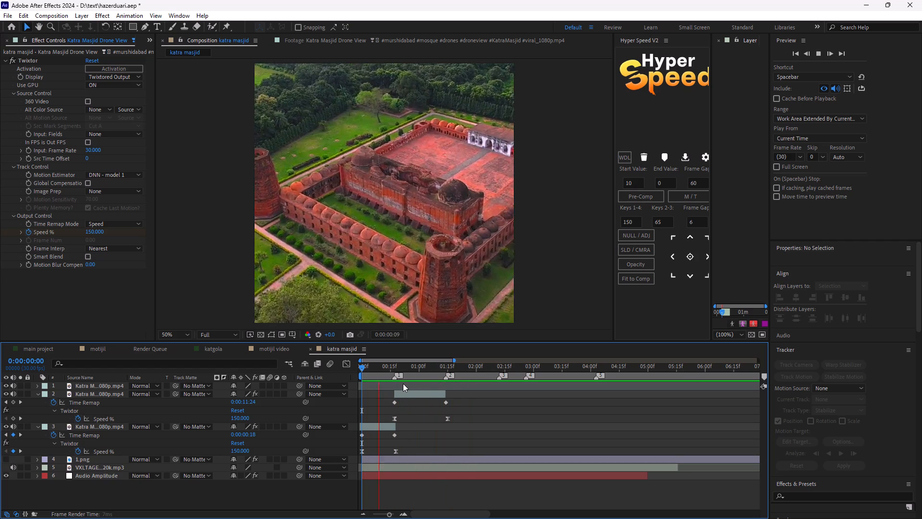
{"action": "key", "text": "space"}
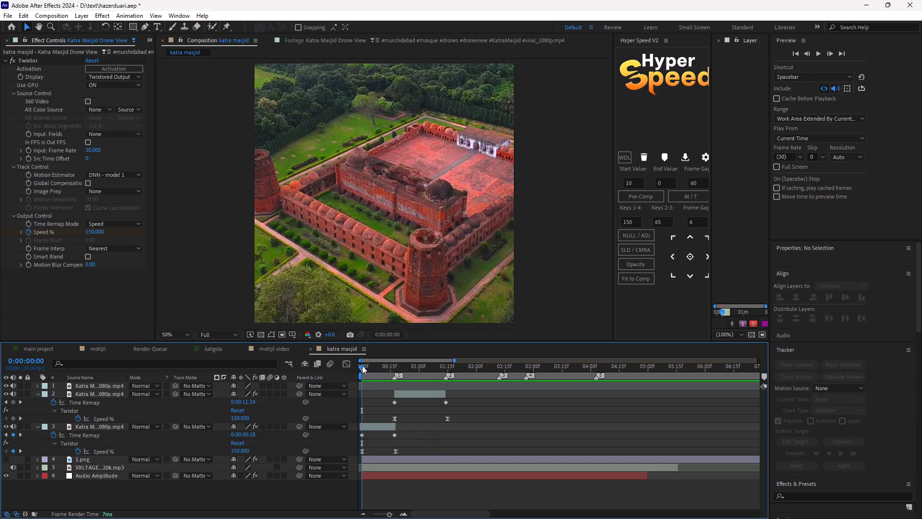
Align layer 2's second Speed % keyframe with the clip's end at 0:00:01:14.
{"action": "left_click_drag", "start_coordinate": [362, 366], "coordinate": [395, 386]}
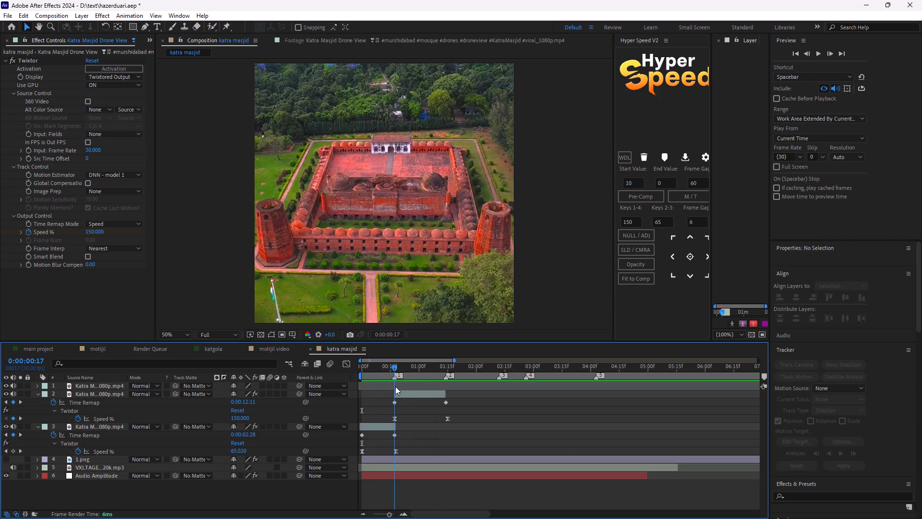
{"action": "left_click_drag", "start_coordinate": [395, 386], "coordinate": [445, 406]}
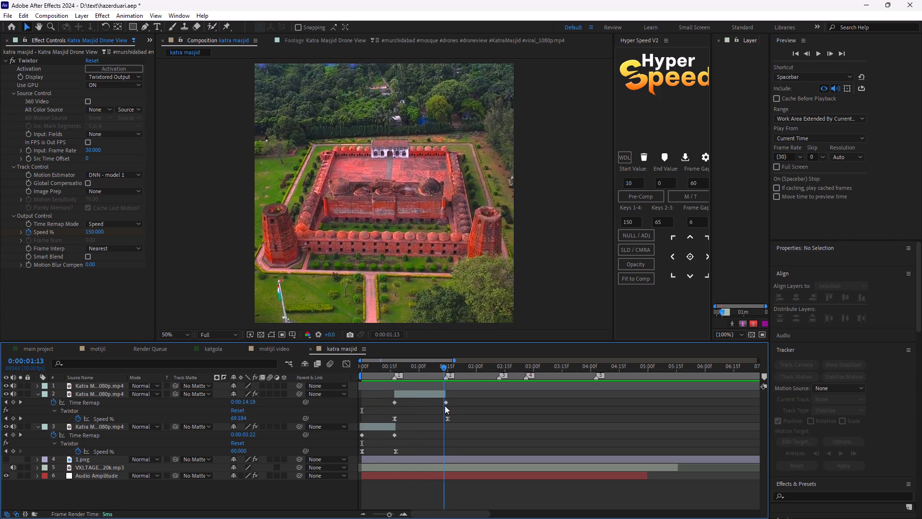
{"action": "left_click_drag", "start_coordinate": [445, 406], "coordinate": [445, 408]}
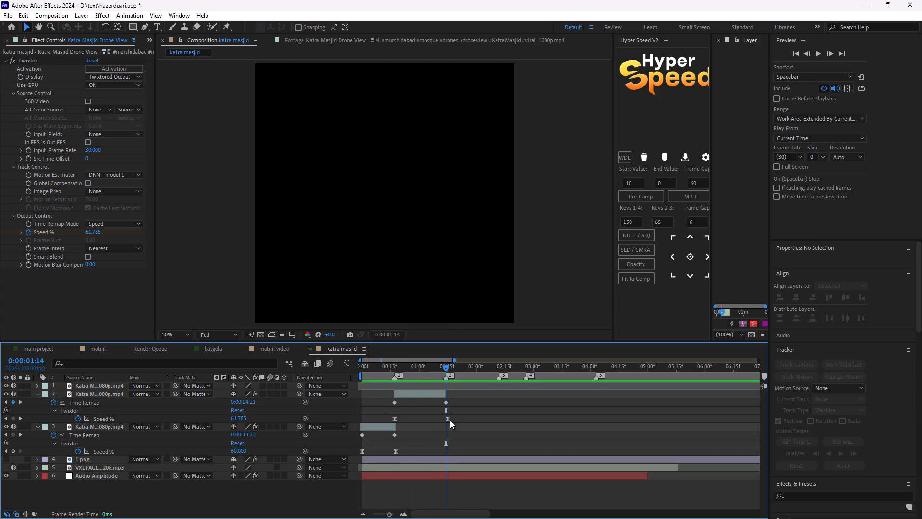
{"action": "left_click", "coordinate": [449, 419]}
Set layer 2's first Twixtor Speed % keyframe, at 0:00:00:17, to 230.
{"action": "left_click_drag", "start_coordinate": [445, 371], "coordinate": [394, 401]}
{"action": "left_click", "coordinate": [394, 420]}
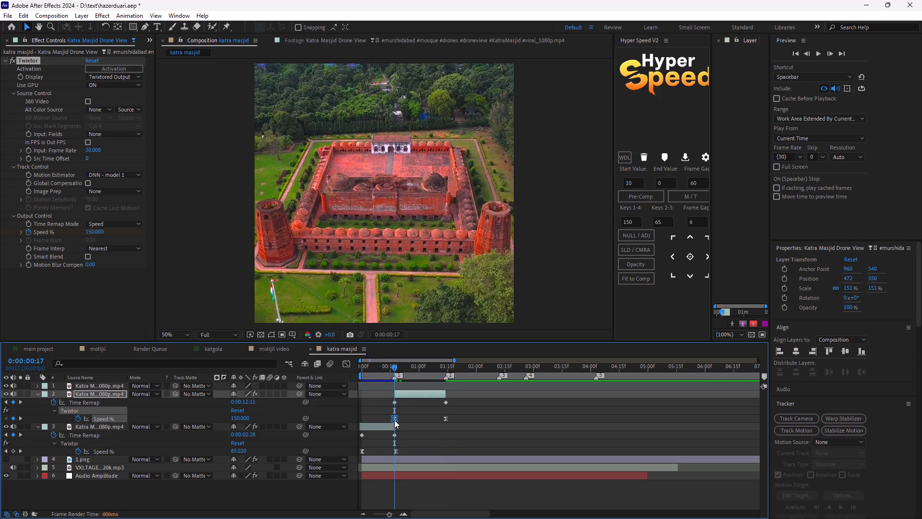
{"action": "left_click", "coordinate": [100, 235]}
{"action": "key", "text": "BackSpace"}
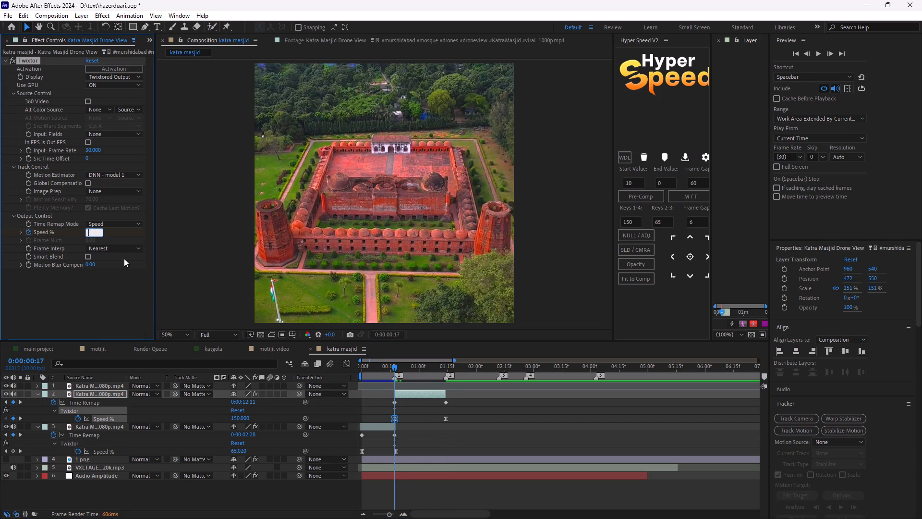
{"action": "key", "text": "2"}
{"action": "type", "text": "30"}
{"action": "key", "text": "Return"}
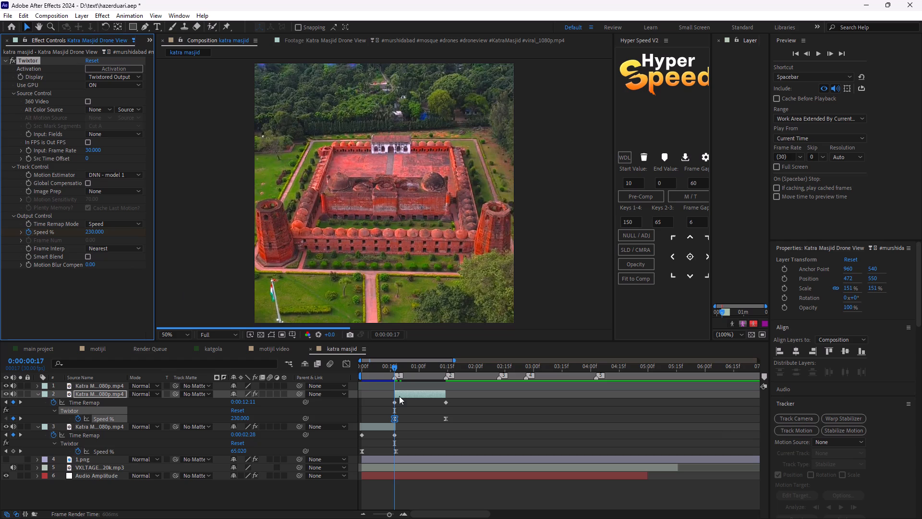
Examine the speed graph of layer 2's two Twixtor Speed % keyframes.
{"action": "left_click_drag", "start_coordinate": [397, 369], "coordinate": [416, 386]}
{"action": "left_click_drag", "start_coordinate": [457, 420], "coordinate": [437, 423]}
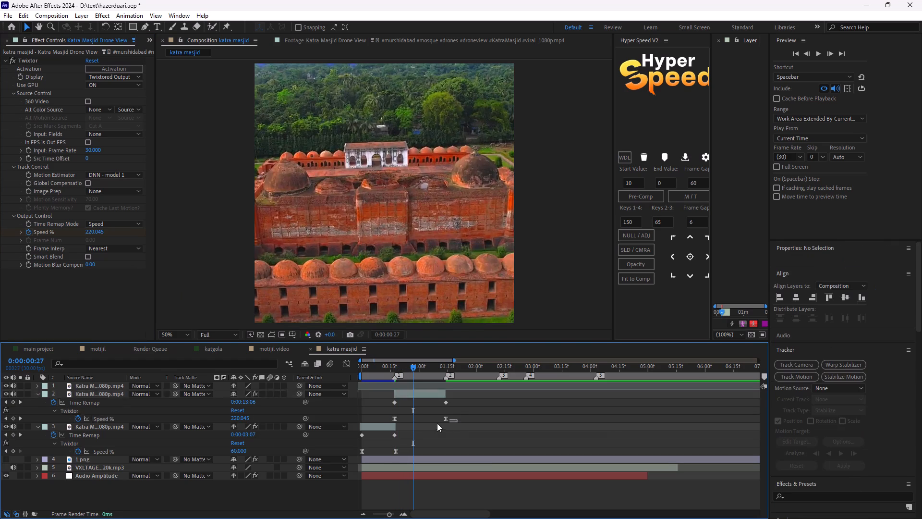
{"action": "left_click_drag", "start_coordinate": [437, 423], "coordinate": [390, 420]}
{"action": "left_click", "coordinate": [348, 364]}
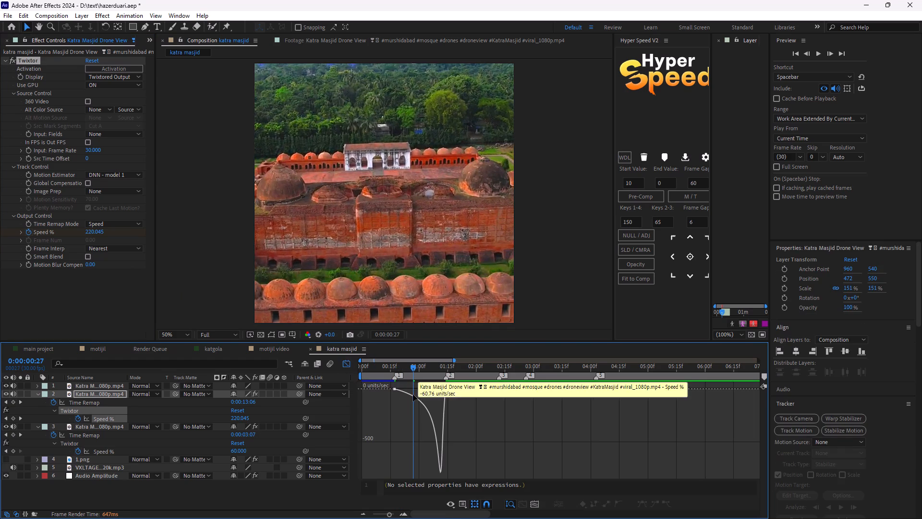
{"action": "left_click", "coordinate": [400, 388]}
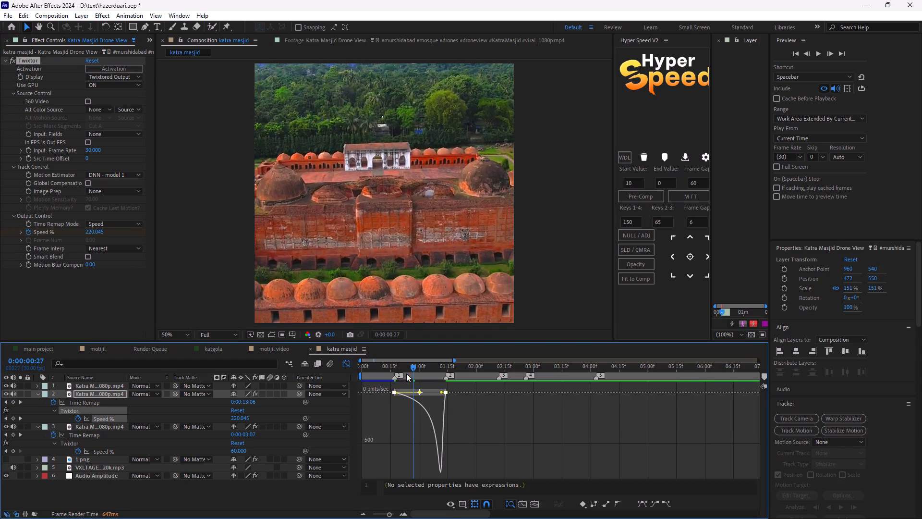
{"action": "left_click", "coordinate": [345, 360]}
Play the first two clips repeatedly from the composition's start to check the speed ramps and the transition between them.
{"action": "left_click_drag", "start_coordinate": [411, 369], "coordinate": [407, 372]}
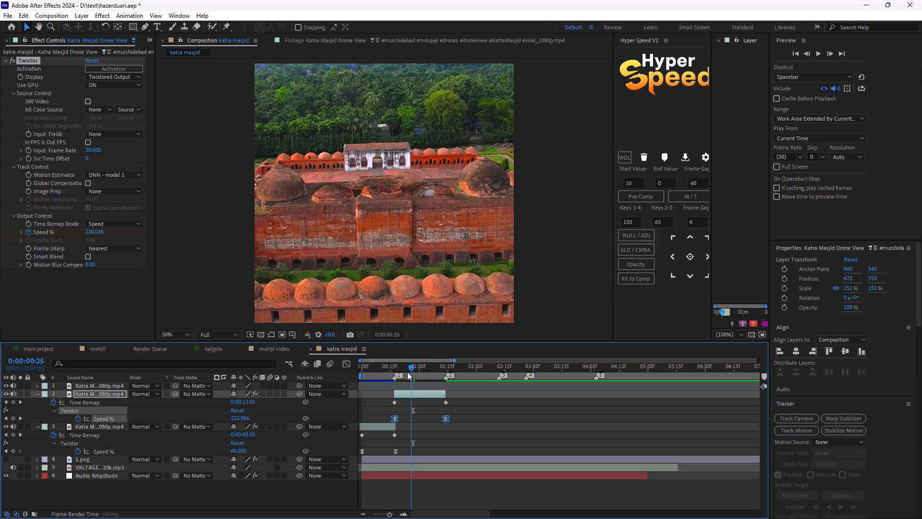
{"action": "left_click_drag", "start_coordinate": [407, 372], "coordinate": [324, 374]}
{"action": "left_click", "coordinate": [457, 430]}
{"action": "key", "text": "space"}
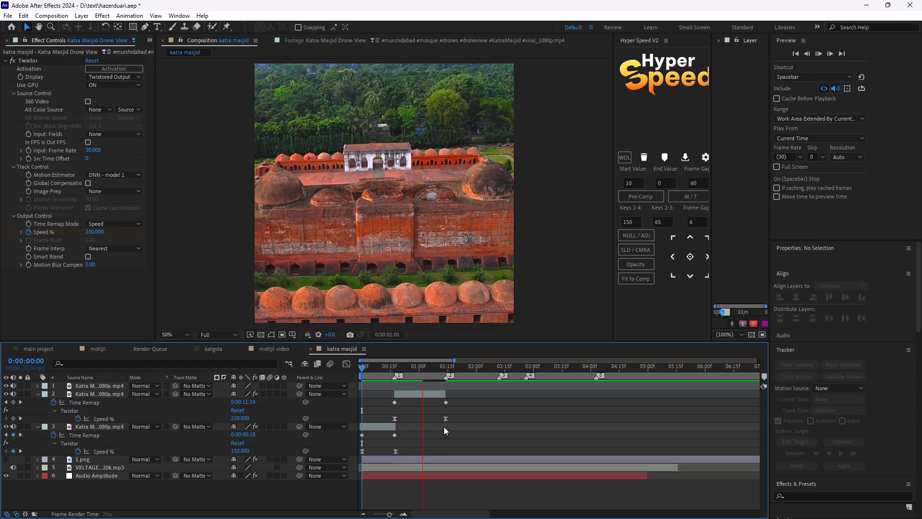
{"action": "left_click_drag", "start_coordinate": [363, 369], "coordinate": [381, 376]}
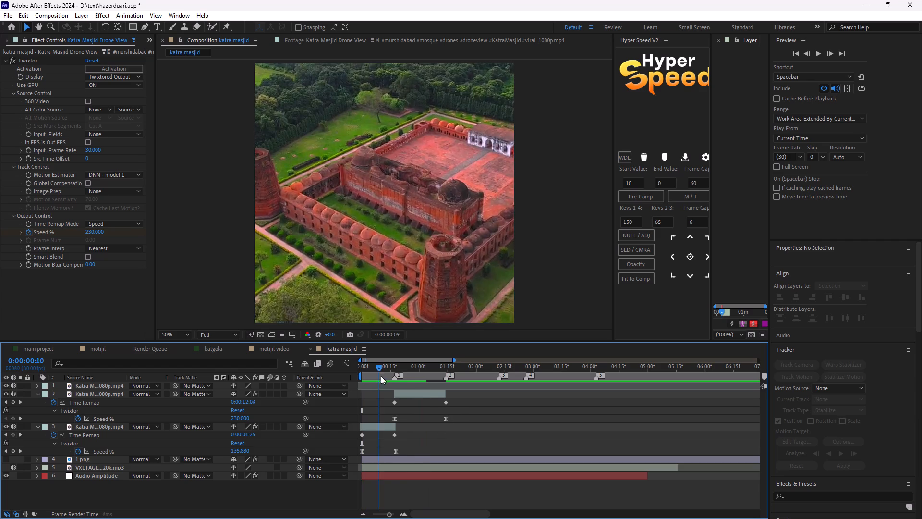
{"action": "left_click_drag", "start_coordinate": [381, 376], "coordinate": [345, 385]}
{"action": "key", "text": "space"}
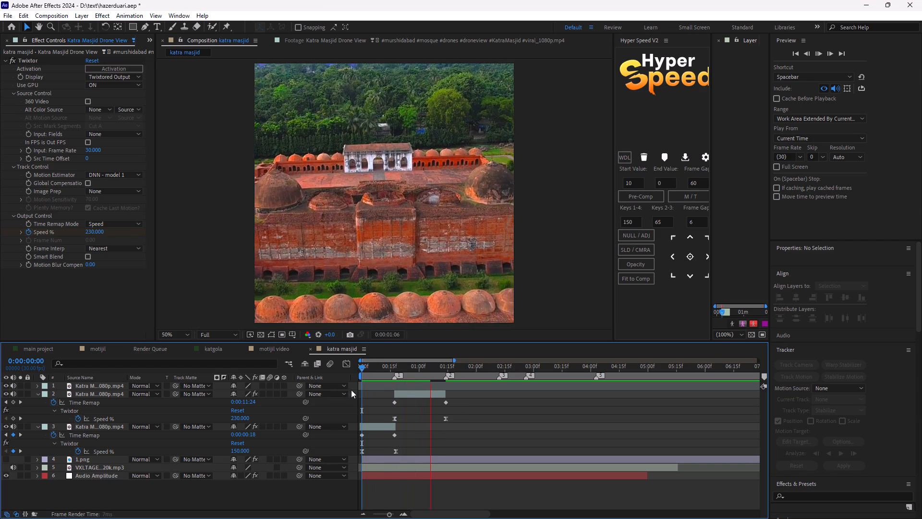
{"action": "key", "text": "space"}
{"action": "key", "text": "space"}
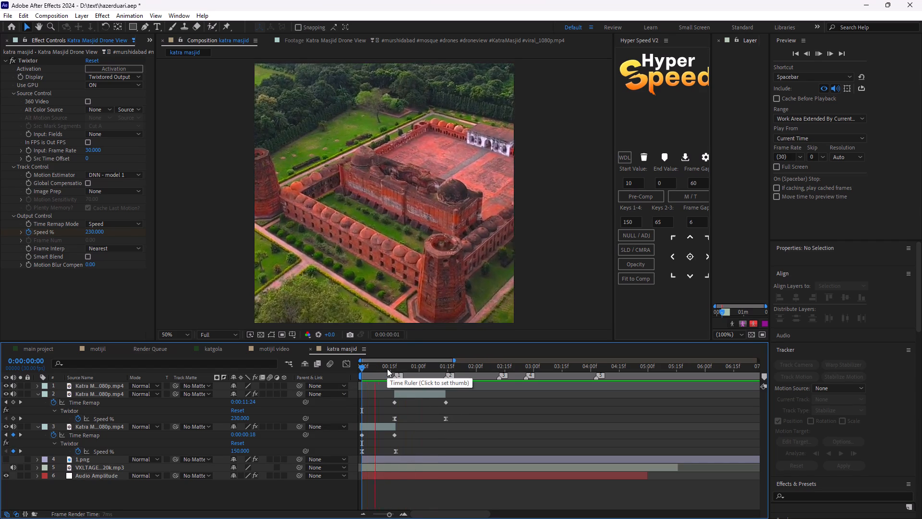
{"action": "key", "text": "space"}
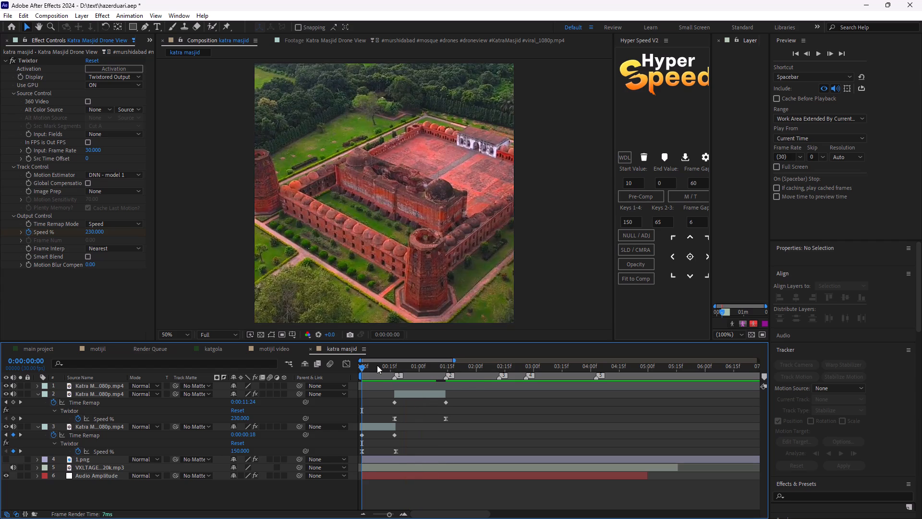
{"action": "left_click_drag", "start_coordinate": [375, 365], "coordinate": [359, 381]}
{"action": "key", "text": "space"}
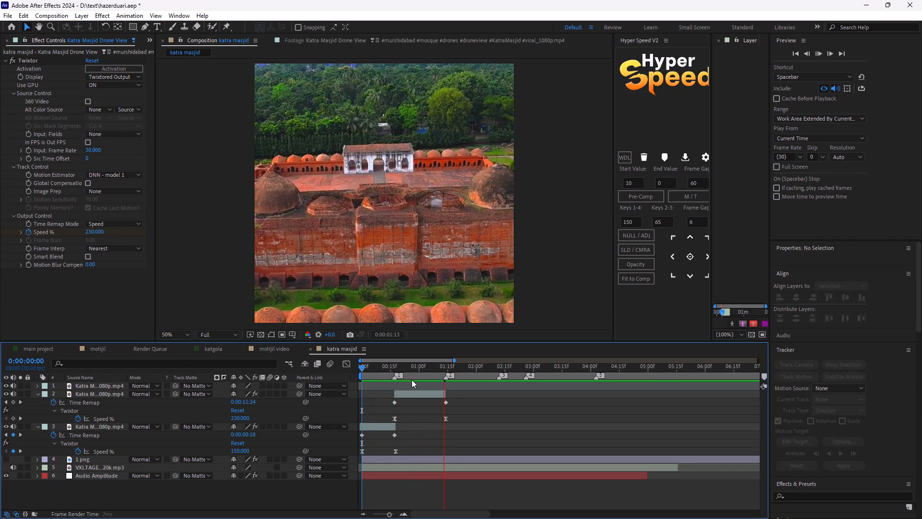
{"action": "key", "text": "space"}
{"action": "left_click_drag", "start_coordinate": [367, 366], "coordinate": [343, 383]}
{"action": "key", "text": "space"}
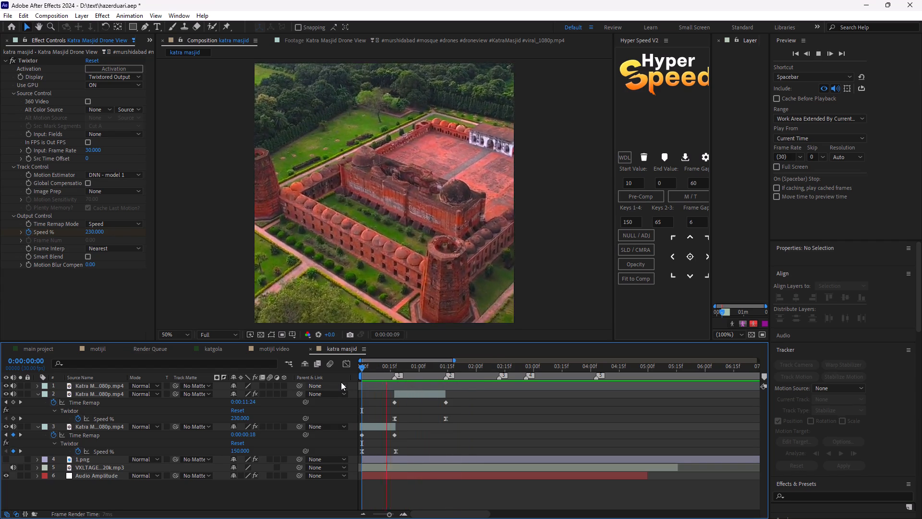
{"action": "key", "text": "space"}
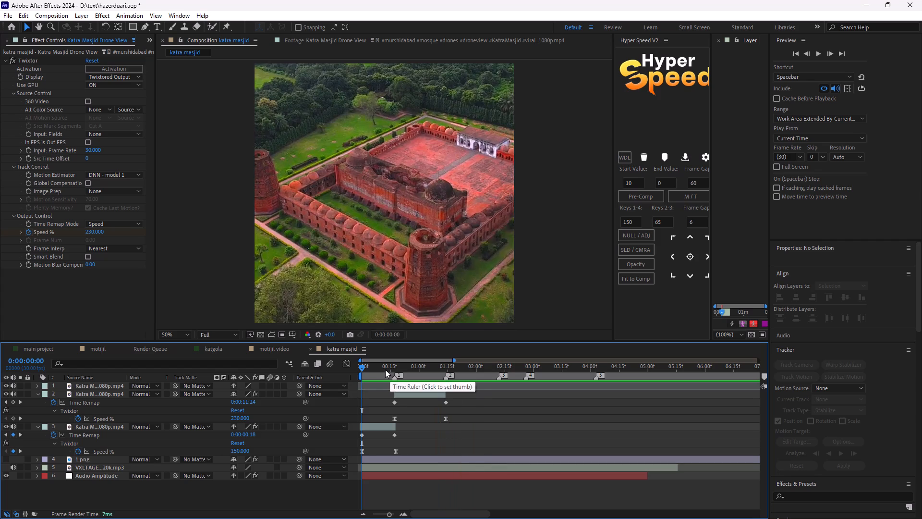
{"action": "key", "text": "space"}
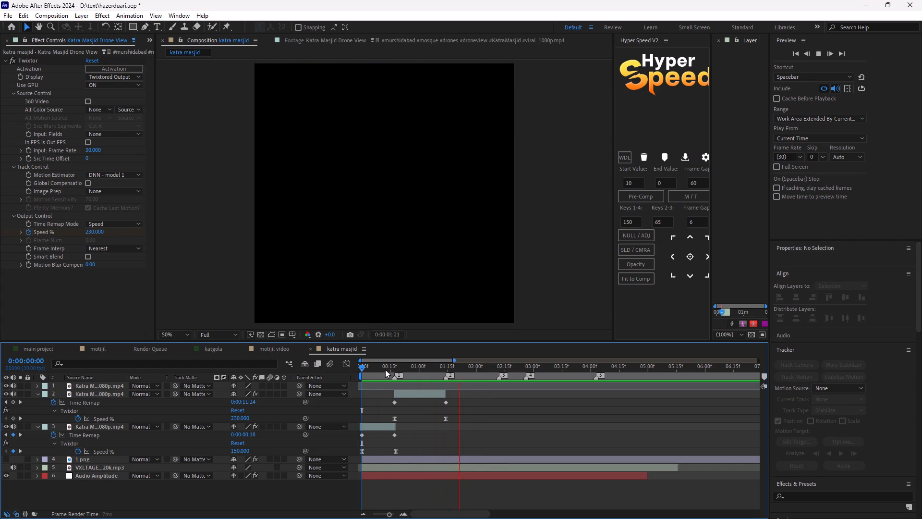
{"action": "key", "text": "space"}
{"action": "left_click_drag", "start_coordinate": [388, 374], "coordinate": [430, 390]}
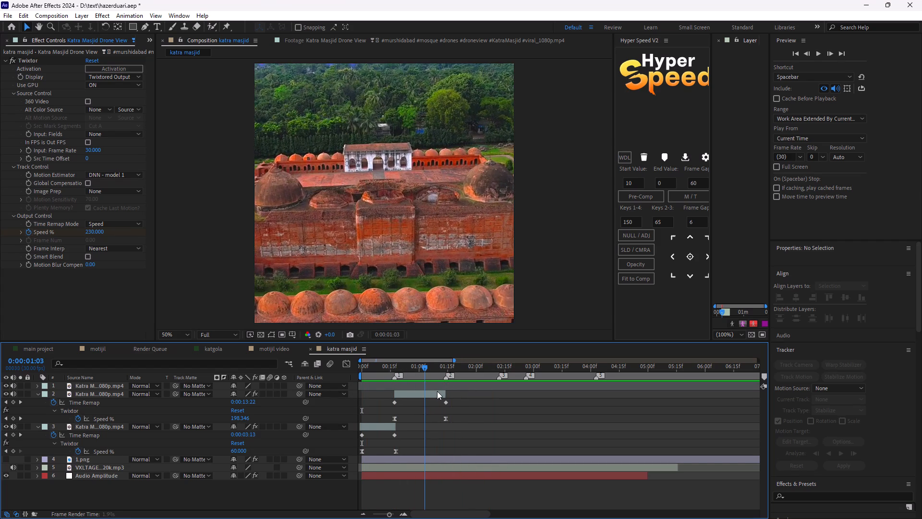
Move the remaining drone clip on layer 1 so it starts at layer 2's end, 0:00:01:14.
{"action": "left_click", "coordinate": [389, 513]}
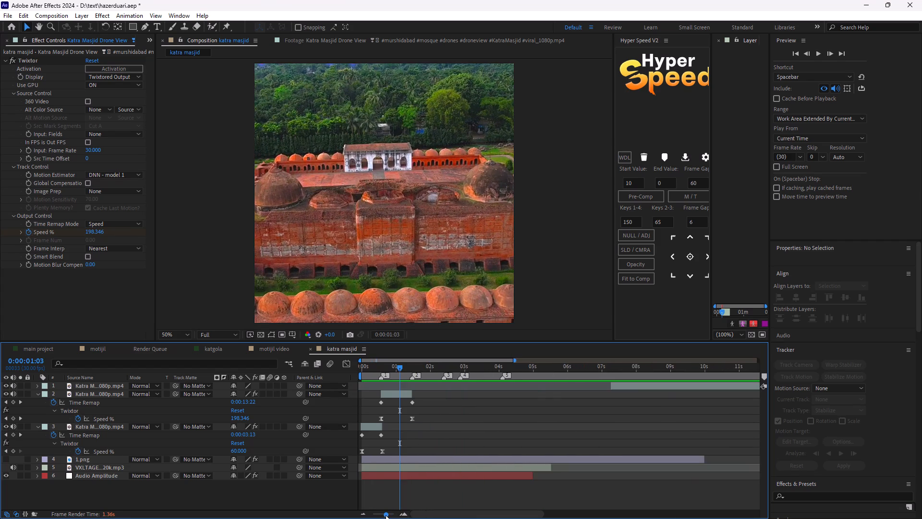
{"action": "left_click_drag", "start_coordinate": [627, 385], "coordinate": [429, 405]}
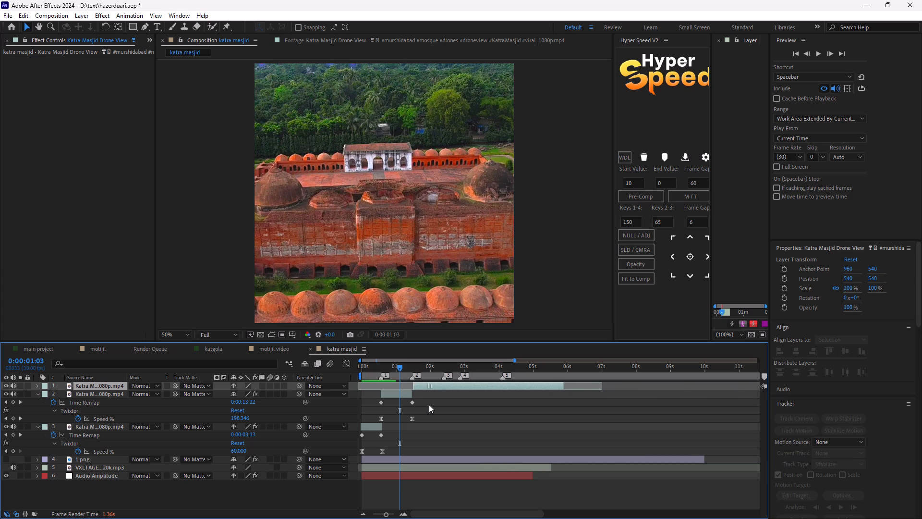
{"action": "left_click_drag", "start_coordinate": [429, 405], "coordinate": [428, 405]}
{"action": "left_click_drag", "start_coordinate": [400, 360], "coordinate": [411, 382]}
{"action": "left_click_drag", "start_coordinate": [374, 365], "coordinate": [387, 387]}
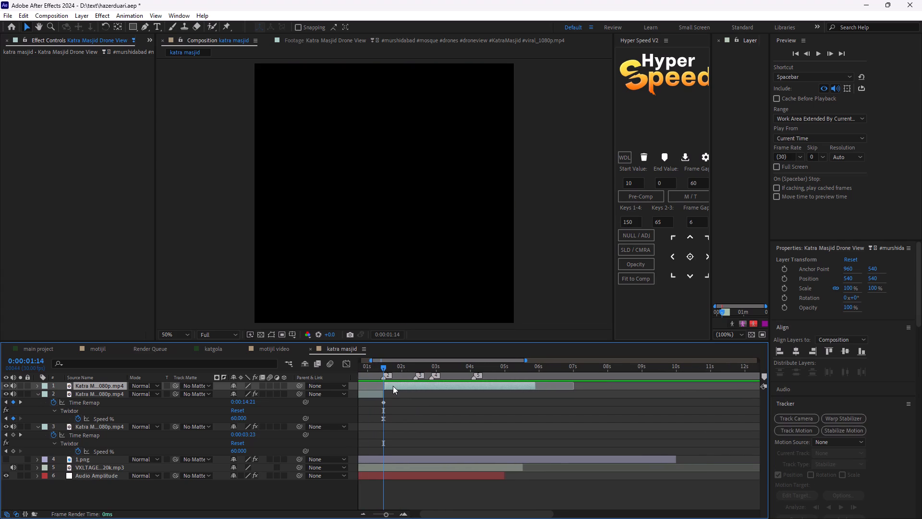
{"action": "left_click", "coordinate": [393, 386]}
Review the layer 1 clip's footage and split the clip at 0:00:04:03.
{"action": "left_click_drag", "start_coordinate": [386, 368], "coordinate": [397, 372]}
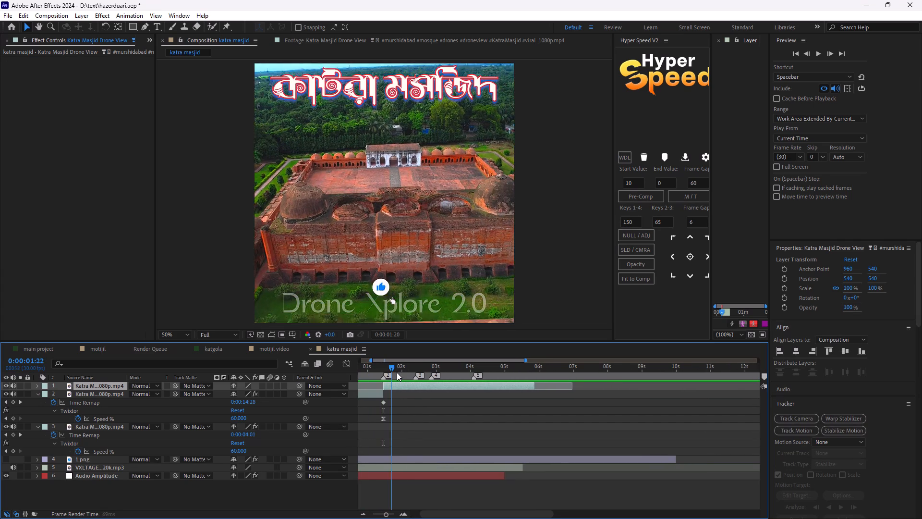
{"action": "left_click_drag", "start_coordinate": [397, 372], "coordinate": [418, 387]}
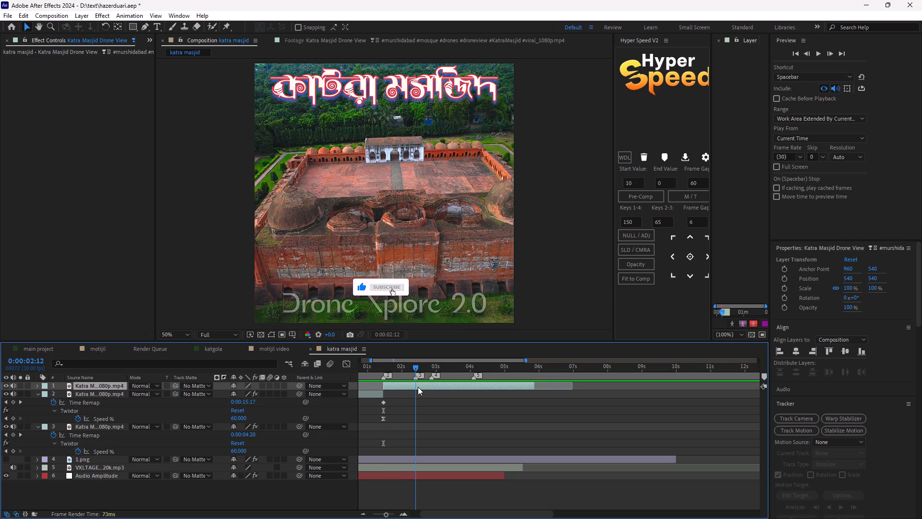
{"action": "left_click_drag", "start_coordinate": [418, 387], "coordinate": [467, 402]}
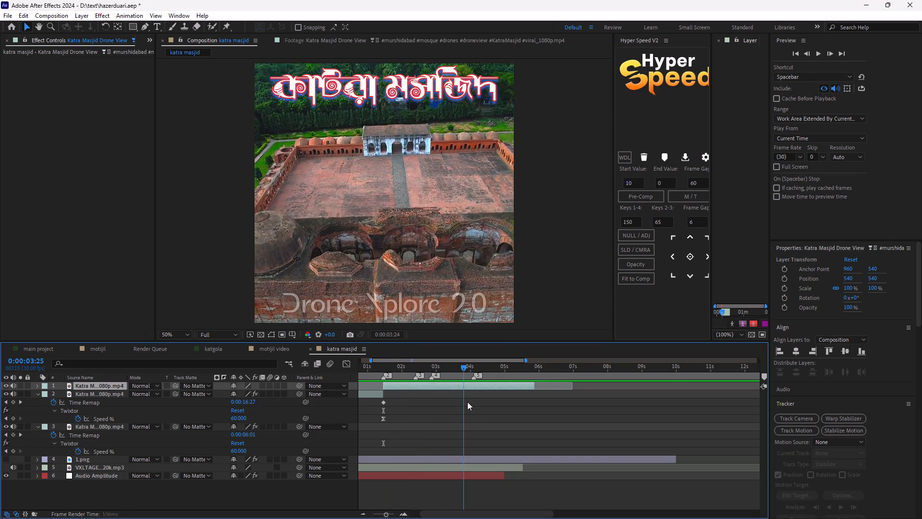
{"action": "left_click_drag", "start_coordinate": [467, 402], "coordinate": [477, 406]}
{"action": "key", "text": "ctrl+shift+d"}
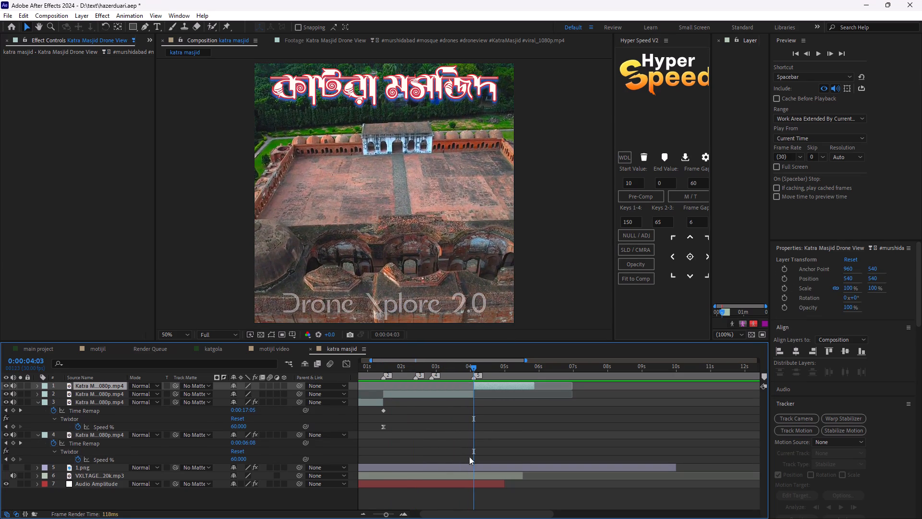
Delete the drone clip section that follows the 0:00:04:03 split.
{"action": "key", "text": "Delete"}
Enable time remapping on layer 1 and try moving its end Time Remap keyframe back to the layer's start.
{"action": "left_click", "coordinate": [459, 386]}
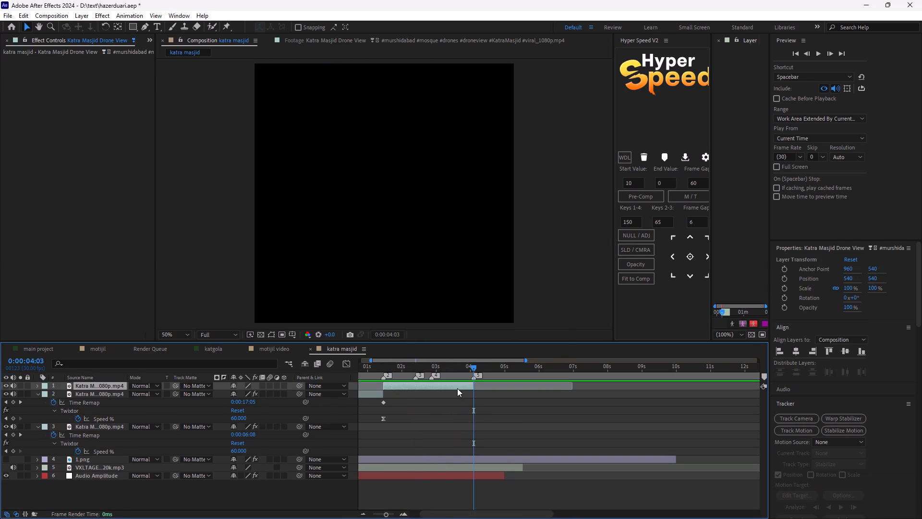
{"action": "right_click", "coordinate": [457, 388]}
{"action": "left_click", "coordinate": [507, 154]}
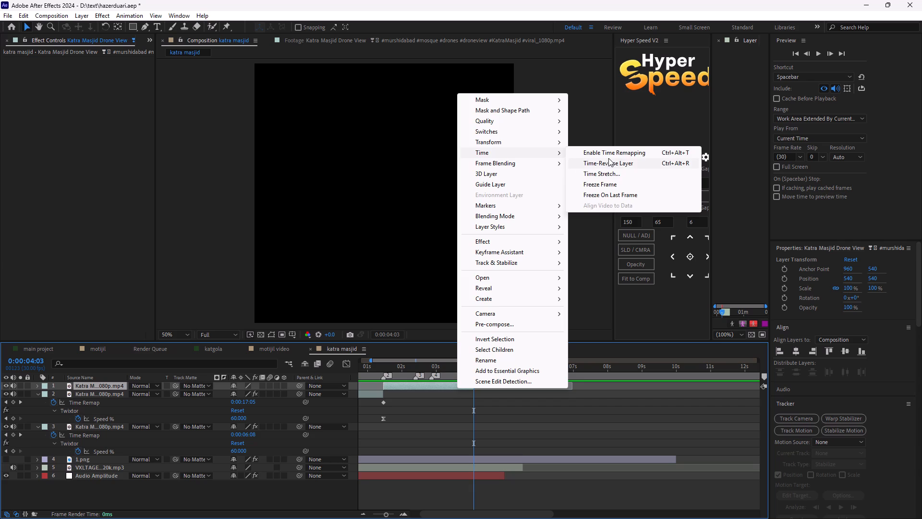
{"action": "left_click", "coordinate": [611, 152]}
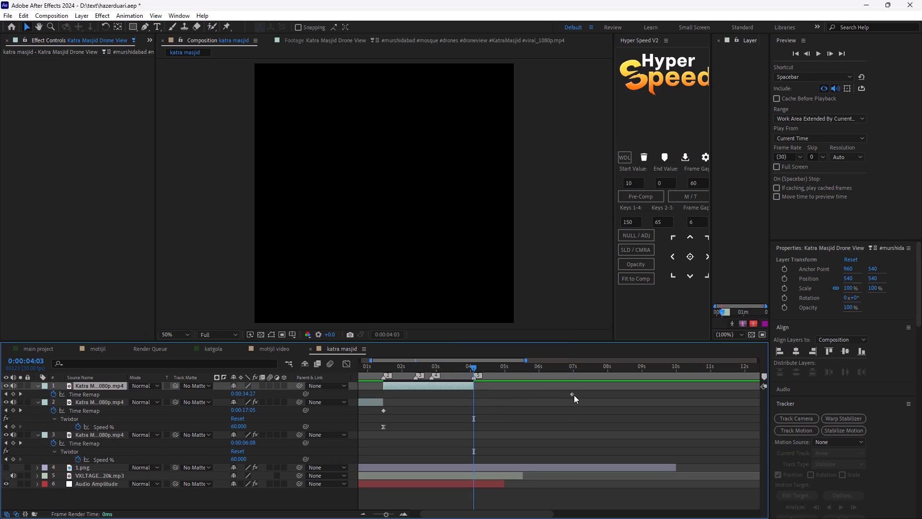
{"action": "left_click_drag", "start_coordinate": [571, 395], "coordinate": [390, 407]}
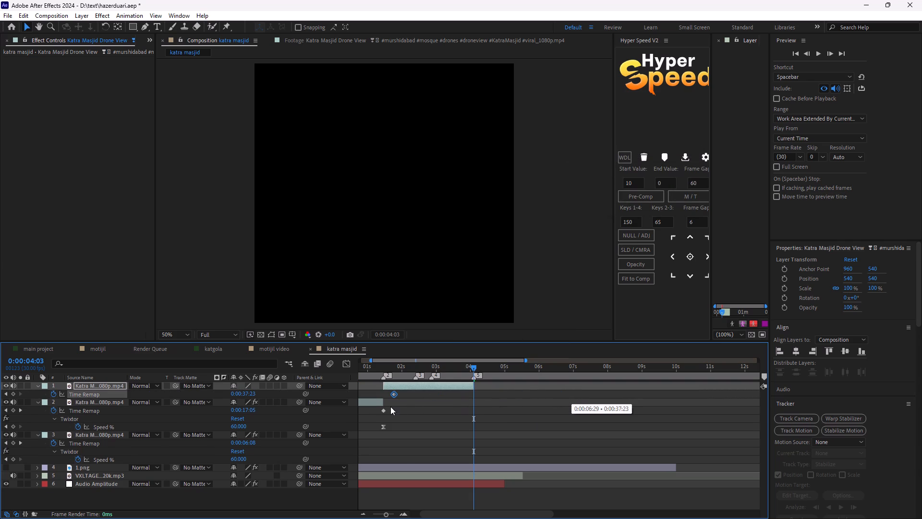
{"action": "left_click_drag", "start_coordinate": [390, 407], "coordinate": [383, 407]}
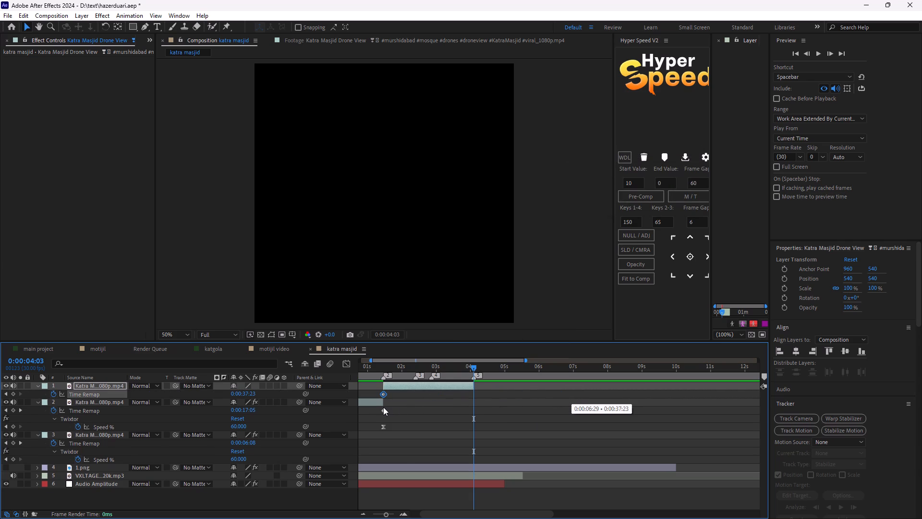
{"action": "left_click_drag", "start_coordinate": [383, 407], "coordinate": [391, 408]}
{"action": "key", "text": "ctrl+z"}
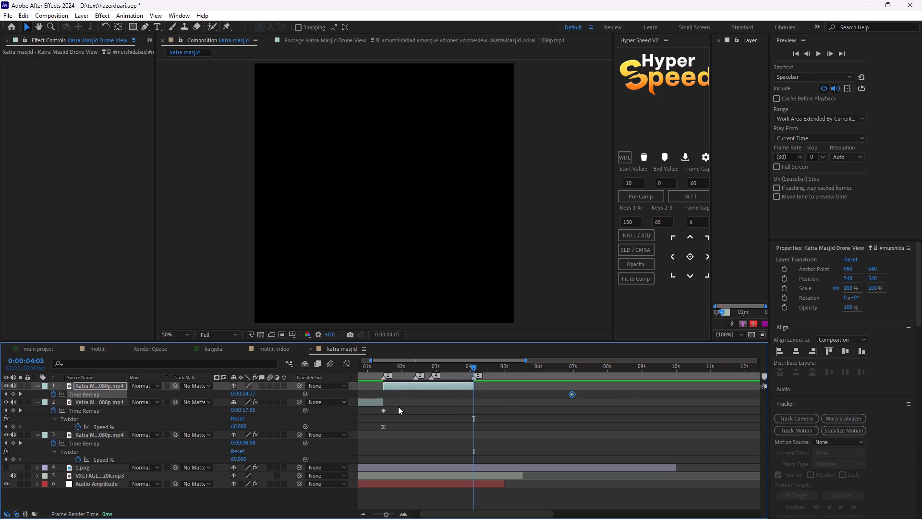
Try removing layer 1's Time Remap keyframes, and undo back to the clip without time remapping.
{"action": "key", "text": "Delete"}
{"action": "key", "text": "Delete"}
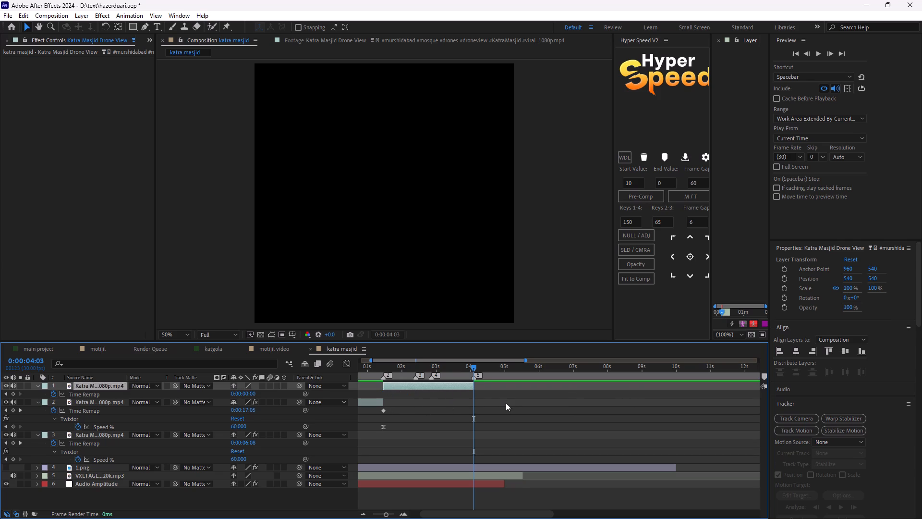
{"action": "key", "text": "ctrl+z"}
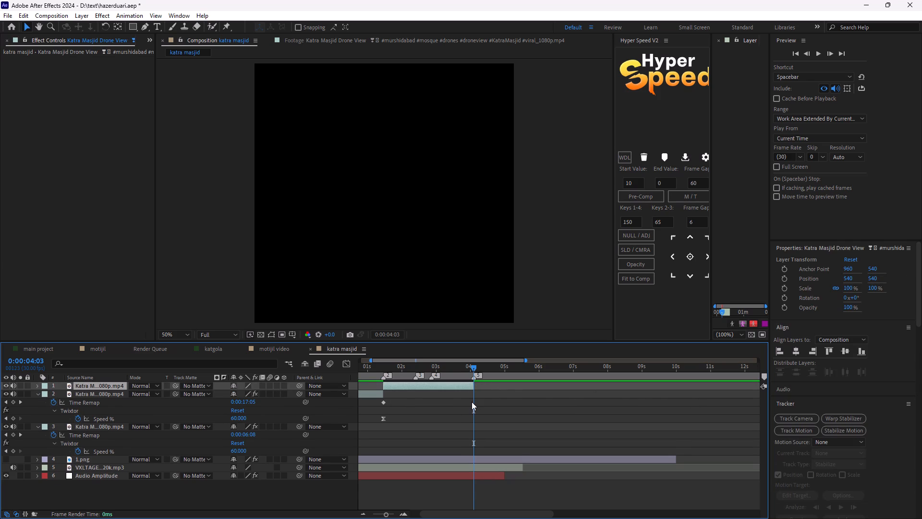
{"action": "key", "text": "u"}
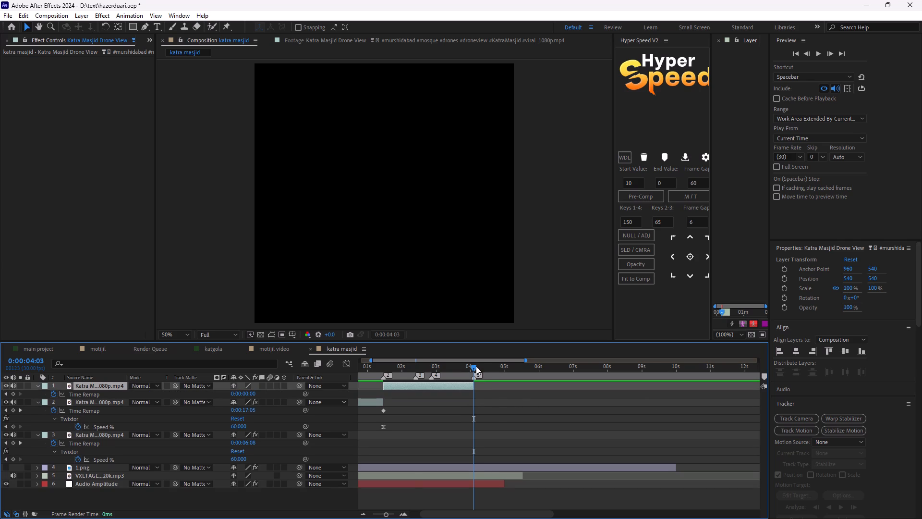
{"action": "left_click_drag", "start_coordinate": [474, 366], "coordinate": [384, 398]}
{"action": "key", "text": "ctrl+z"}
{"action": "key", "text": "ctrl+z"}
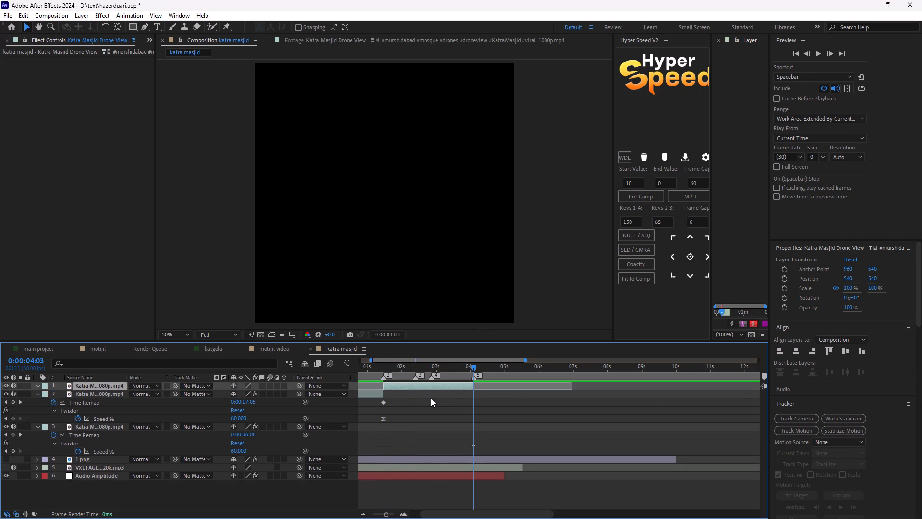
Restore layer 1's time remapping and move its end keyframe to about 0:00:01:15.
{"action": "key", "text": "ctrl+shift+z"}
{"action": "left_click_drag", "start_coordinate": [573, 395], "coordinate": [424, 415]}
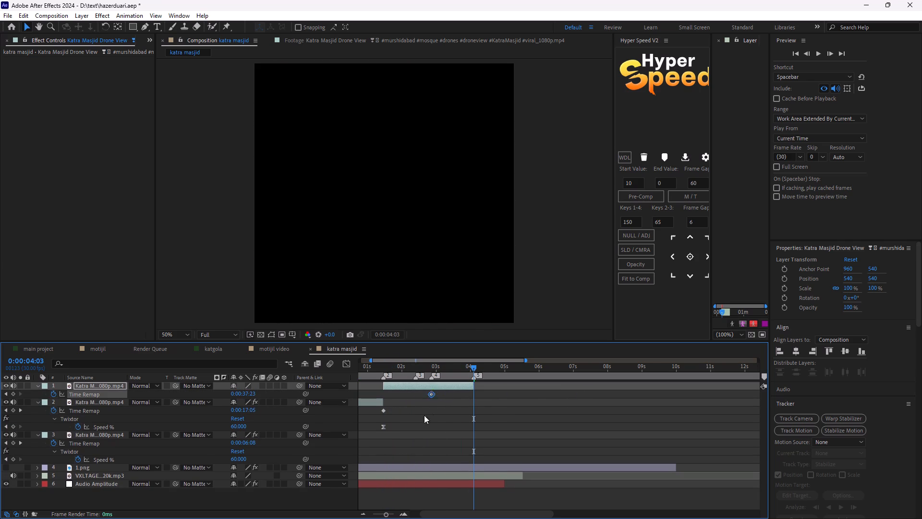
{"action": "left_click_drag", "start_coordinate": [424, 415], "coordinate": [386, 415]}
Preview the transition into layer 1 around 0:00:01:15 to check the moved Time Remap keyframe.
{"action": "left_click_drag", "start_coordinate": [470, 371], "coordinate": [432, 382]}
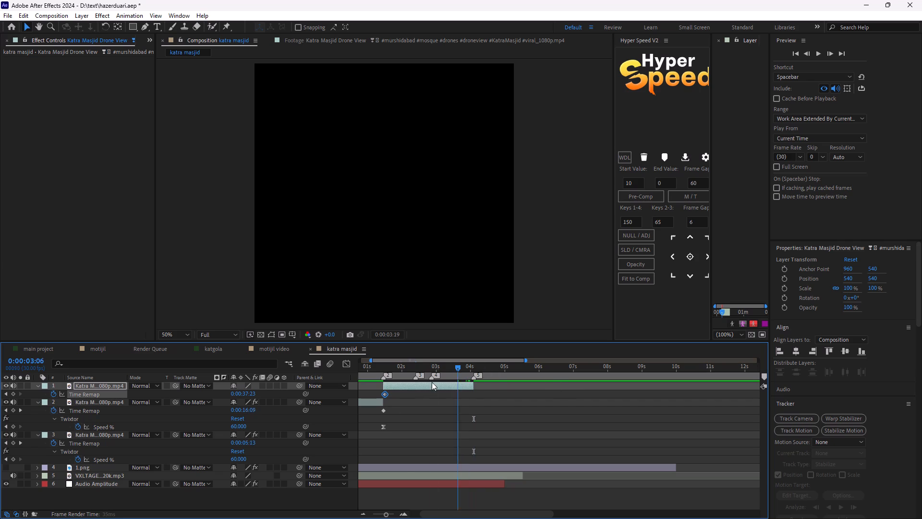
{"action": "left_click_drag", "start_coordinate": [432, 382], "coordinate": [384, 394]}
{"action": "key", "text": "space"}
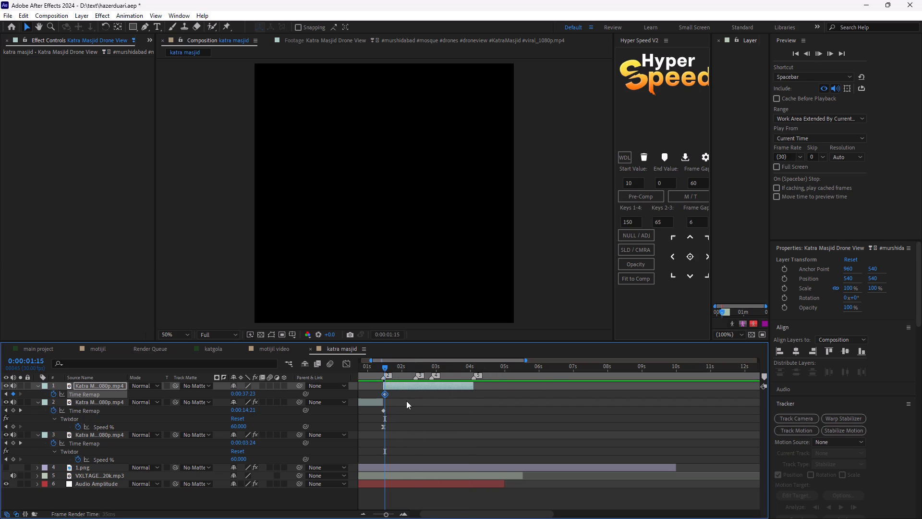
{"action": "left_click", "coordinate": [411, 398]}
{"action": "key", "text": "space"}
{"action": "left_click_drag", "start_coordinate": [389, 369], "coordinate": [388, 379]}
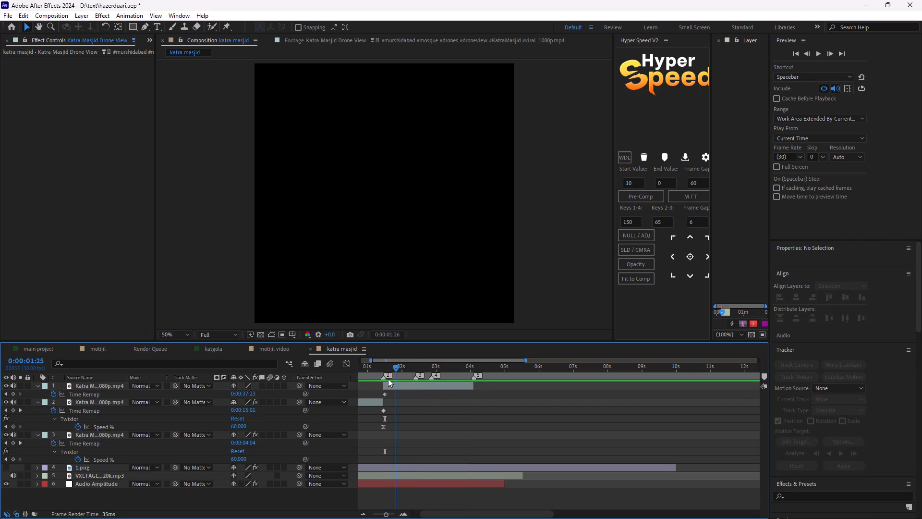
{"action": "left_click_drag", "start_coordinate": [388, 379], "coordinate": [378, 381]}
{"action": "key", "text": "space"}
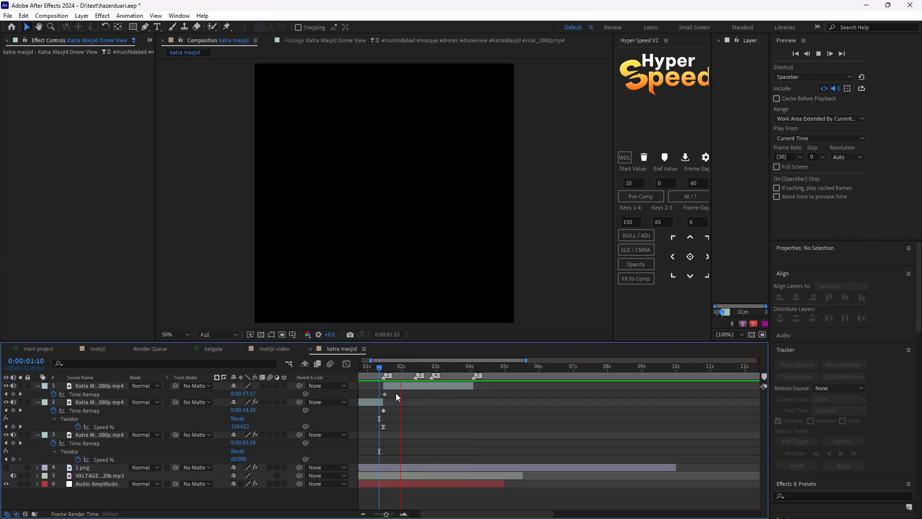
{"action": "key", "text": "space"}
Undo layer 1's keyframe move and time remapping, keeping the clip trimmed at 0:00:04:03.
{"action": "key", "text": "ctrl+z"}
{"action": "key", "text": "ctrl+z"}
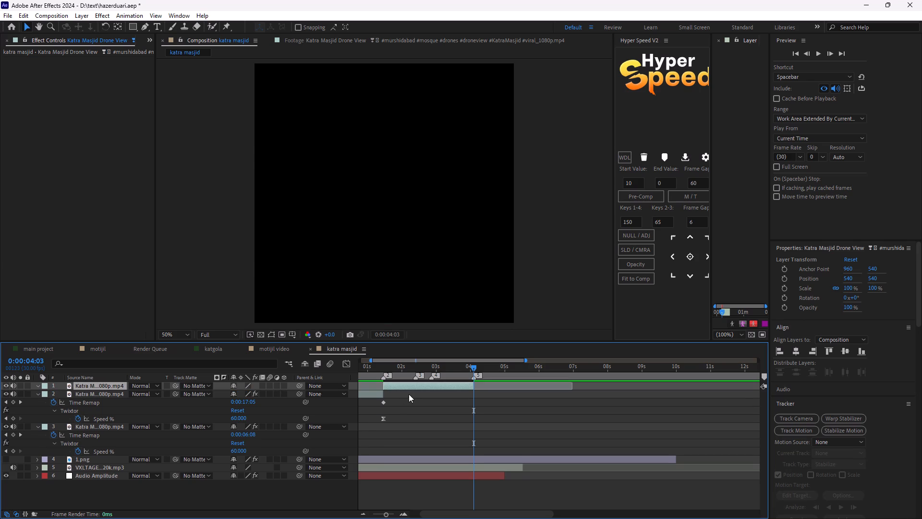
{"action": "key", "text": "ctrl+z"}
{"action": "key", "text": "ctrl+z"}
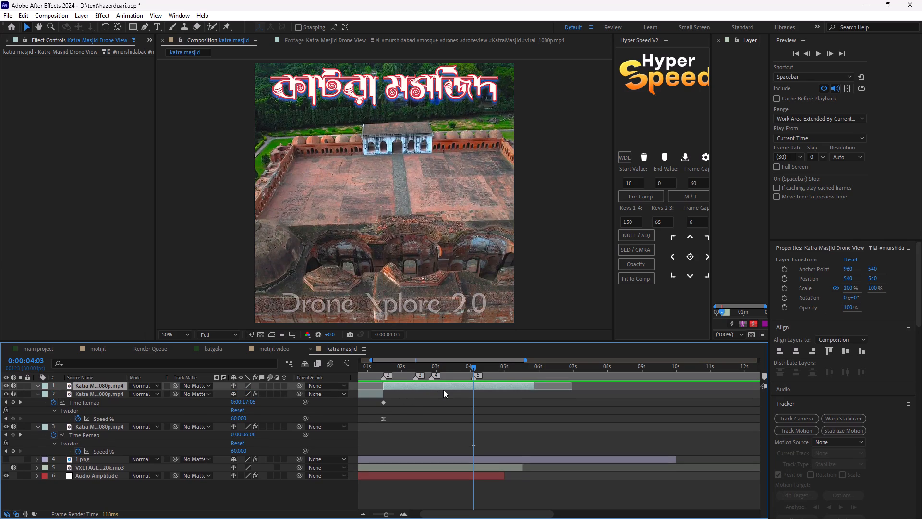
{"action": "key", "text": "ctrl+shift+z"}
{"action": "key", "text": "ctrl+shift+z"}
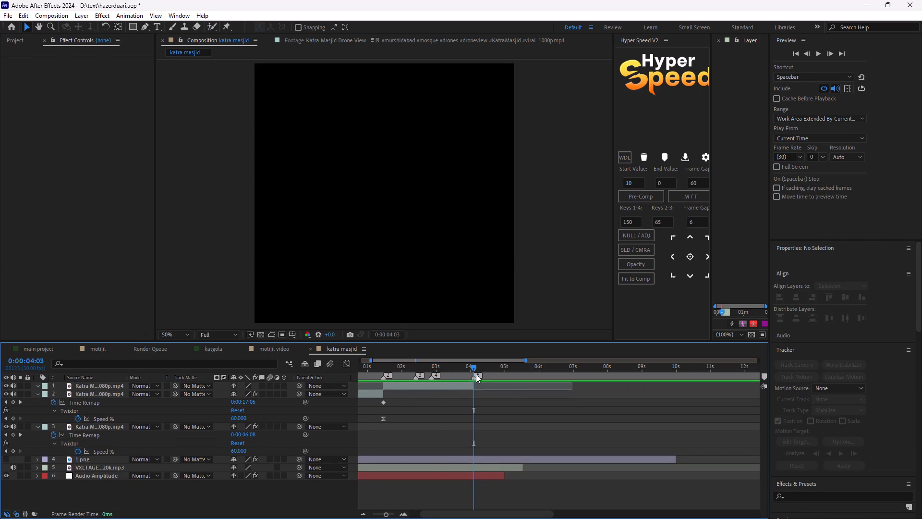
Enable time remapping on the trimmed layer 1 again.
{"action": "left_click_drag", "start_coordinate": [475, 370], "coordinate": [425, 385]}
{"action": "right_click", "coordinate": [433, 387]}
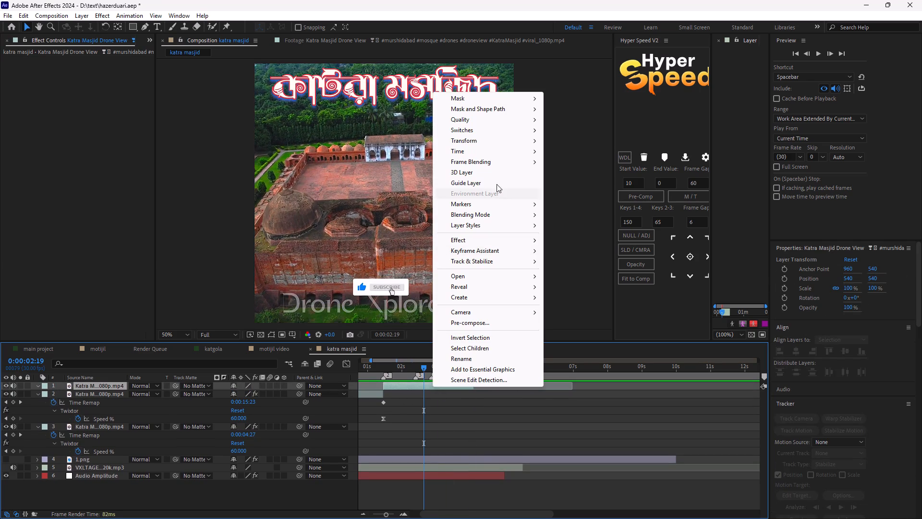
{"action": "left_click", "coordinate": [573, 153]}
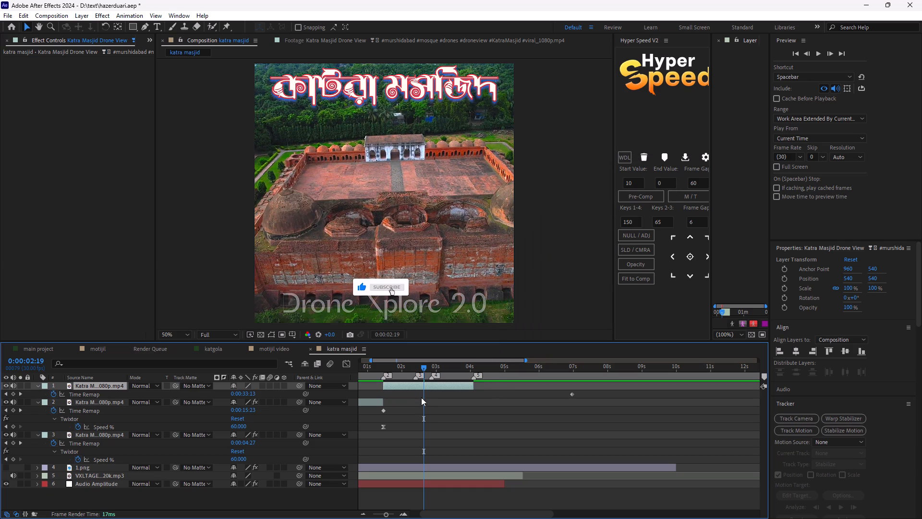
Extend the work area to span the full katra masjid composition.
{"action": "left_click_drag", "start_coordinate": [371, 362], "coordinate": [356, 364]}
{"action": "left_click_drag", "start_coordinate": [526, 362], "coordinate": [691, 367]}
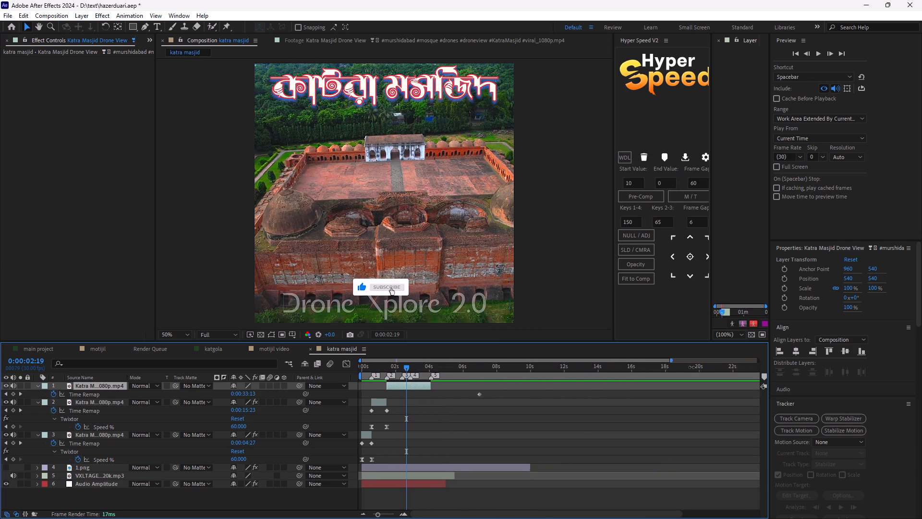
{"action": "left_click_drag", "start_coordinate": [691, 367], "coordinate": [755, 370]}
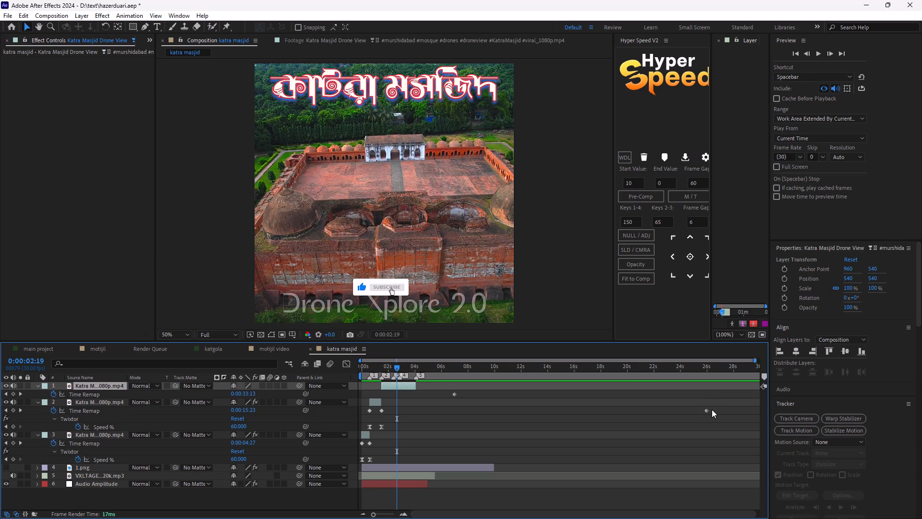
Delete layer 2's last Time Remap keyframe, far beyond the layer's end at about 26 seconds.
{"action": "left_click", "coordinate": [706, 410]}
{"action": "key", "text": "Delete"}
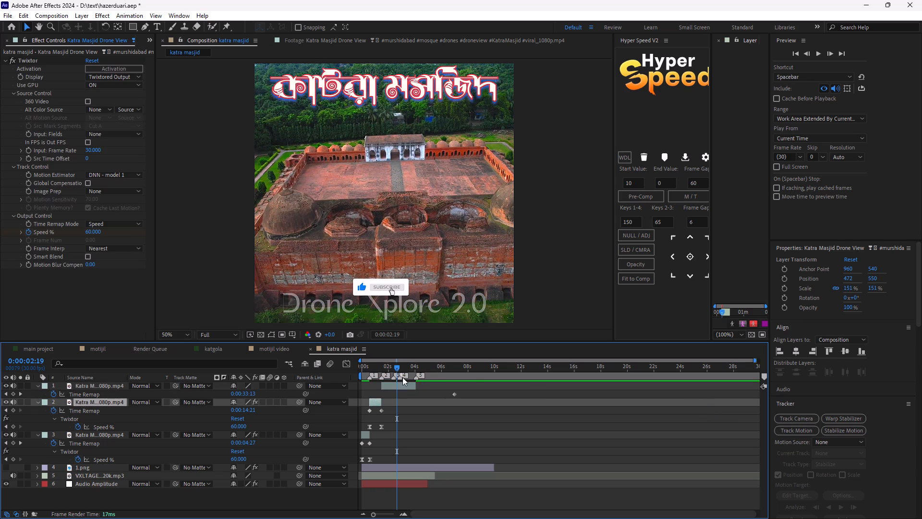
Scrub and play layer 2's section from 0:00:00:17 to check its footage and speed ramp.
{"action": "left_click_drag", "start_coordinate": [396, 367], "coordinate": [366, 381]}
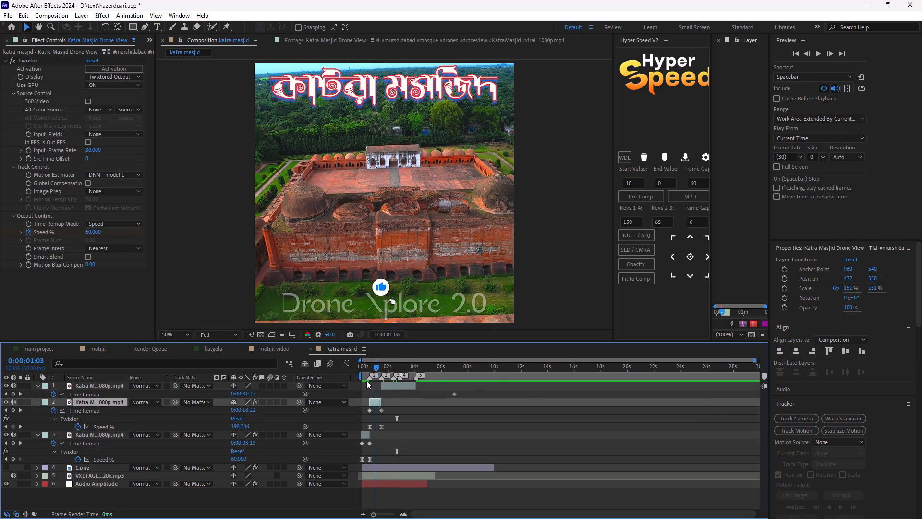
{"action": "left_click_drag", "start_coordinate": [366, 381], "coordinate": [378, 385]}
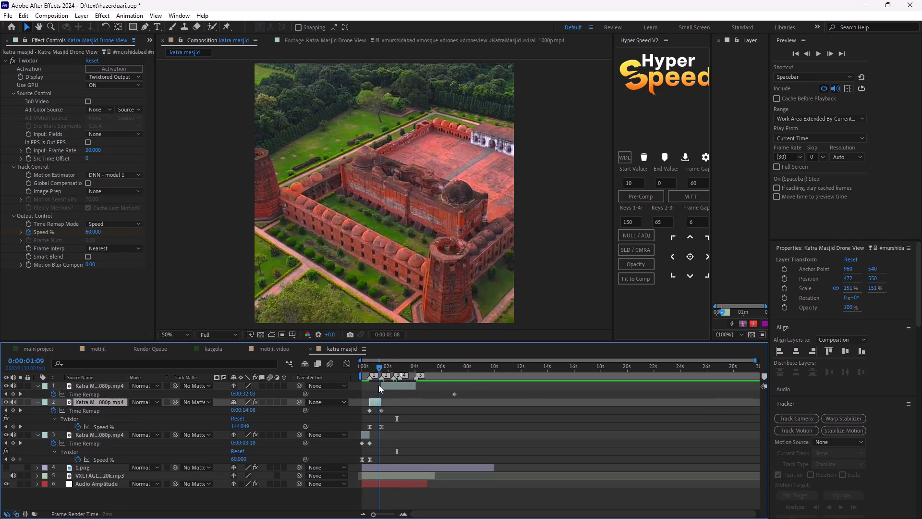
{"action": "left_click_drag", "start_coordinate": [378, 385], "coordinate": [375, 385]}
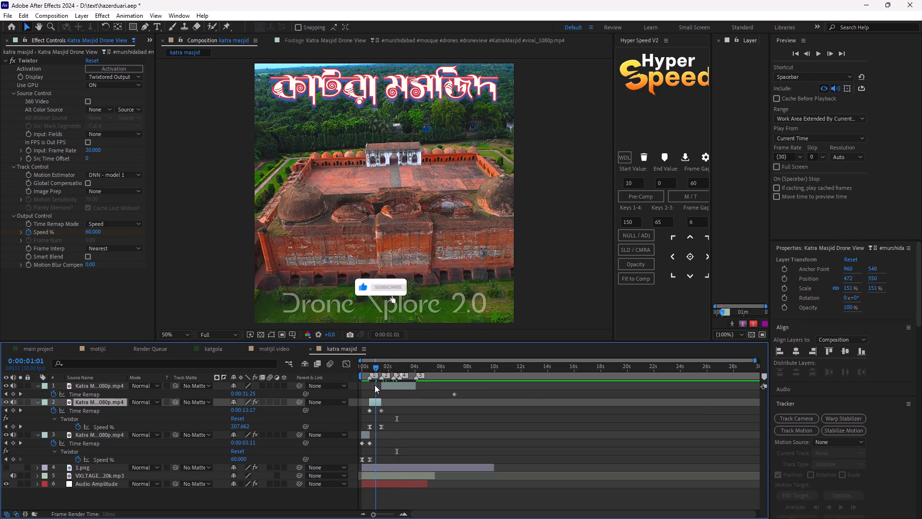
{"action": "left_click_drag", "start_coordinate": [375, 385], "coordinate": [376, 385]}
{"action": "left_click", "coordinate": [418, 419]}
{"action": "key", "text": "space"}
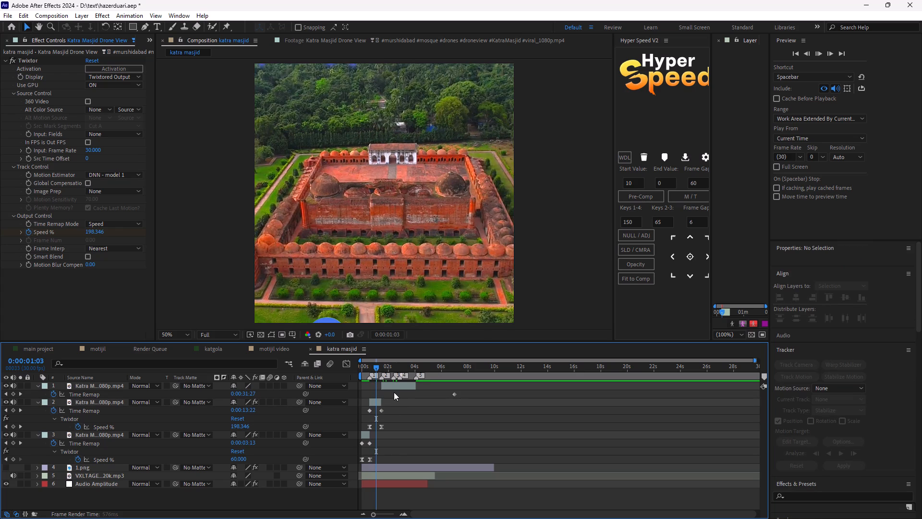
{"action": "left_click_drag", "start_coordinate": [376, 367], "coordinate": [371, 369]}
{"action": "left_click_drag", "start_coordinate": [371, 369], "coordinate": [369, 370]}
{"action": "key", "text": "space"}
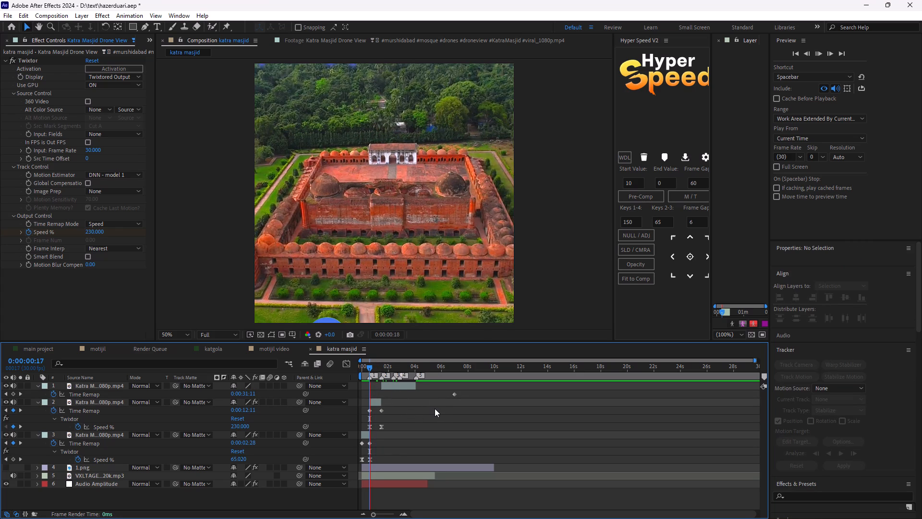
Undo the recent edits back to the point where only layer 3 has Twixtor, with its first Speed % keyframe at 60.
{"action": "key", "text": "ctrl+z"}
{"action": "key", "text": "ctrl+z"}
{"action": "key", "text": "ctrl+z"}
{"action": "key", "text": "ctrl+z"}
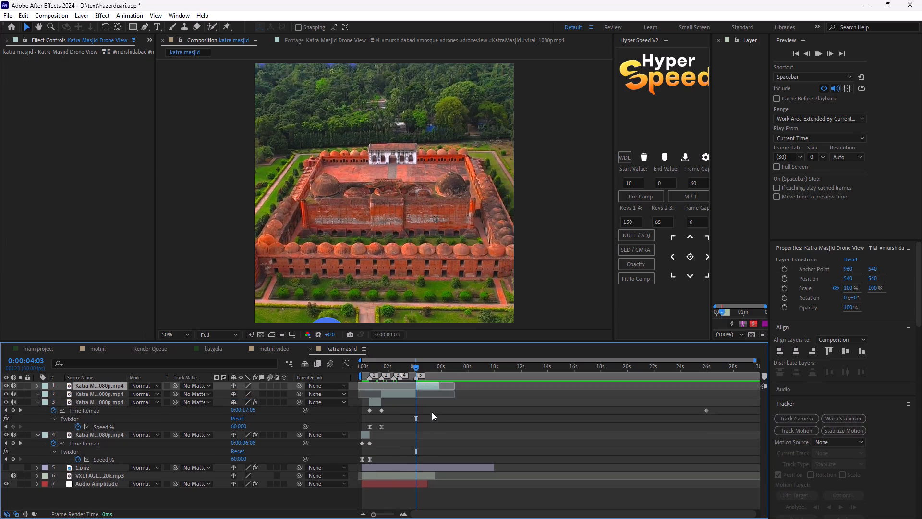
{"action": "key", "text": "ctrl+z"}
{"action": "key", "text": "ctrl+z"}
{"action": "key", "text": "ctrl+z"}
{"action": "key", "text": "ctrl+z"}
{"action": "key", "text": "ctrl+z"}
{"action": "key", "text": "ctrl+z"}
{"action": "key", "text": "ctrl+z"}
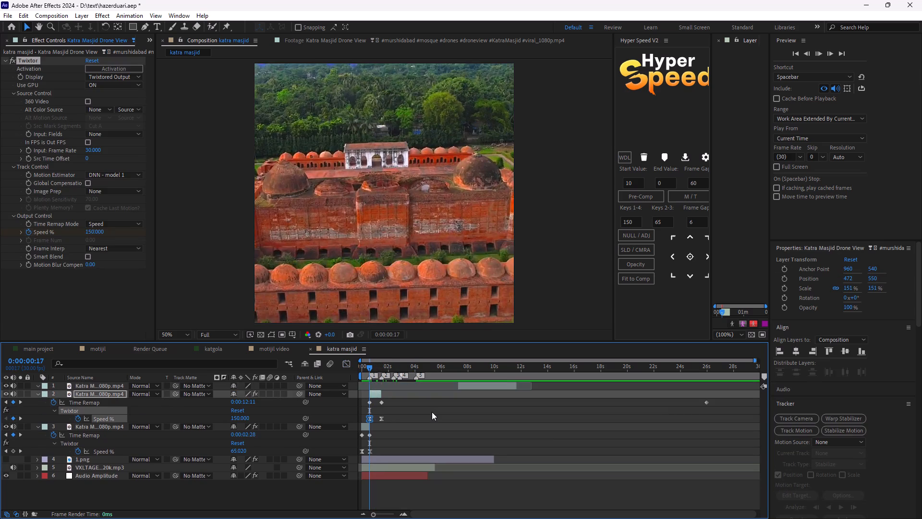
{"action": "key", "text": "ctrl+z"}
{"action": "key", "text": "ctrl+z"}
{"action": "key", "text": "ctrl+z"}
{"action": "key", "text": "ctrl+z"}
{"action": "key", "text": "ctrl+z"}
{"action": "key", "text": "ctrl+z"}
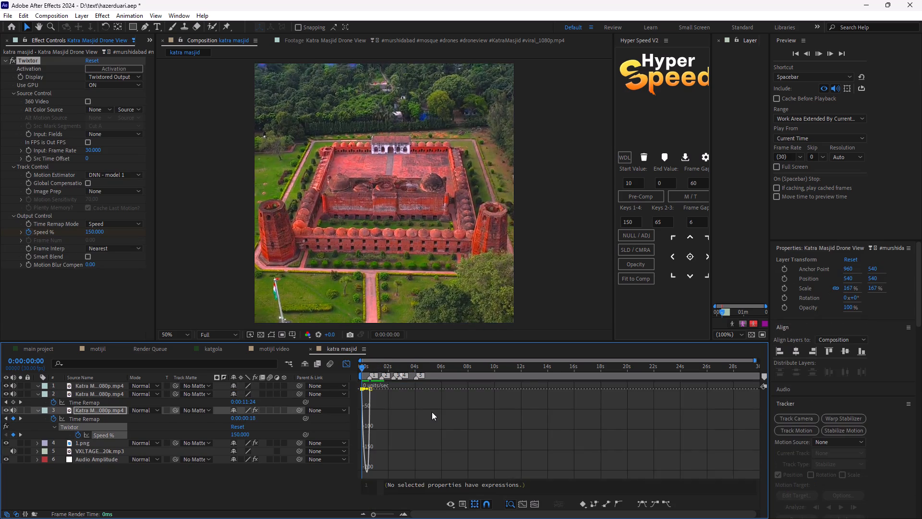
{"action": "key", "text": "ctrl+z"}
{"action": "key", "text": "ctrl+z"}
{"action": "key", "text": "ctrl+z"}
{"action": "key", "text": "ctrl+z"}
{"action": "key", "text": "ctrl+z"}
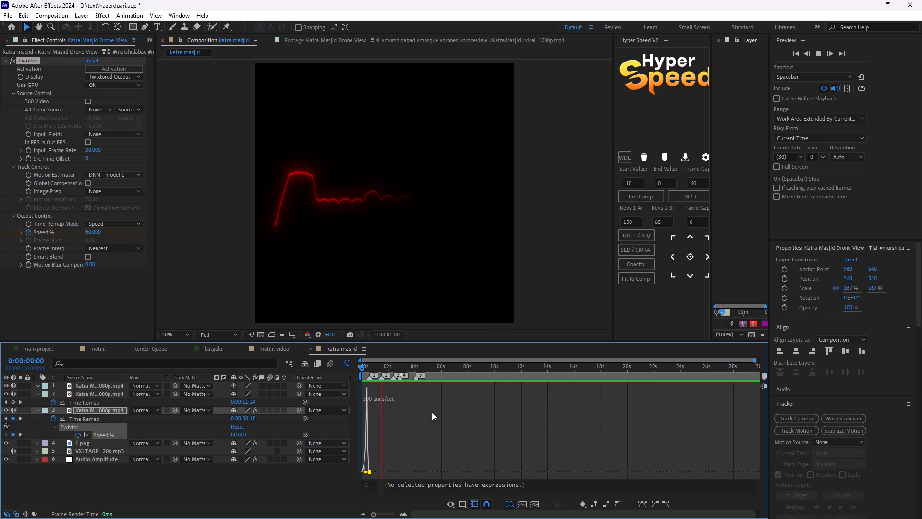
Check the motijil video composition for reference and return to the katra masjid composition.
{"action": "left_click", "coordinate": [265, 353]}
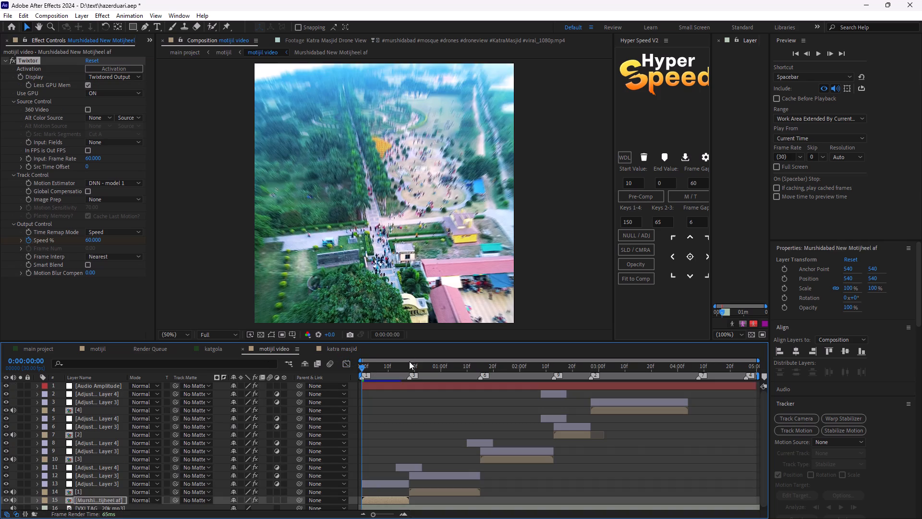
{"action": "key", "text": "space"}
{"action": "left_click", "coordinate": [331, 348]}
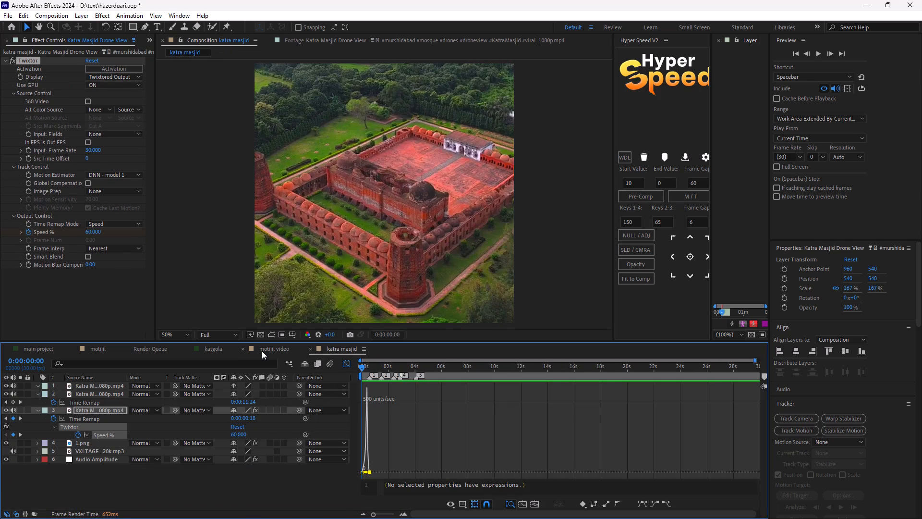
Play the motijil video composition for reference, and play and scrub the katra masjid timeline outside the Graph Editor to compare their motion.
{"action": "left_click", "coordinate": [262, 351]}
{"action": "key", "text": "space"}
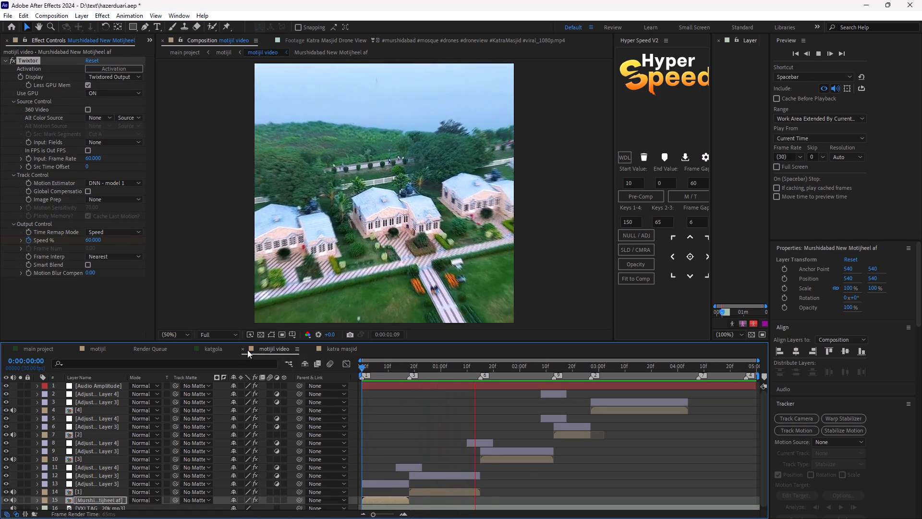
{"action": "left_click", "coordinate": [340, 347]}
{"action": "key", "text": "space"}
{"action": "left_click", "coordinate": [341, 363]}
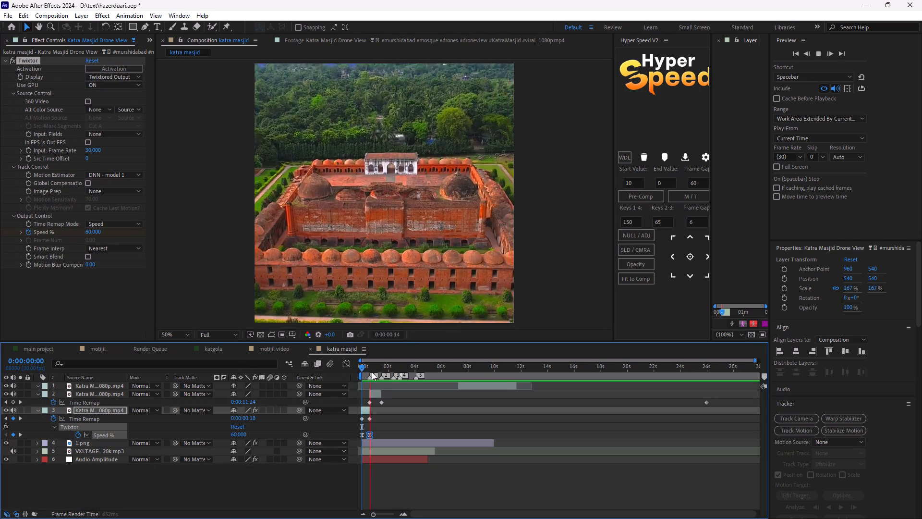
{"action": "key", "text": "space"}
{"action": "left_click", "coordinate": [406, 402]}
{"action": "left_click_drag", "start_coordinate": [365, 370], "coordinate": [367, 370]}
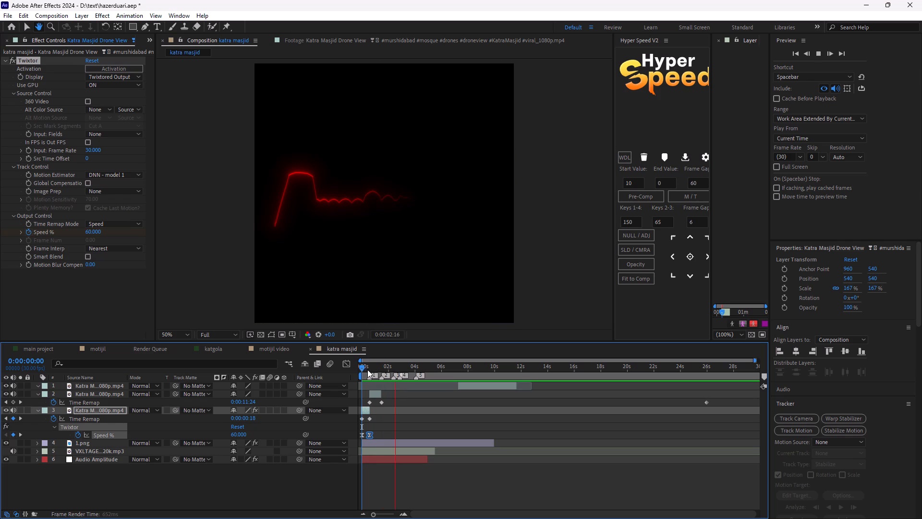
{"action": "left_click_drag", "start_coordinate": [367, 370], "coordinate": [356, 387]}
{"action": "key", "text": "space"}
{"action": "left_click", "coordinate": [403, 420]}
{"action": "key", "text": "space"}
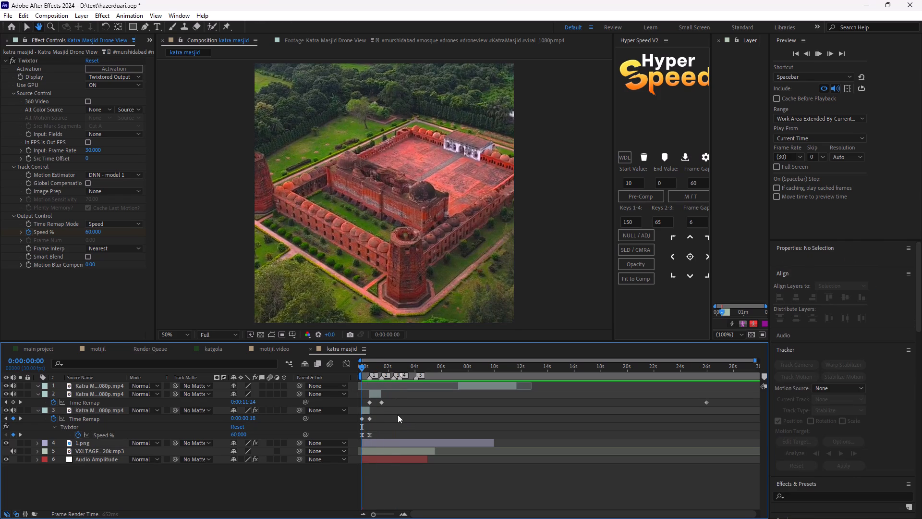
{"action": "key", "text": "space"}
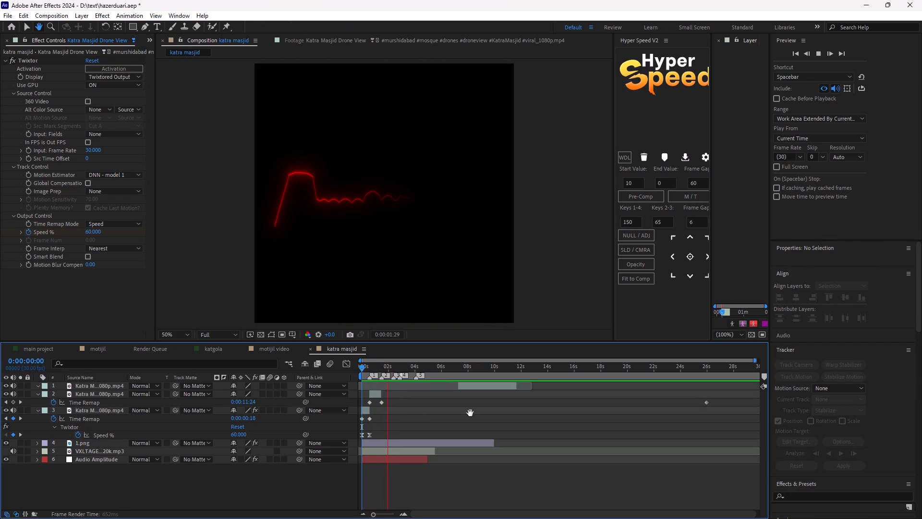
{"action": "left_click", "coordinate": [705, 402]}
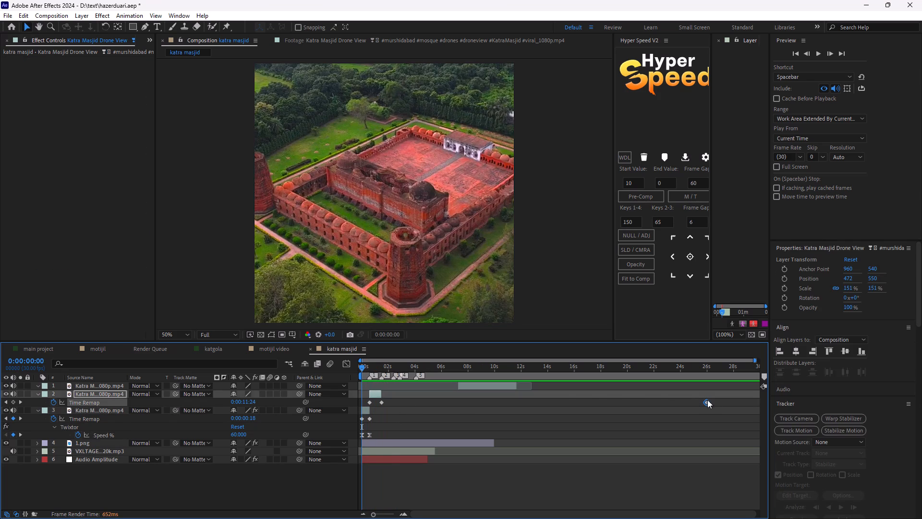
{"action": "left_click_drag", "start_coordinate": [362, 369], "coordinate": [749, 411]}
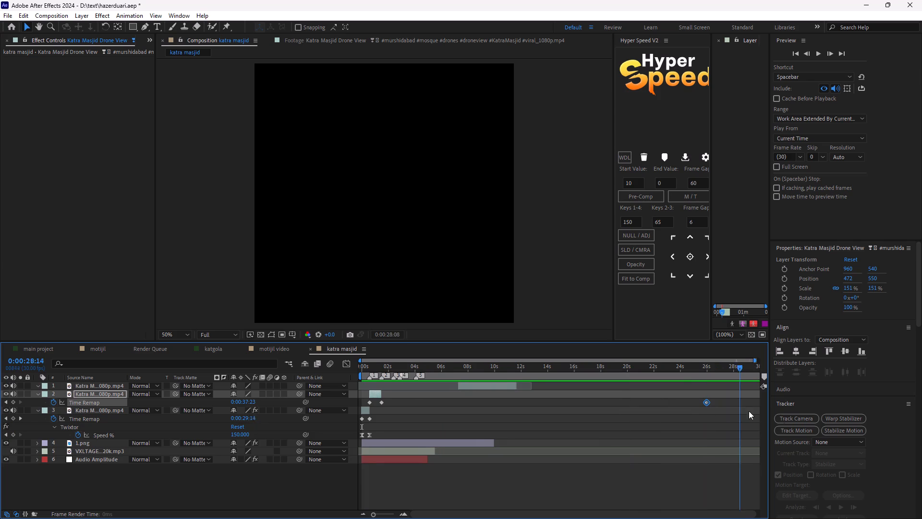
{"action": "left_click_drag", "start_coordinate": [749, 411], "coordinate": [406, 408]}
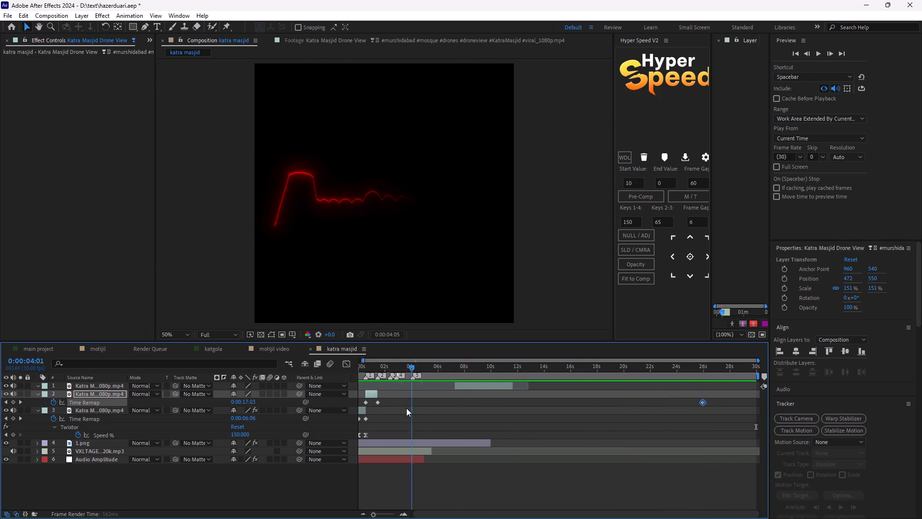
{"action": "left_click_drag", "start_coordinate": [406, 408], "coordinate": [302, 419]}
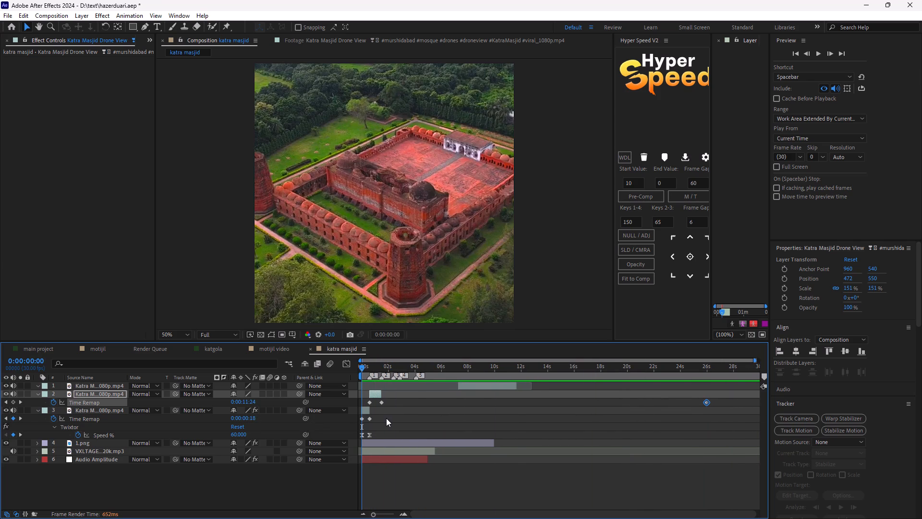
Delete layer 3's early Time Remap keyframes and its Twixtor Speed % keyframes, plus all of layer 2's Time Remap keyframes.
{"action": "left_click_drag", "start_coordinate": [381, 417], "coordinate": [352, 426]}
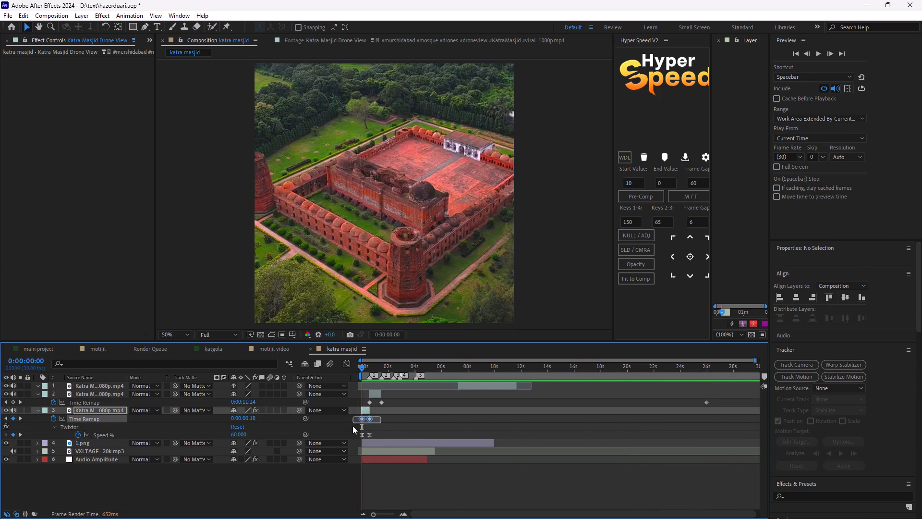
{"action": "left_click_drag", "start_coordinate": [352, 426], "coordinate": [352, 445]}
{"action": "key", "text": "Delete"}
{"action": "left_click_drag", "start_coordinate": [391, 404], "coordinate": [369, 403]}
{"action": "key", "text": "Delete"}
{"action": "left_click", "coordinate": [504, 385]}
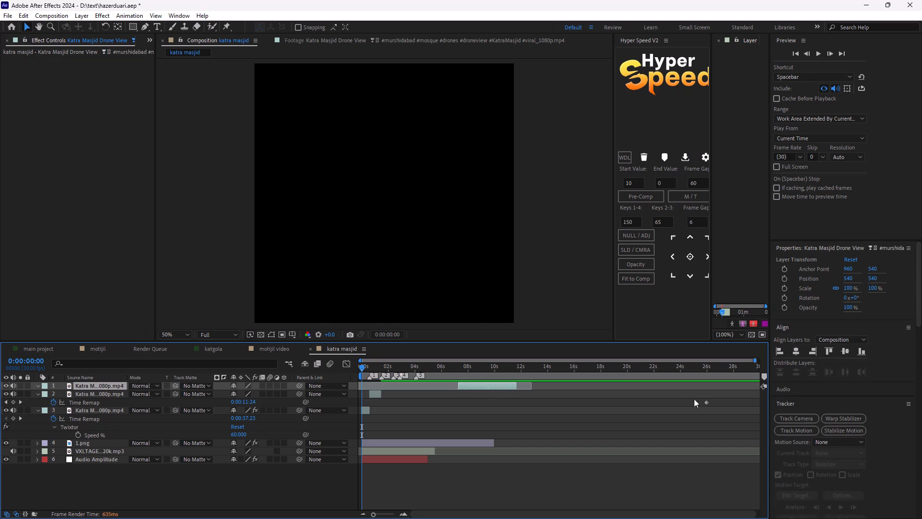
{"action": "left_click", "coordinate": [708, 403]}
{"action": "key", "text": "Delete"}
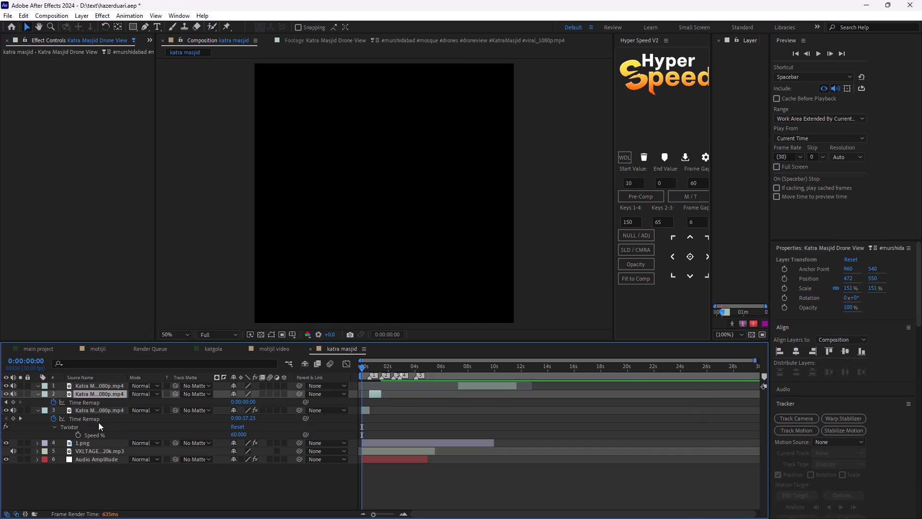
Remove time remapping entirely from layers 3 and 2.
{"action": "left_click", "coordinate": [85, 418]}
{"action": "key", "text": "Delete"}
{"action": "left_click", "coordinate": [89, 402]}
{"action": "key", "text": "Delete"}
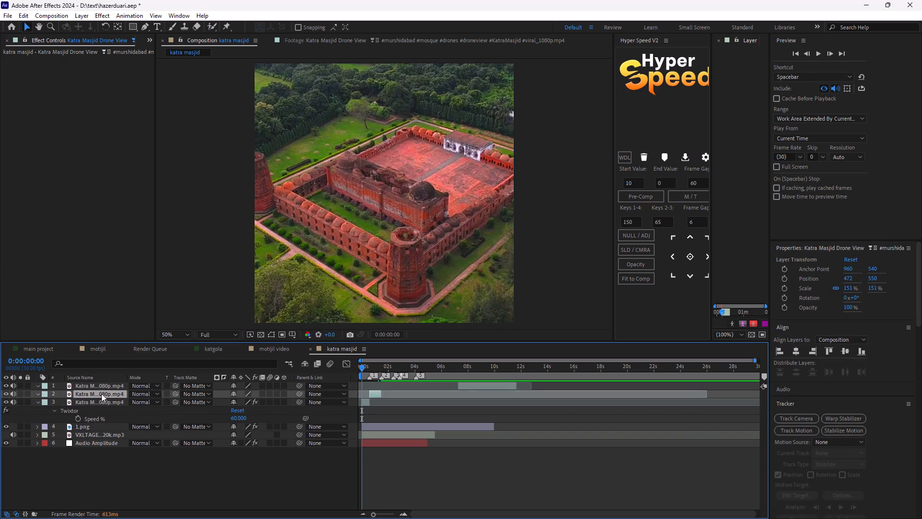
Move layer 1 earlier in the timeline so it starts where layer 2 ends, at 0:00:01:14.
{"action": "left_click", "coordinate": [97, 387]}
{"action": "key", "text": "u"}
{"action": "key", "text": "u"}
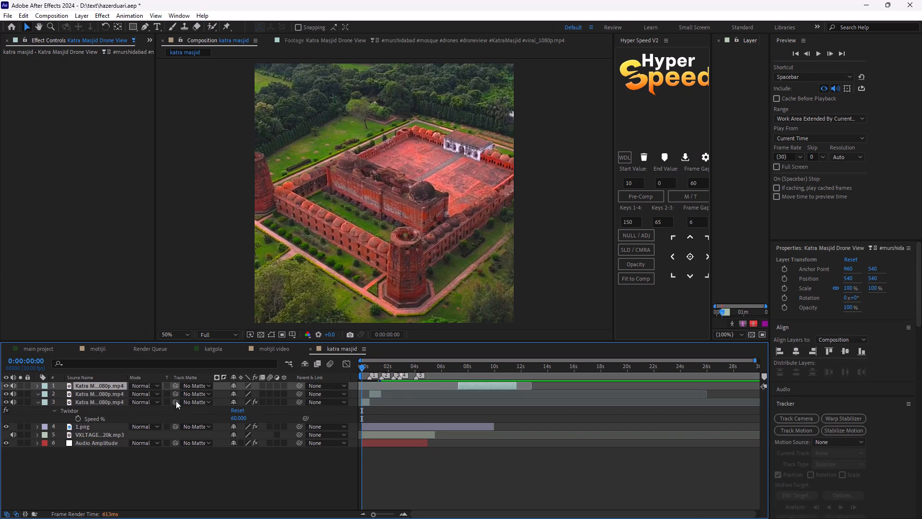
{"action": "left_click_drag", "start_coordinate": [490, 387], "coordinate": [413, 388]}
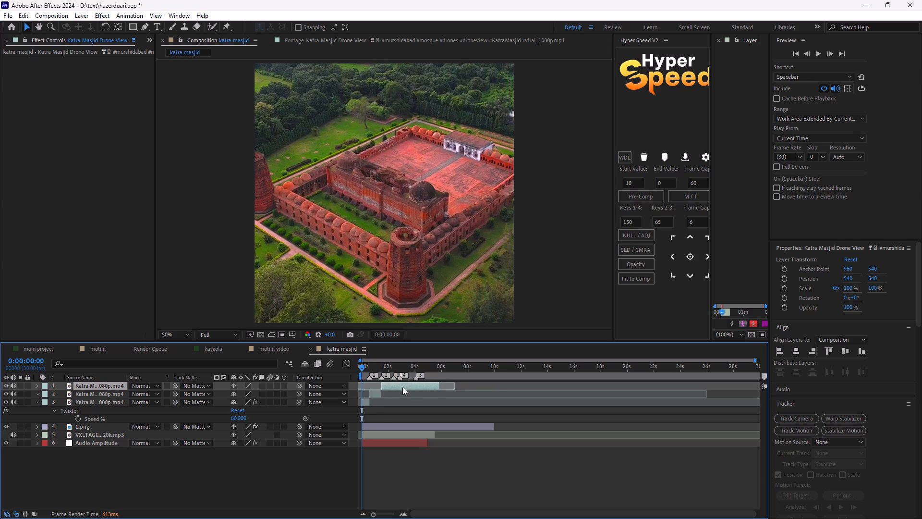
Split layer 1 at 0:00:02:12, near beat marker 3, and delete the part after the cut.
{"action": "left_click_drag", "start_coordinate": [374, 513], "coordinate": [386, 512]}
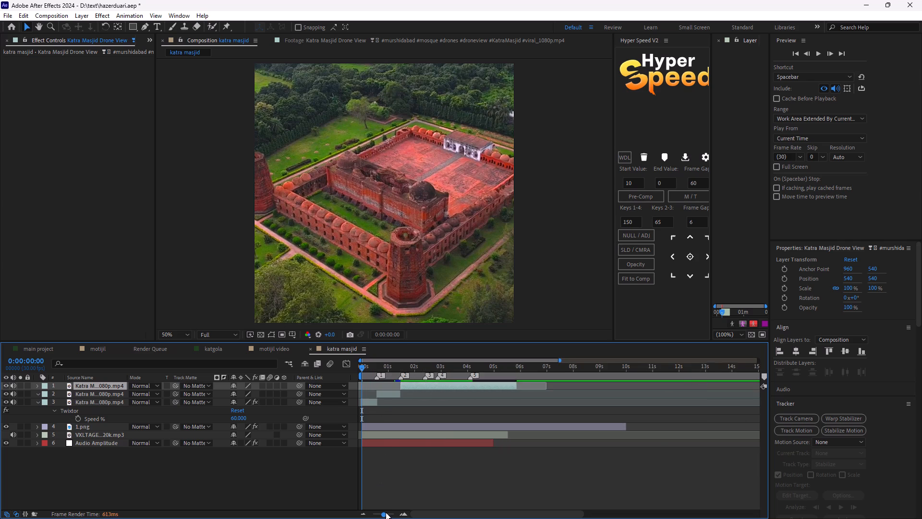
{"action": "left_click_drag", "start_coordinate": [386, 512], "coordinate": [389, 509]}
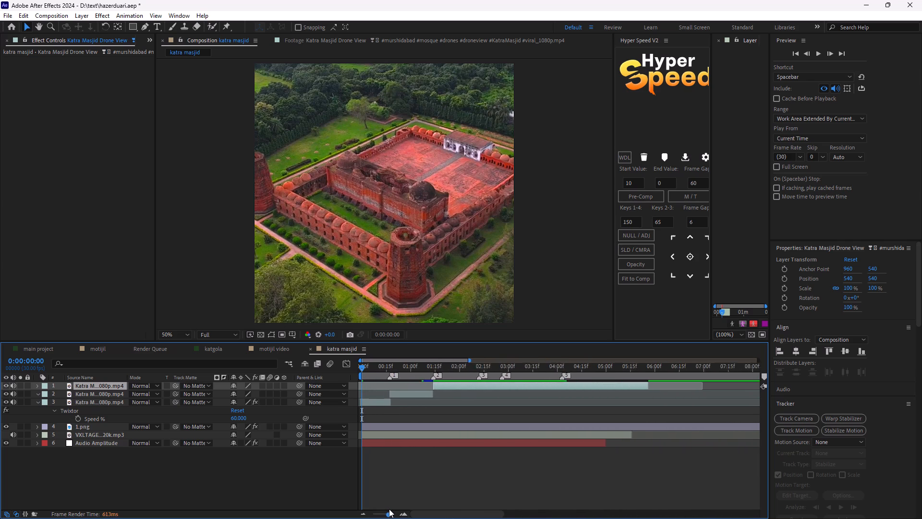
{"action": "left_click_drag", "start_coordinate": [389, 509], "coordinate": [390, 509]}
{"action": "left_click_drag", "start_coordinate": [362, 368], "coordinate": [399, 395]}
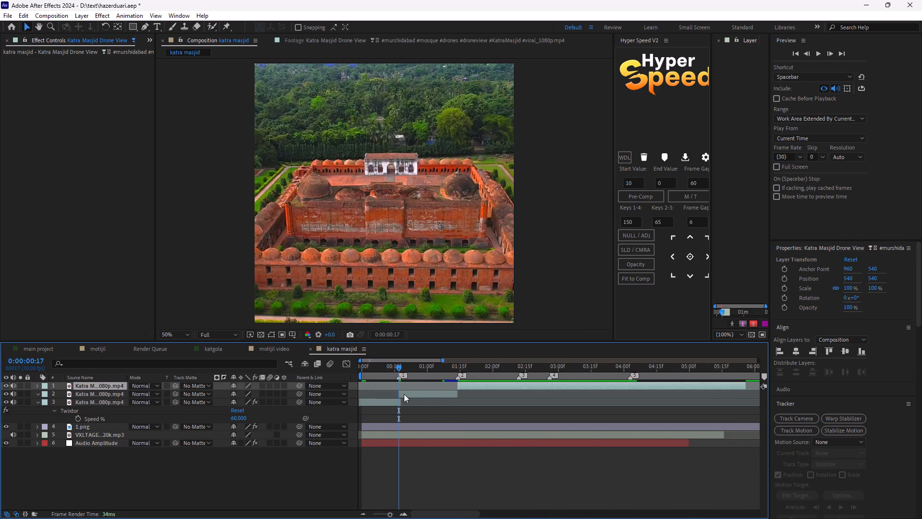
{"action": "left_click_drag", "start_coordinate": [398, 368], "coordinate": [457, 400]}
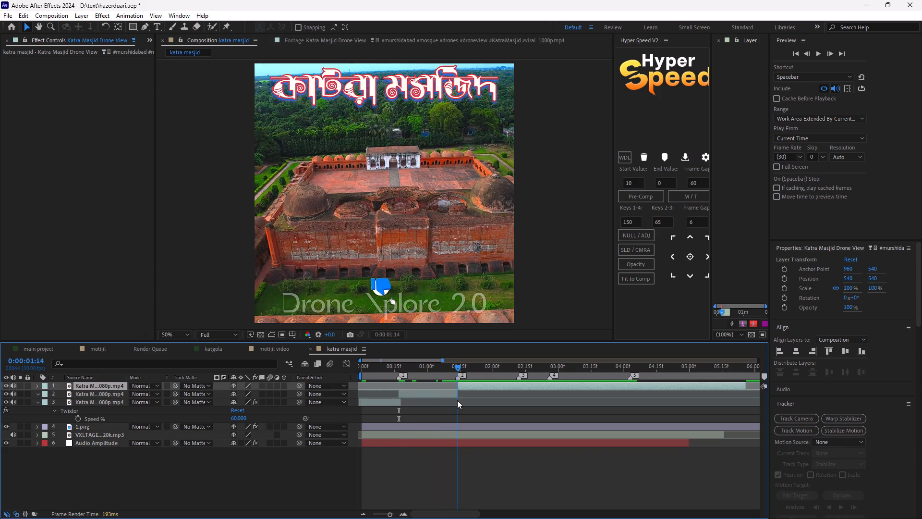
{"action": "left_click_drag", "start_coordinate": [457, 400], "coordinate": [520, 404]}
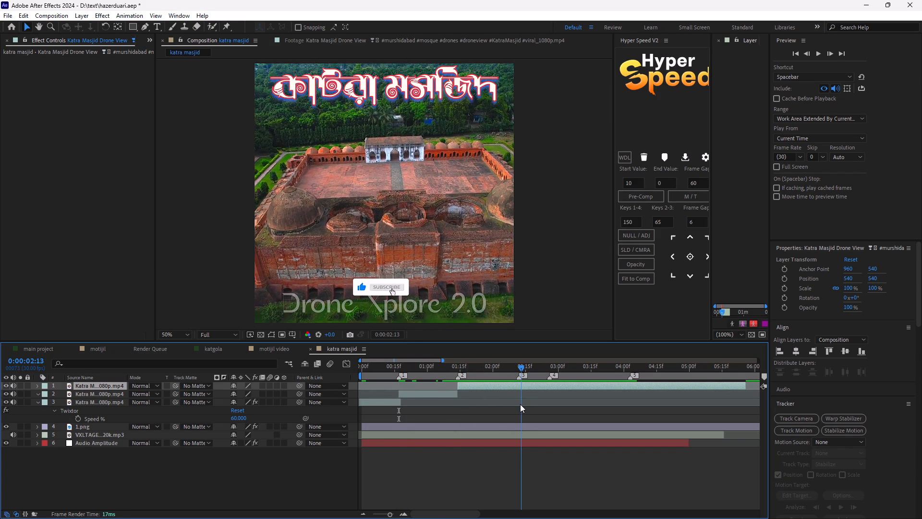
{"action": "left_click_drag", "start_coordinate": [520, 404], "coordinate": [540, 407]}
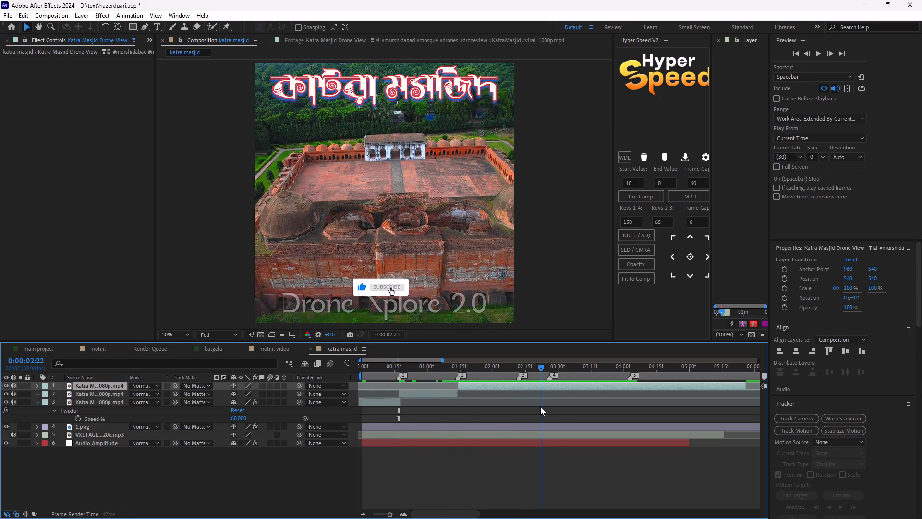
{"action": "left_click_drag", "start_coordinate": [540, 407], "coordinate": [521, 406]}
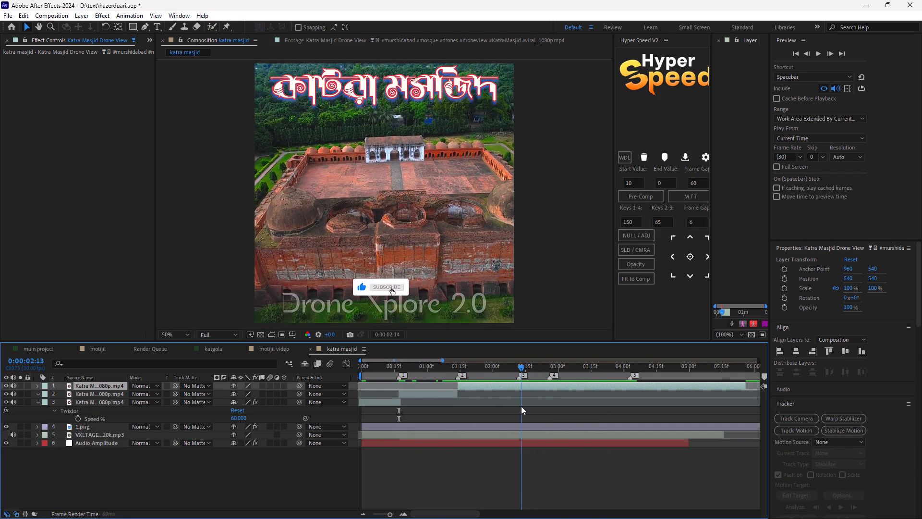
{"action": "left_click_drag", "start_coordinate": [521, 406], "coordinate": [519, 407]}
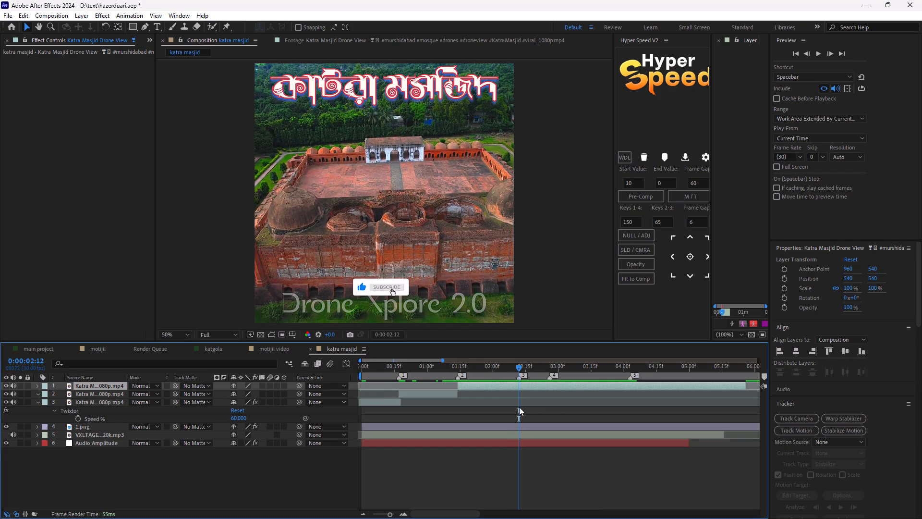
{"action": "key", "text": "ctrl+shift+d"}
{"action": "key", "text": "Delete"}
Play and scrub the katra masjid composition from its start to check the three back-to-back drone sections.
{"action": "left_click_drag", "start_coordinate": [522, 362], "coordinate": [524, 369]}
{"action": "left_click_drag", "start_coordinate": [521, 368], "coordinate": [327, 399]}
{"action": "key", "text": "space"}
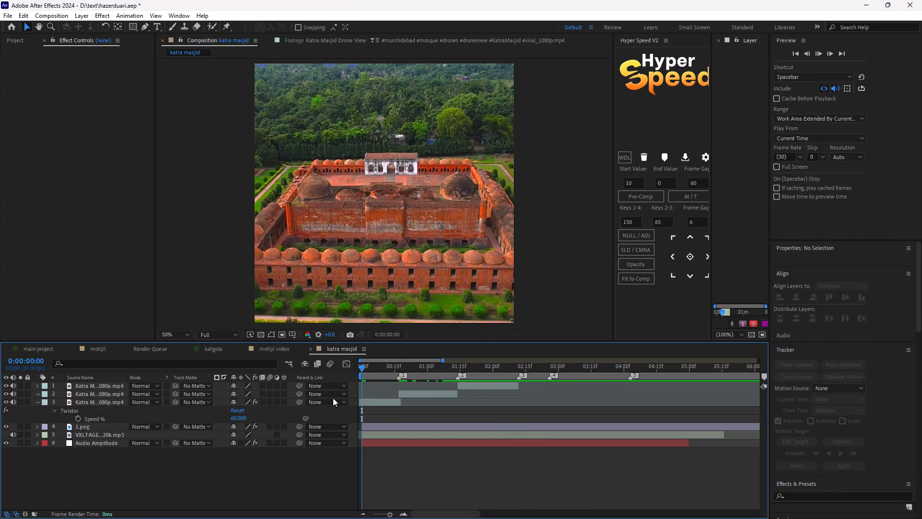
{"action": "key", "text": "space"}
{"action": "key", "text": "space"}
{"action": "left_click_drag", "start_coordinate": [365, 365], "coordinate": [390, 376]}
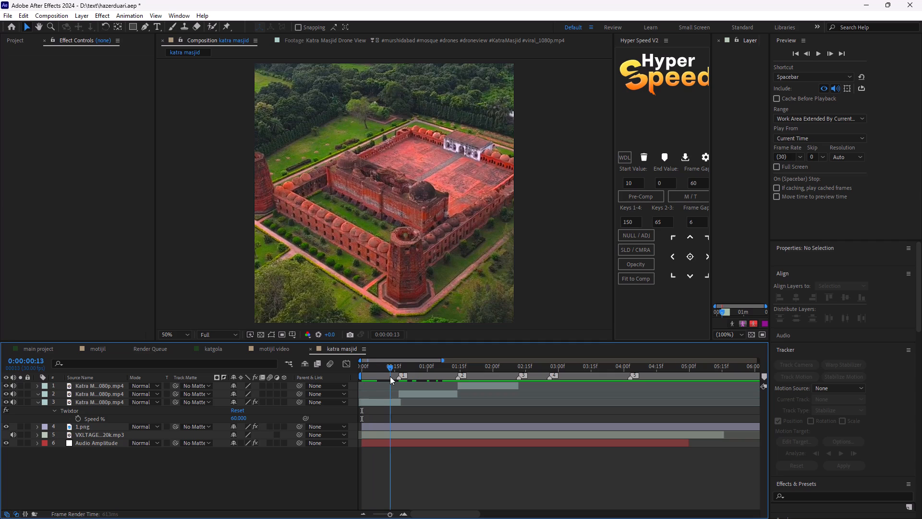
{"action": "left_click_drag", "start_coordinate": [390, 376], "coordinate": [355, 378]}
{"action": "key", "text": "space"}
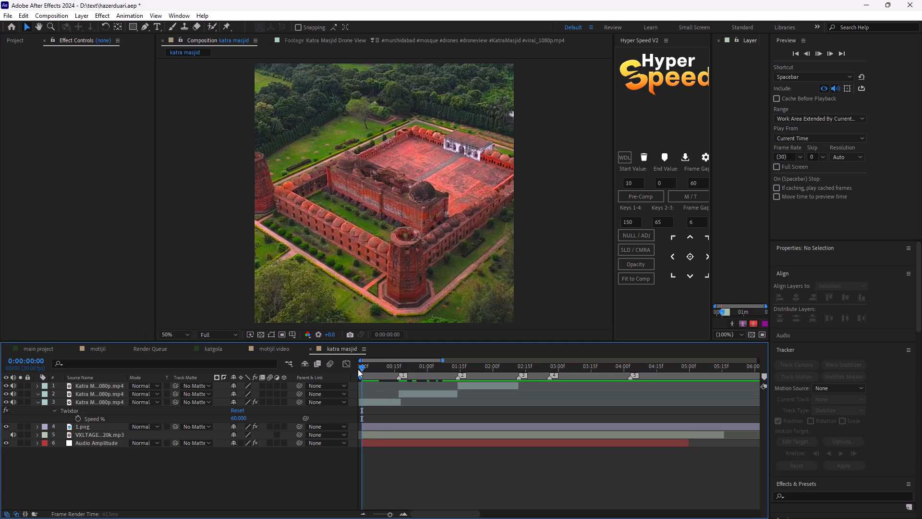
{"action": "key", "text": "space"}
{"action": "left_click_drag", "start_coordinate": [363, 365], "coordinate": [344, 379]}
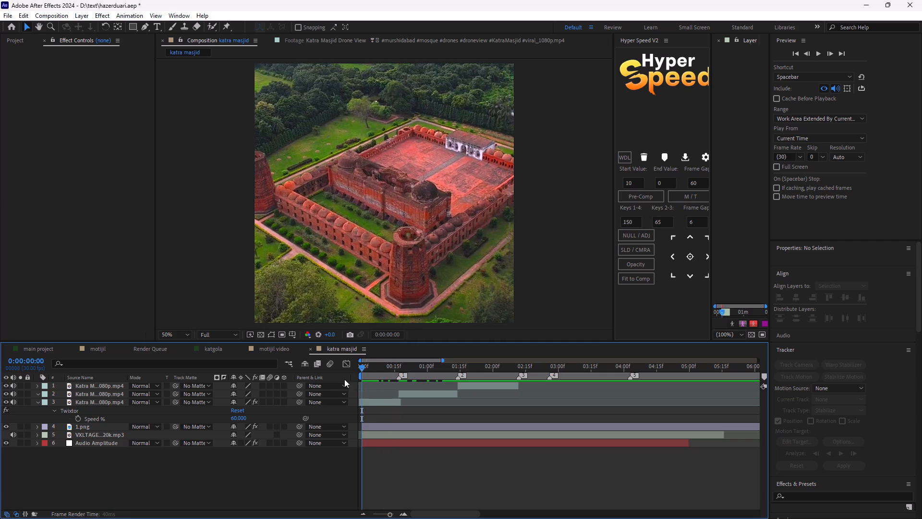
{"action": "left_click_drag", "start_coordinate": [344, 379], "coordinate": [338, 379]}
{"action": "key", "text": "space"}
{"action": "key", "text": "space"}
{"action": "key", "text": "space"}
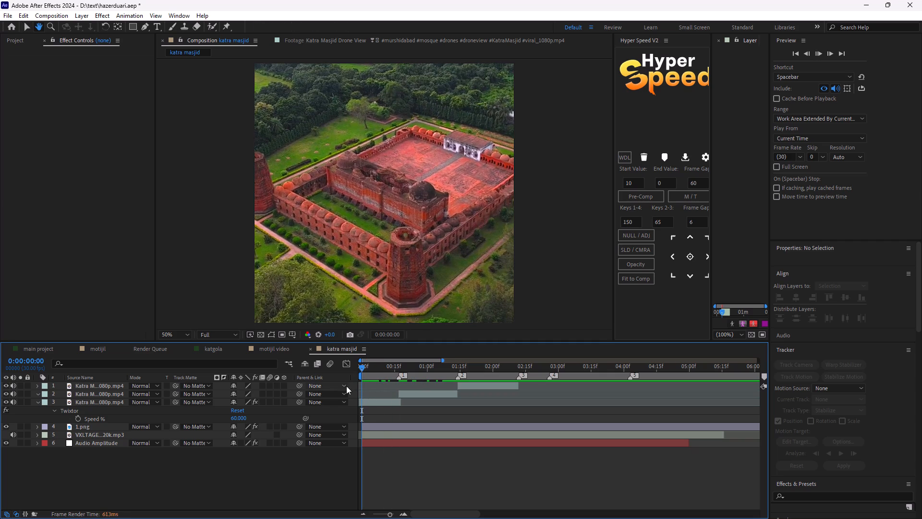
{"action": "key", "text": "space"}
Compare playback of the motijil video composition with the opening of the katra masjid composition.
{"action": "left_click", "coordinate": [11, 16]}
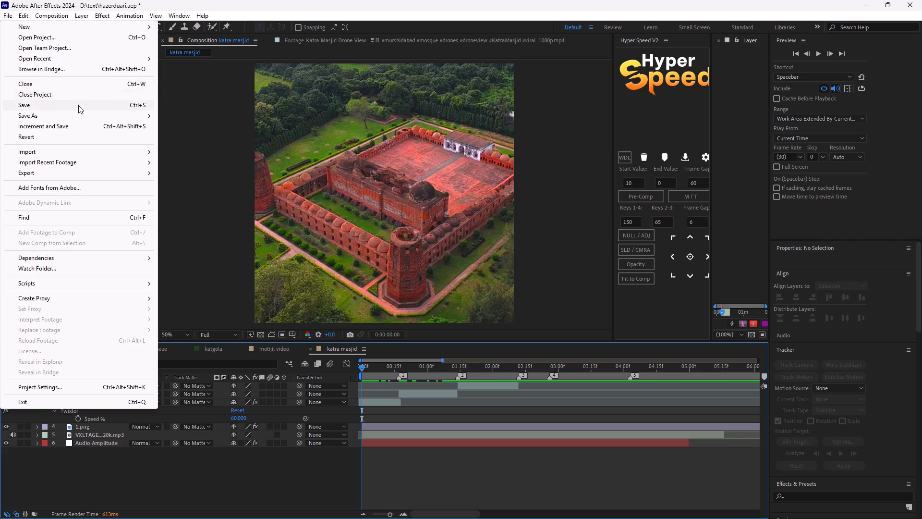
{"action": "left_click", "coordinate": [278, 345]}
{"action": "key", "text": "space"}
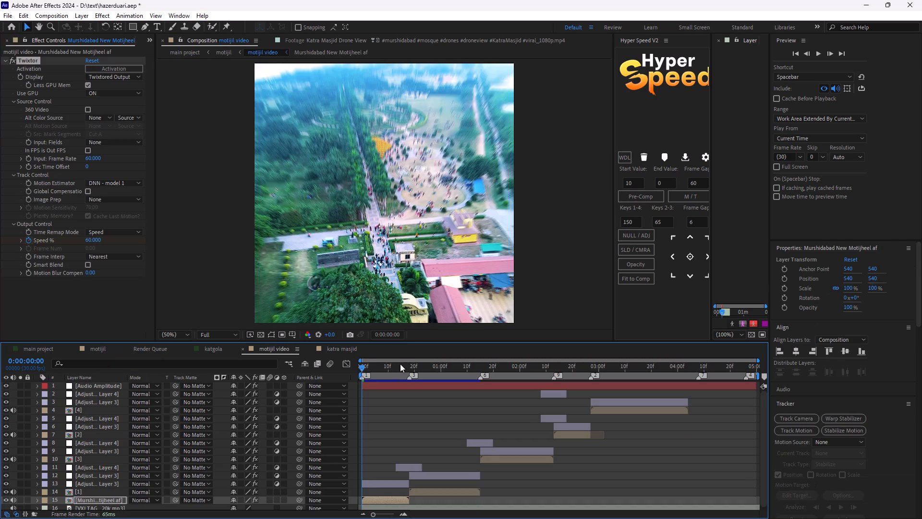
{"action": "left_click", "coordinate": [337, 353]}
{"action": "key", "text": "space"}
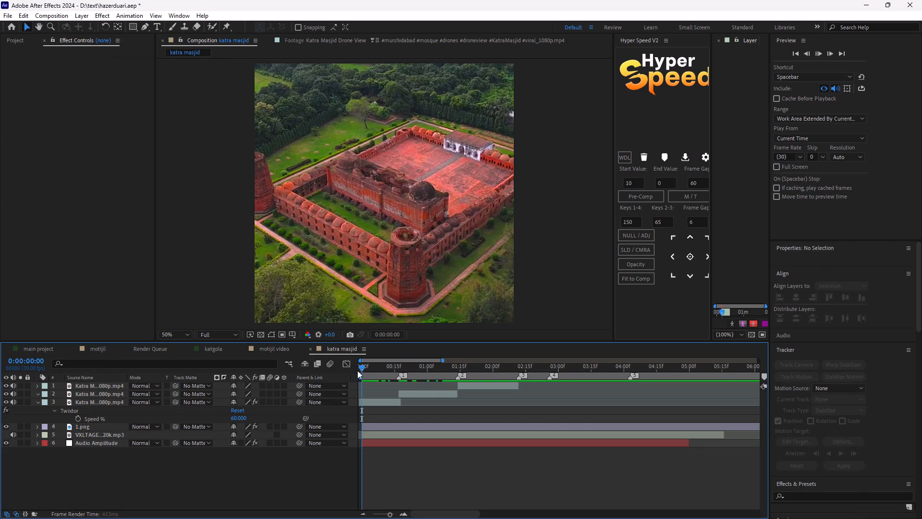
{"action": "left_click_drag", "start_coordinate": [364, 368], "coordinate": [370, 374]}
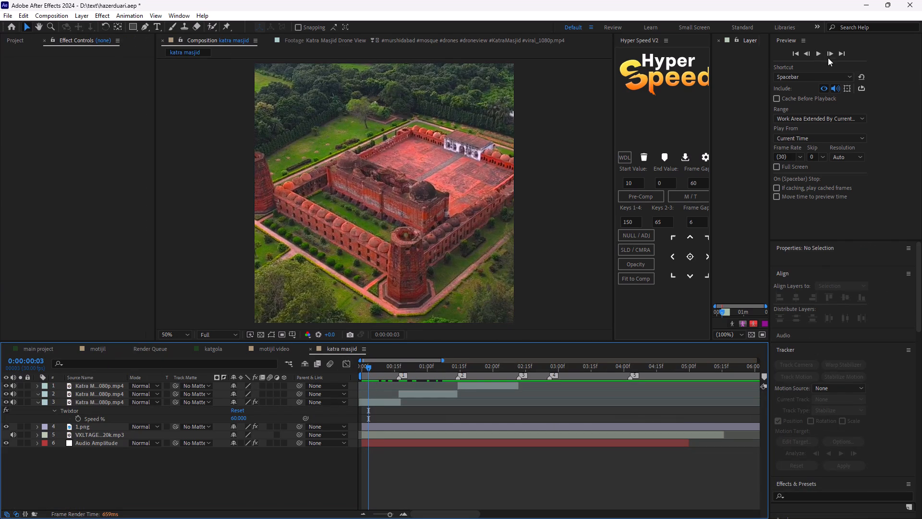
{"action": "left_click", "coordinate": [817, 58]}
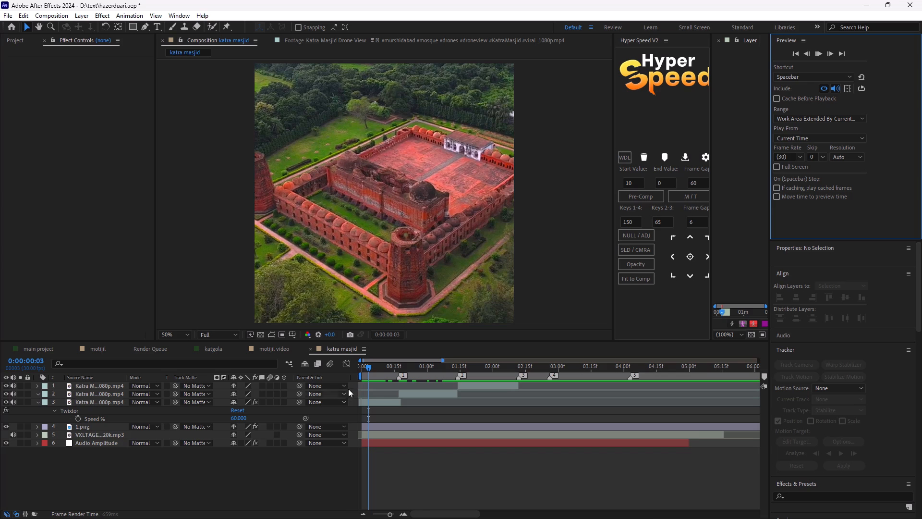
{"action": "left_click", "coordinate": [271, 351]}
{"action": "key", "text": "space"}
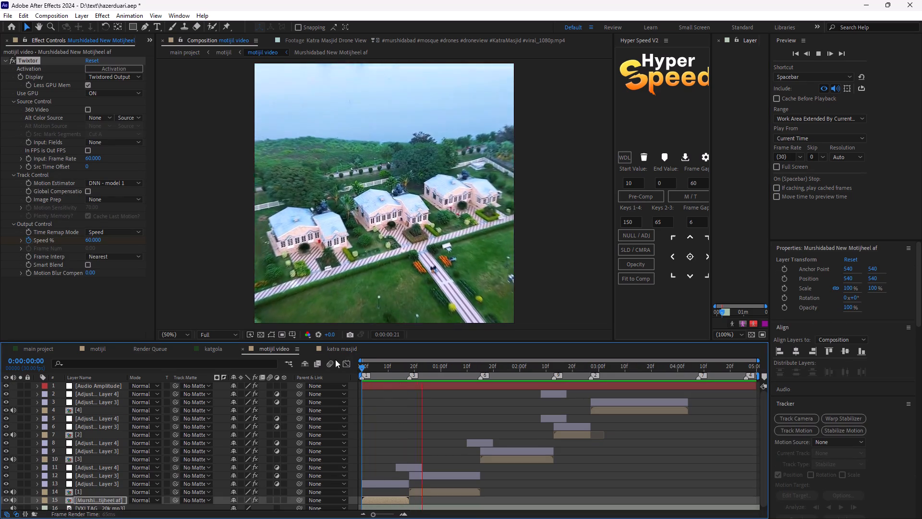
Return to the katra masjid composition and undo the recent edits, back to before layer 1 was moved to layer 2's end.
{"action": "left_click", "coordinate": [329, 353]}
{"action": "left_click", "coordinate": [388, 400]}
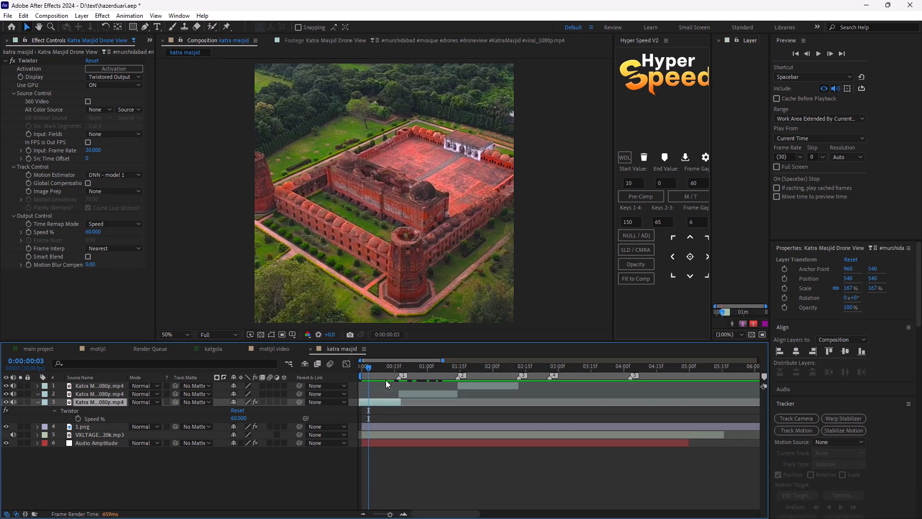
{"action": "key", "text": "ctrl+z"}
{"action": "key", "text": "ctrl+z"}
{"action": "key", "text": "ctrl+z"}
{"action": "key", "text": "ctrl+z"}
{"action": "key", "text": "ctrl+z"}
{"action": "key", "text": "ctrl+z"}
{"action": "key", "text": "ctrl+z"}
{"action": "key", "text": "ctrl+z"}
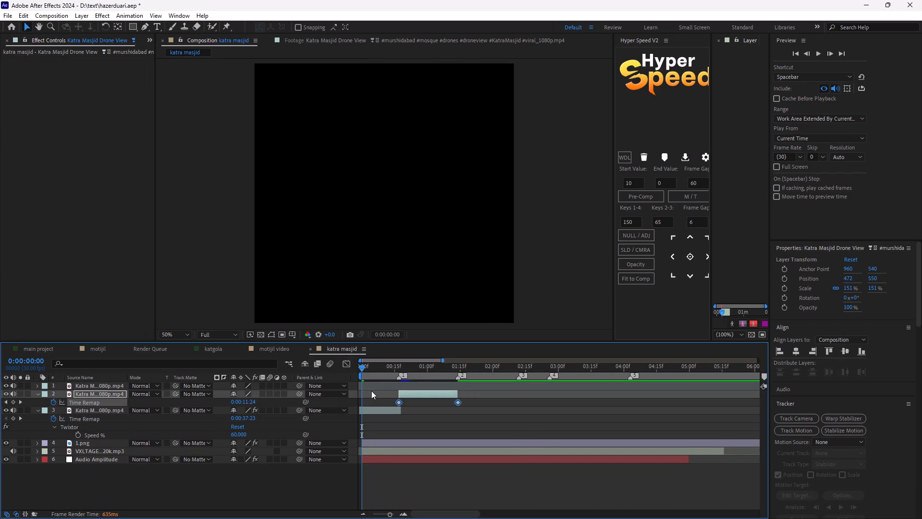
{"action": "key", "text": "ctrl+z"}
{"action": "key", "text": "ctrl+z"}
{"action": "key", "text": "ctrl+z"}
{"action": "key", "text": "ctrl+z"}
{"action": "key", "text": "ctrl+z"}
{"action": "key", "text": "ctrl+z"}
{"action": "key", "text": "ctrl+z"}
{"action": "key", "text": "ctrl+z"}
{"action": "key", "text": "ctrl+z"}
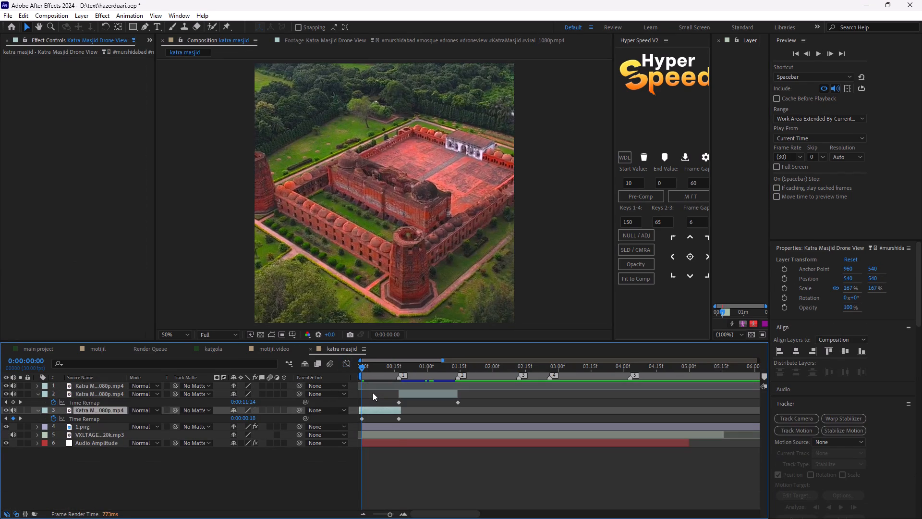
{"action": "key", "text": "ctrl+z"}
{"action": "key", "text": "ctrl+z"}
{"action": "key", "text": "ctrl+z"}
{"action": "key", "text": "ctrl+z"}
{"action": "key", "text": "ctrl+s"}
{"action": "key", "text": "ctrl+z"}
{"action": "key", "text": "ctrl+z"}
{"action": "key", "text": "ctrl+z"}
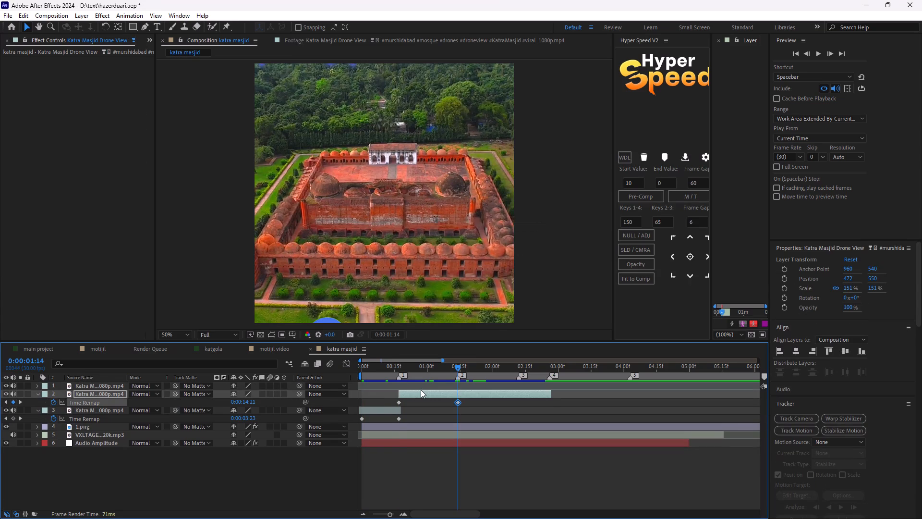
Undo recent edits back to the state before layer 2's time remapping, with its clip running past beat marker 4.
{"action": "key", "text": "ctrl+z"}
{"action": "key", "text": "ctrl+z"}
{"action": "key", "text": "ctrl+z"}
{"action": "key", "text": "ctrl+z"}
{"action": "key", "text": "ctrl+z"}
{"action": "key", "text": "ctrl+z"}
{"action": "key", "text": "ctrl+z"}
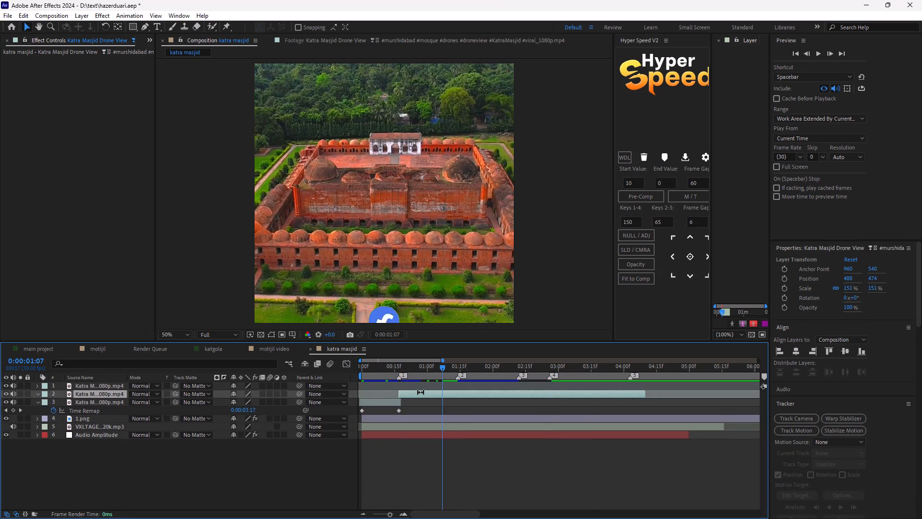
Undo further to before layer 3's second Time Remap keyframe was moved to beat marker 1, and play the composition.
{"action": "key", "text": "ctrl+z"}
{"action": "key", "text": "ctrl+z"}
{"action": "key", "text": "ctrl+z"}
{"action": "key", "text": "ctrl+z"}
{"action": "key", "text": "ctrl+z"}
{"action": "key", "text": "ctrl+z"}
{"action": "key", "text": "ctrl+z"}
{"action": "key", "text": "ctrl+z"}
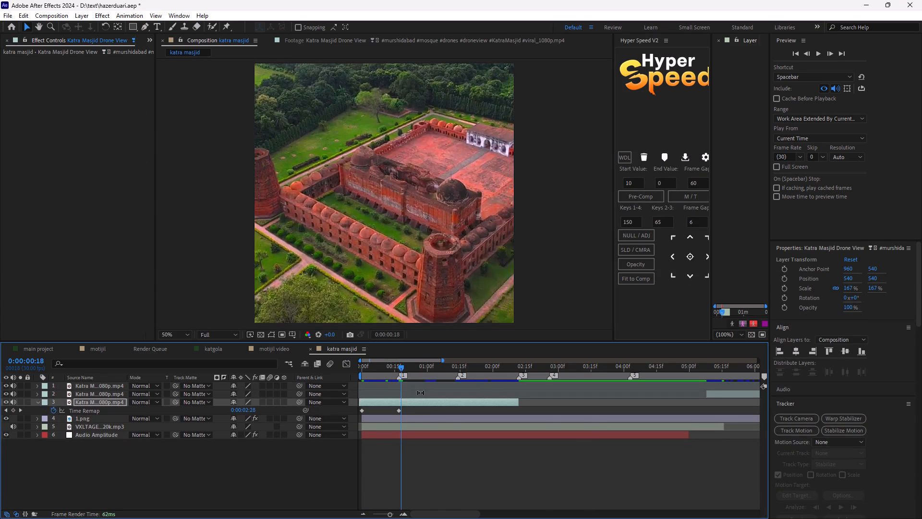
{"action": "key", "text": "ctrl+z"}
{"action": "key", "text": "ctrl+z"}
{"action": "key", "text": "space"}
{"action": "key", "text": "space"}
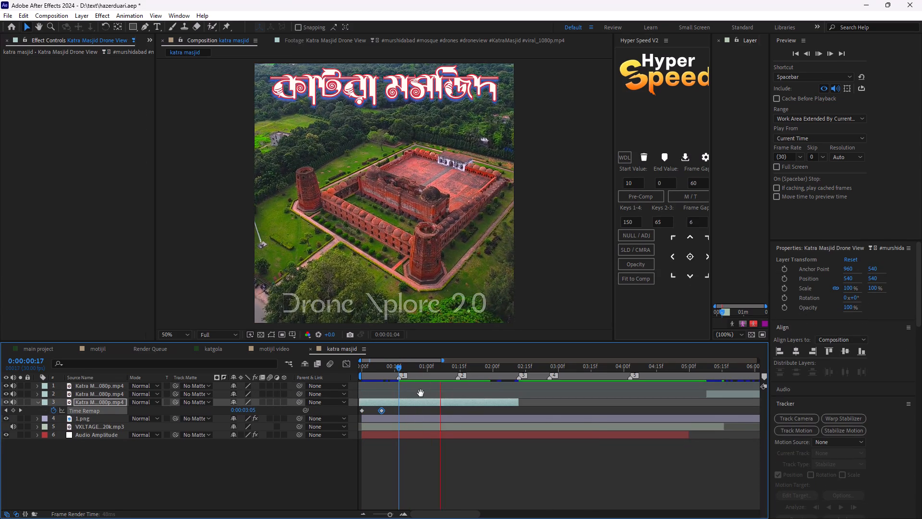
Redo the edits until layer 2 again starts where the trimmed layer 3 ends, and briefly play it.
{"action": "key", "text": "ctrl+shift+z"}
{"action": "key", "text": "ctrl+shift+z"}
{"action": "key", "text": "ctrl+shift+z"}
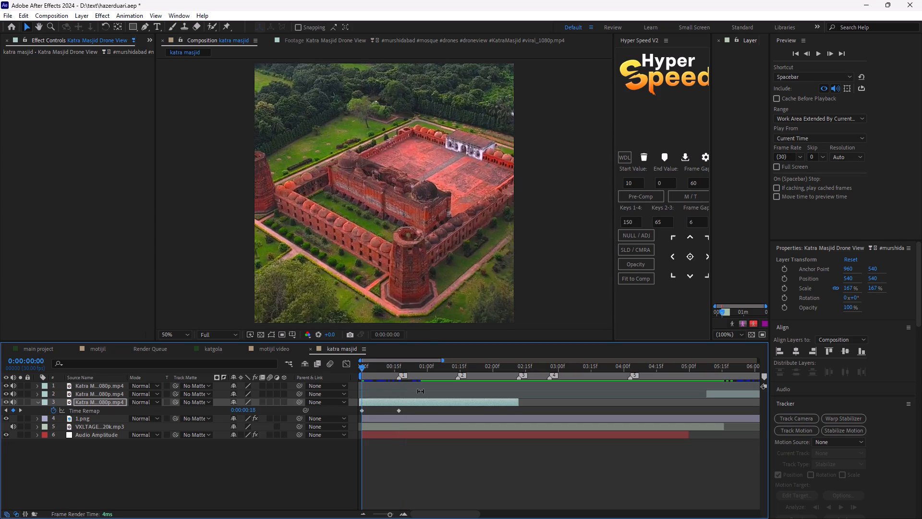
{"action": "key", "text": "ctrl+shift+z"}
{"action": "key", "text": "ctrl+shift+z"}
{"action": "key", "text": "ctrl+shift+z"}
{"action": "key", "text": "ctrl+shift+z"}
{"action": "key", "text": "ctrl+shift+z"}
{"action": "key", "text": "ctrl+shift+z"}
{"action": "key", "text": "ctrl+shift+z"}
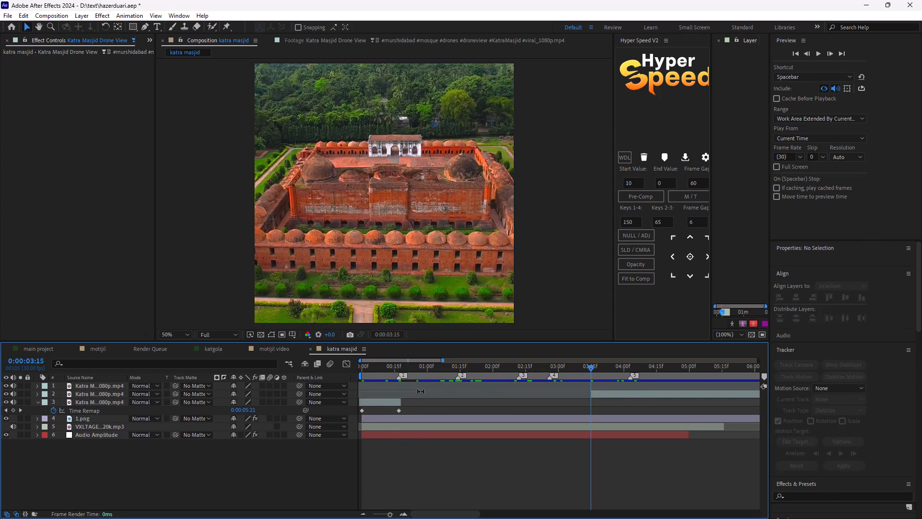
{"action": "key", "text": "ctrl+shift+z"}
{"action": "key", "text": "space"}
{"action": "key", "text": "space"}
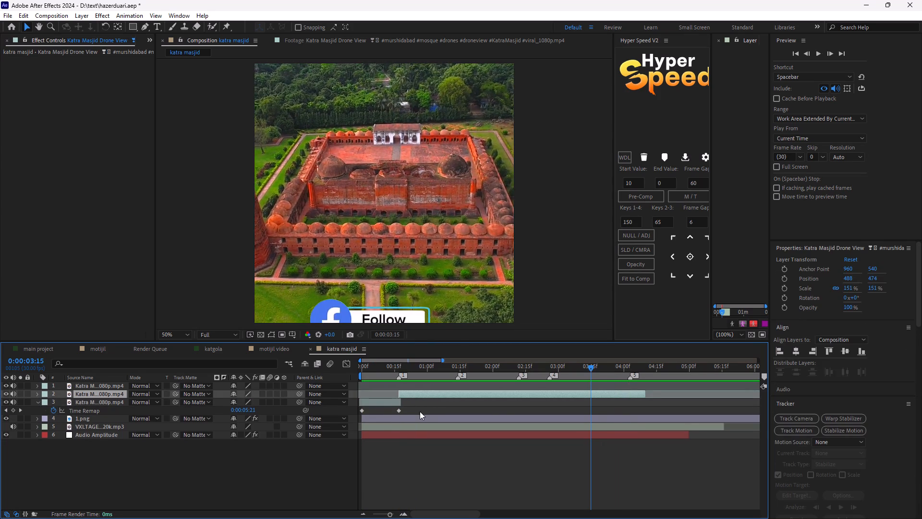
Delete both Time Remap keyframes from layer 3 and play the composition from its start.
{"action": "left_click_drag", "start_coordinate": [420, 411], "coordinate": [345, 420]}
{"action": "key", "text": "Delete"}
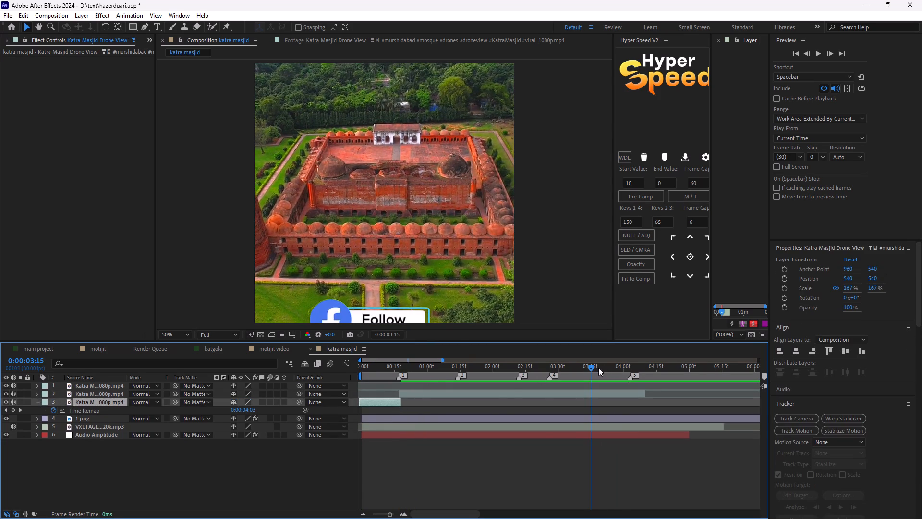
{"action": "left_click_drag", "start_coordinate": [594, 368], "coordinate": [316, 402]}
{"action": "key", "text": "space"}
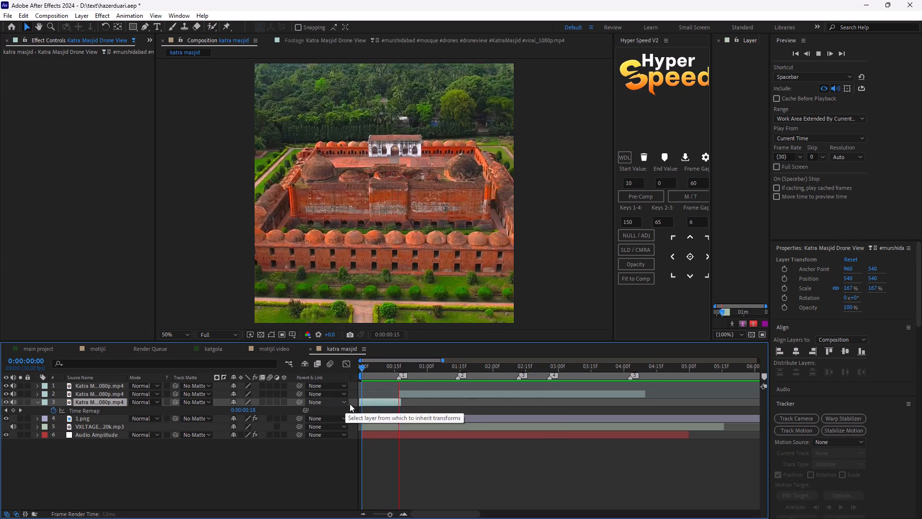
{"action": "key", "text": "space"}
Split layer 2 at 0:00:01:14, near beat marker 2, and delete the part after the cut.
{"action": "left_click_drag", "start_coordinate": [361, 368], "coordinate": [363, 368]}
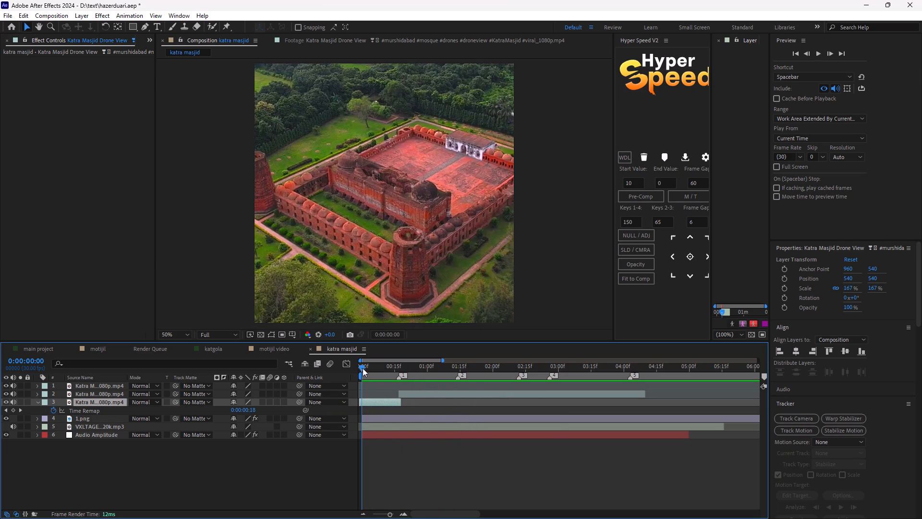
{"action": "left_click_drag", "start_coordinate": [363, 368], "coordinate": [457, 385]}
{"action": "left_click", "coordinate": [474, 397], "text": "ctrl"}
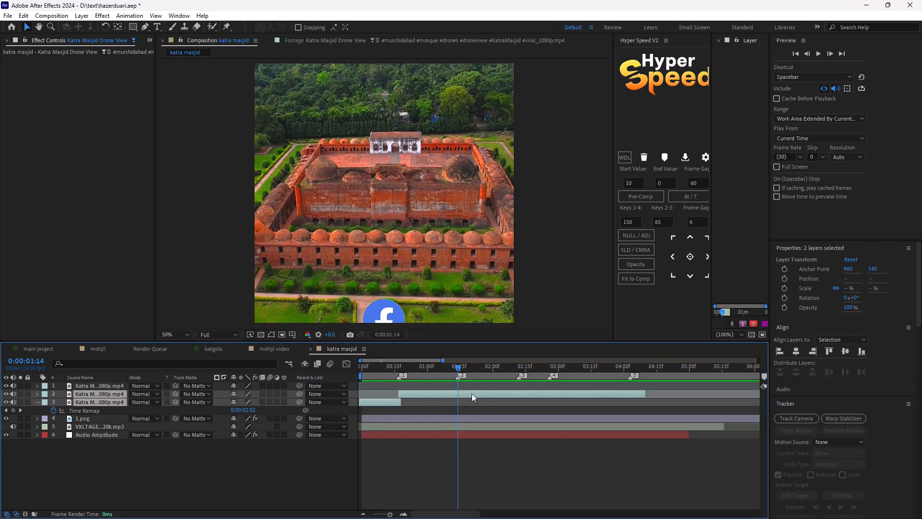
{"action": "key", "text": "ctrl+shift+d"}
{"action": "key", "text": "Delete"}
Scale layer 2 up to 169% and check its playback up to its end at 0:00:01:14.
{"action": "left_click_drag", "start_coordinate": [456, 371], "coordinate": [422, 387]}
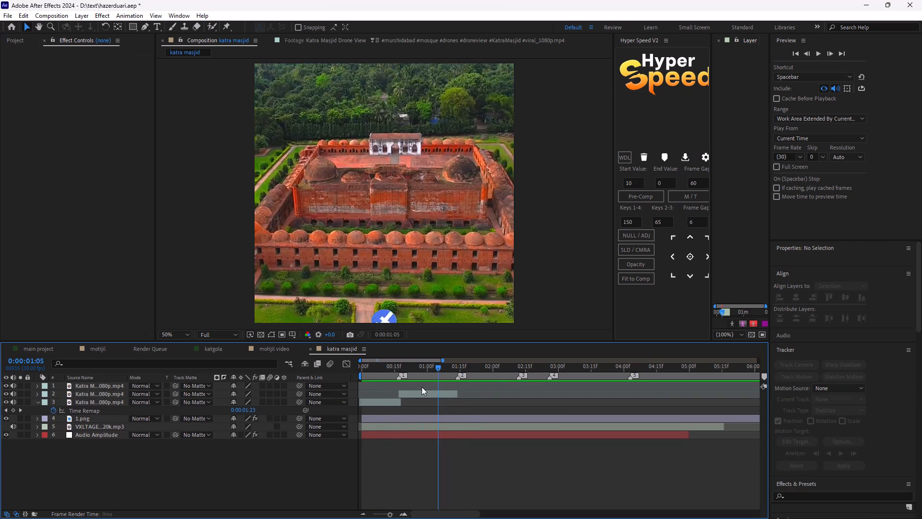
{"action": "left_click_drag", "start_coordinate": [422, 387], "coordinate": [438, 404]}
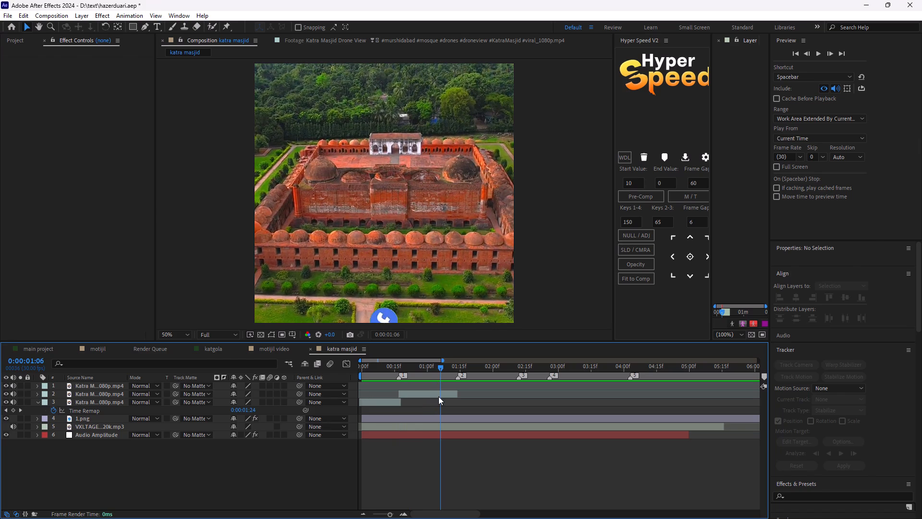
{"action": "left_click", "coordinate": [438, 396]}
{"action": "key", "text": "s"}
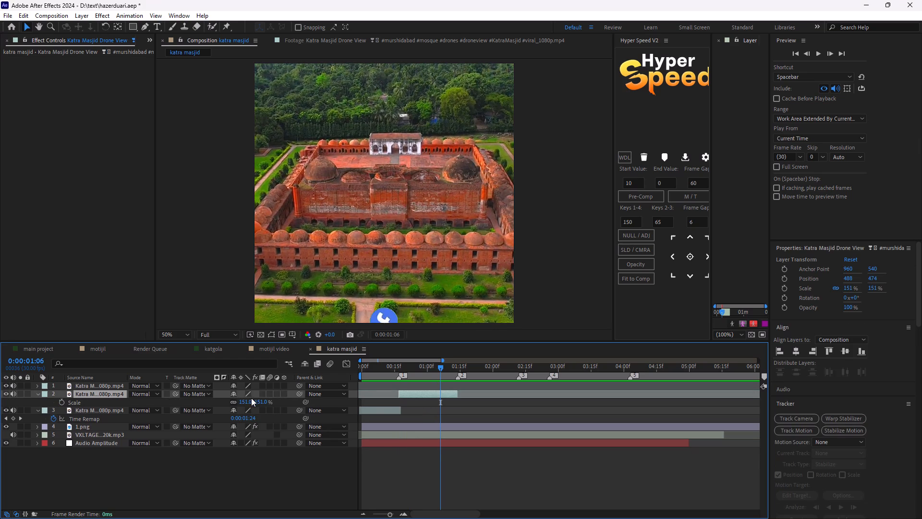
{"action": "left_click_drag", "start_coordinate": [247, 400], "coordinate": [256, 401]}
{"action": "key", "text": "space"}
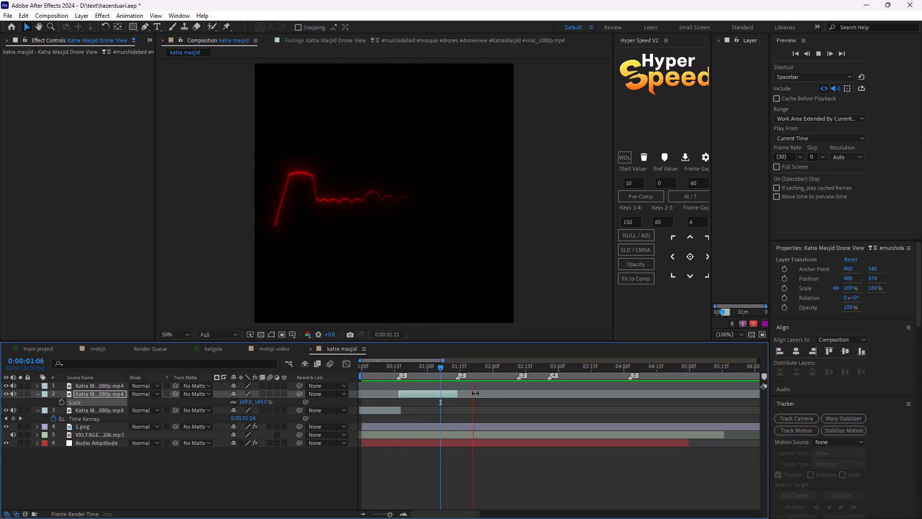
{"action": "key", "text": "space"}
{"action": "left_click_drag", "start_coordinate": [449, 371], "coordinate": [458, 385]}
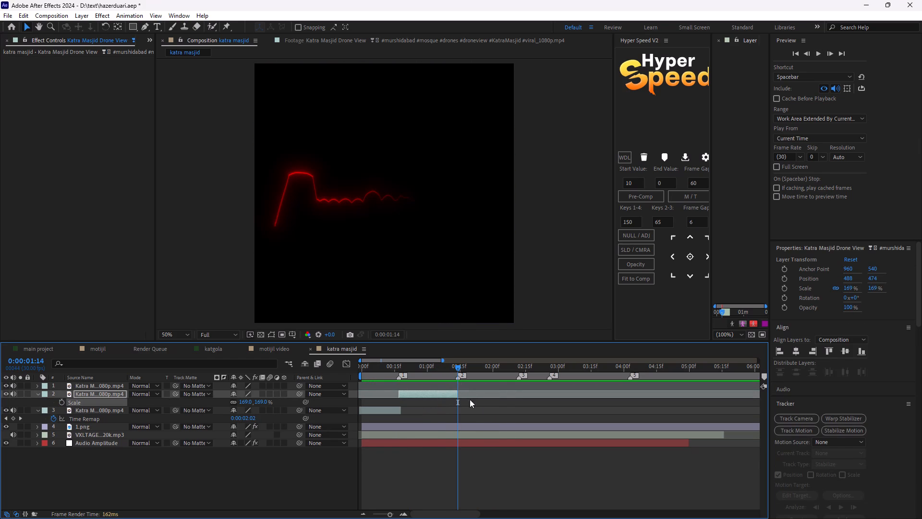
Move layer 1 earlier in the timeline so its visible section starts at 0:00:01:14, where layer 2 ends.
{"action": "scroll", "coordinate": [485, 409], "scroll_direction": "up", "scroll_amount": 6}
{"action": "left_click", "coordinate": [388, 513]}
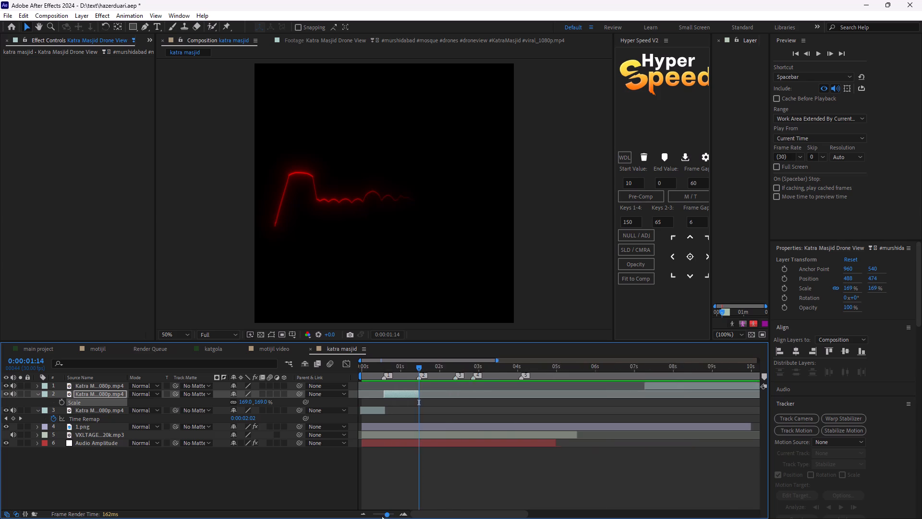
{"action": "left_click_drag", "start_coordinate": [625, 388], "coordinate": [443, 421]}
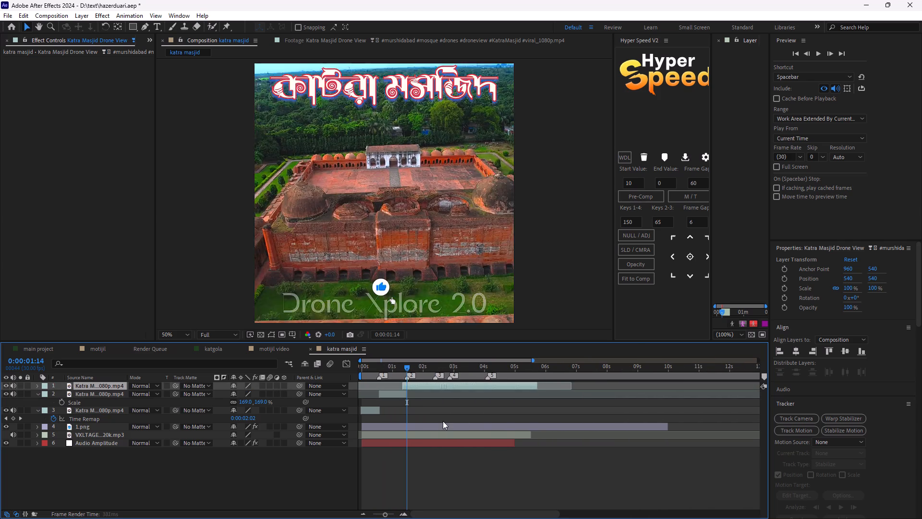
{"action": "left_click_drag", "start_coordinate": [443, 421], "coordinate": [446, 424]}
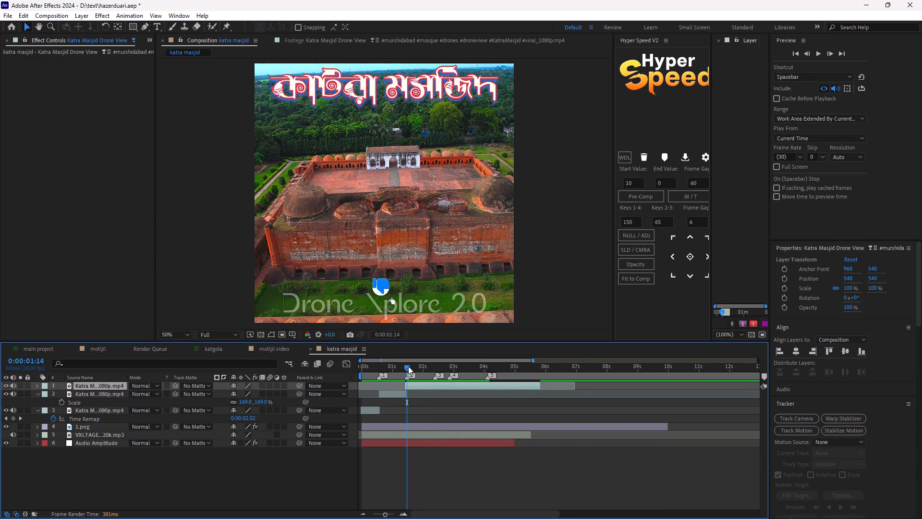
Scale layer 1 to 160% and shift it to about 452, 522, checking the framing at 0:00:02:12.
{"action": "left_click_drag", "start_coordinate": [408, 366], "coordinate": [437, 392]}
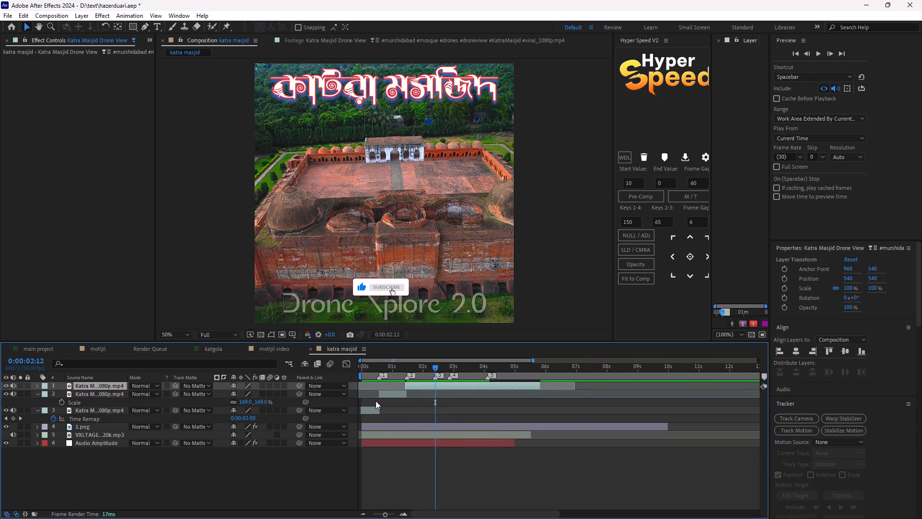
{"action": "key", "text": "s"}
{"action": "left_click_drag", "start_coordinate": [250, 395], "coordinate": [285, 405]}
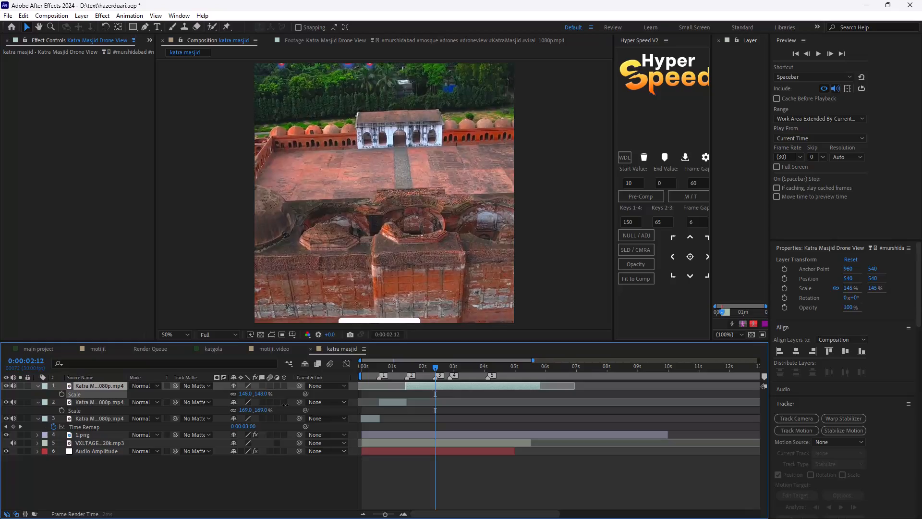
{"action": "left_click_drag", "start_coordinate": [285, 405], "coordinate": [291, 407]}
{"action": "left_click_drag", "start_coordinate": [411, 278], "coordinate": [390, 274]}
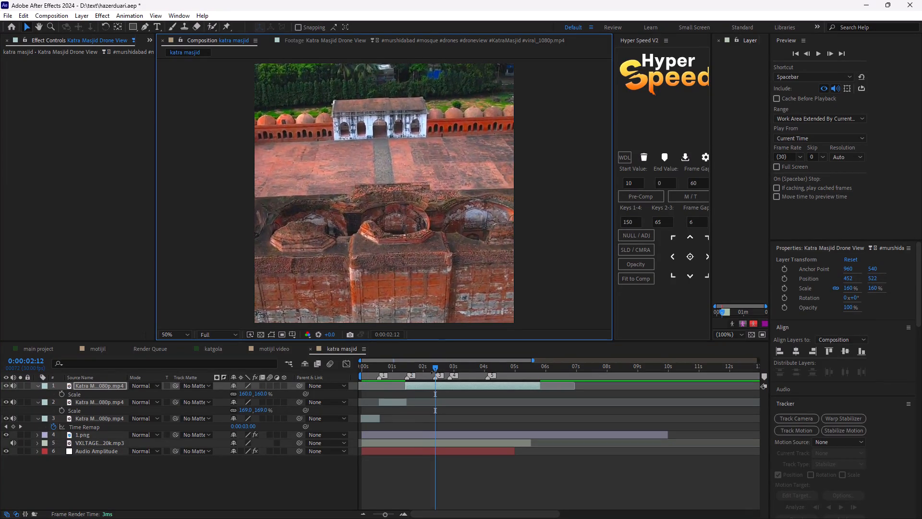
Split layer 1 at 0:00:02:12, near beat marker 3, and delete the part after the cut.
{"action": "key", "text": "ctrl+shift+d"}
{"action": "key", "text": "Delete"}
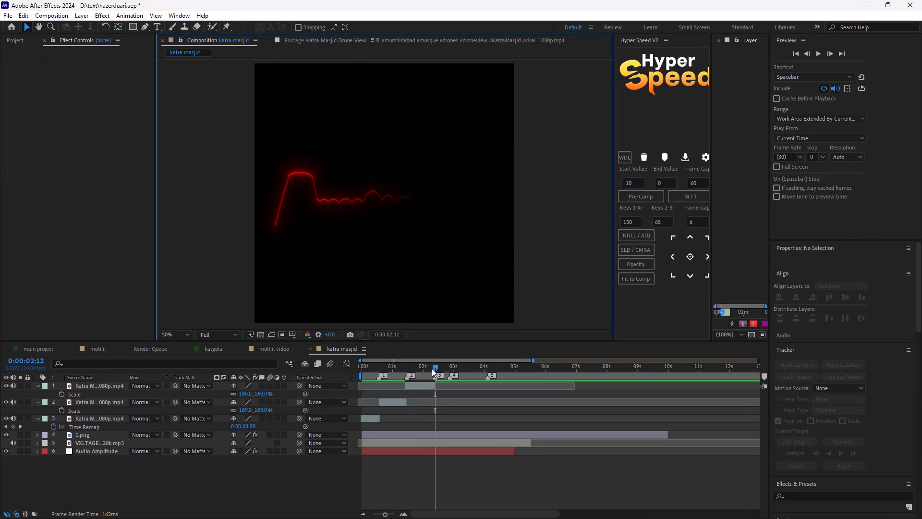
Rewind the composition to its start, open the Katra Mosque_1080p50 footage and set its in point to 0:00:26:14.
{"action": "left_click_drag", "start_coordinate": [434, 367], "coordinate": [327, 342]}
{"action": "left_click", "coordinate": [7, 35]}
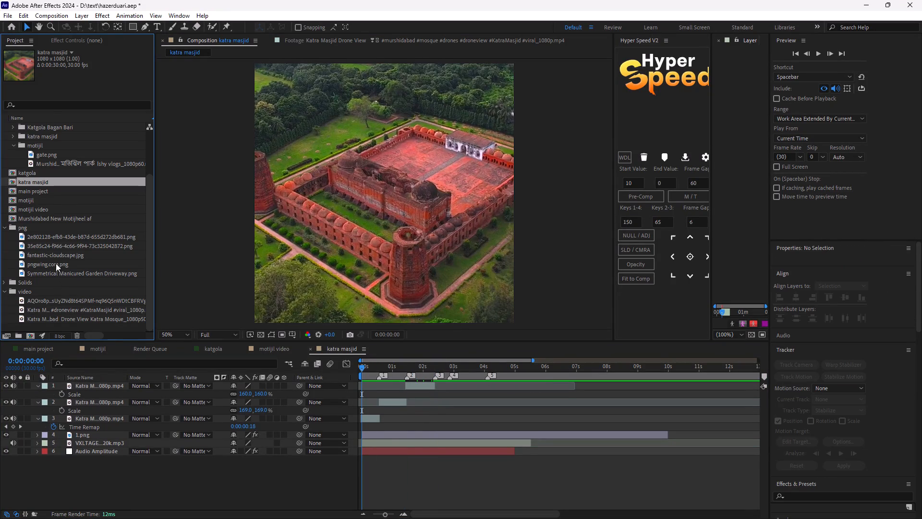
{"action": "left_click", "coordinate": [84, 310]}
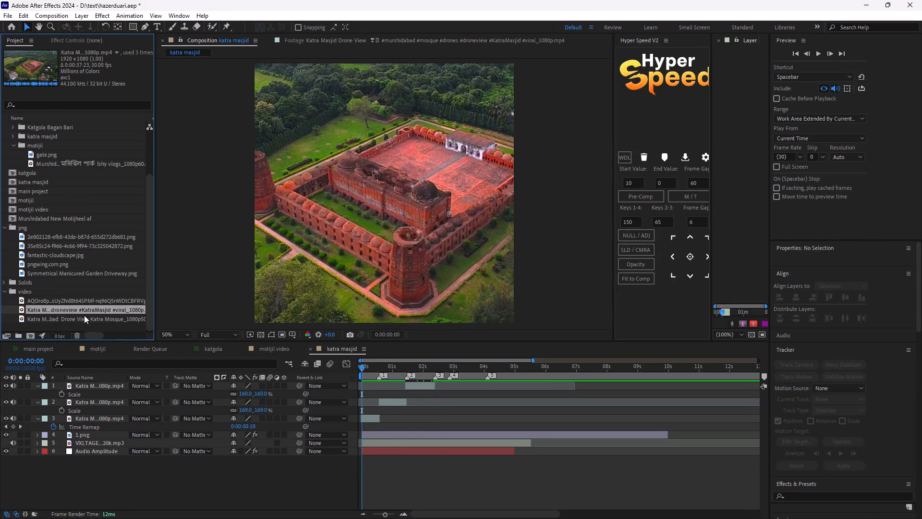
{"action": "left_click", "coordinate": [87, 319]}
{"action": "left_click", "coordinate": [89, 310]}
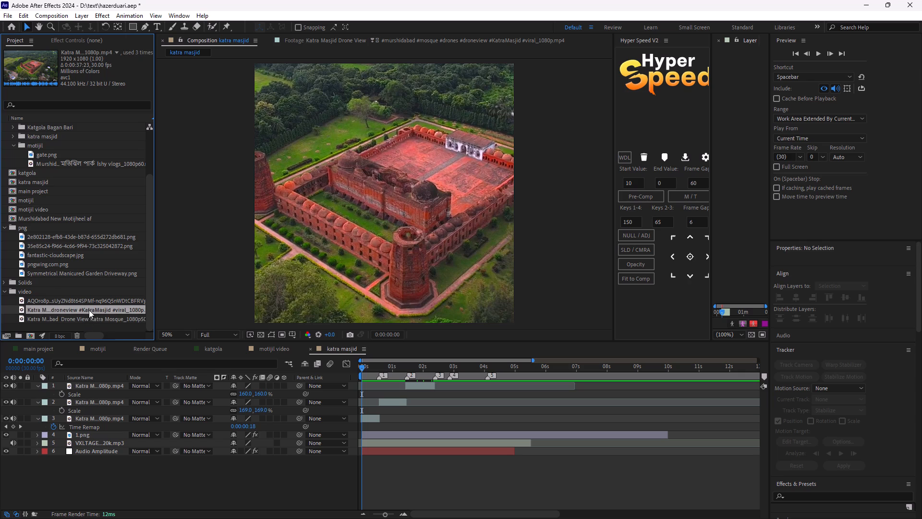
{"action": "double_click", "coordinate": [90, 312]}
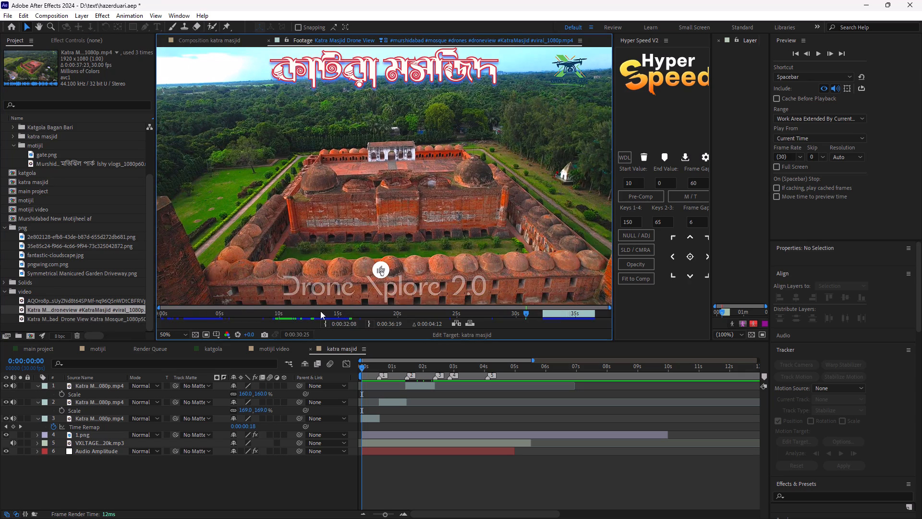
{"action": "double_click", "coordinate": [118, 316]}
{"action": "key", "text": "space"}
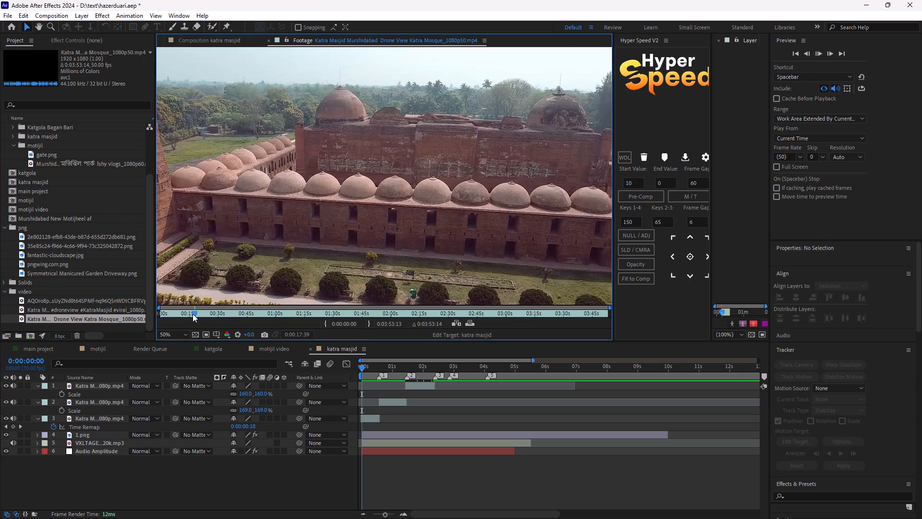
{"action": "left_click_drag", "start_coordinate": [193, 314], "coordinate": [217, 321]}
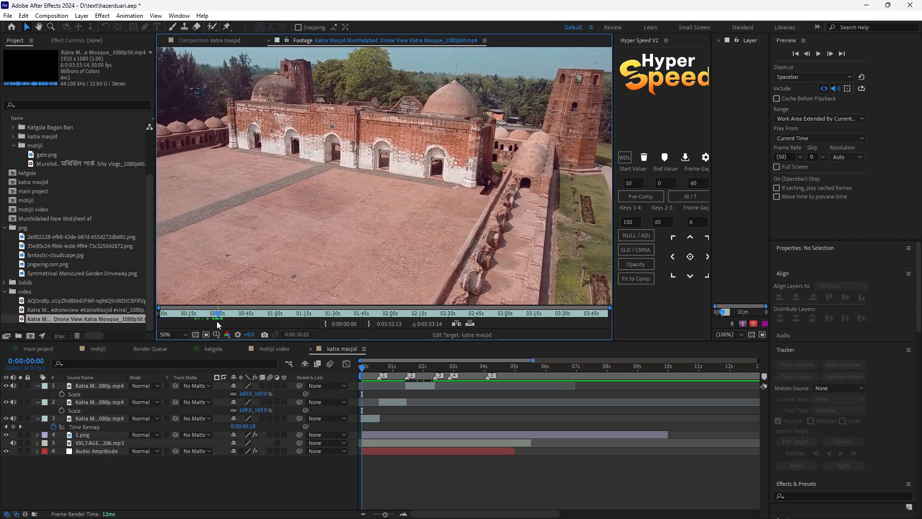
{"action": "left_click_drag", "start_coordinate": [217, 321], "coordinate": [209, 323]}
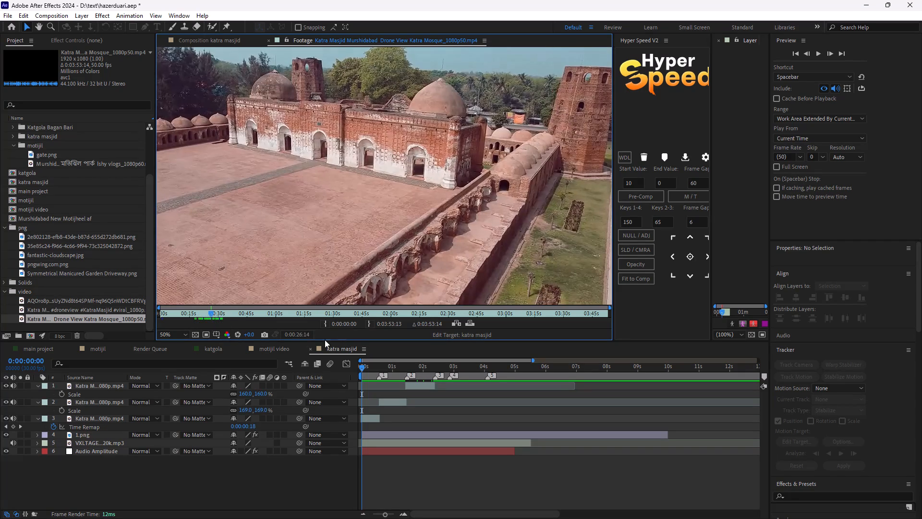
{"action": "left_click", "coordinate": [323, 326]}
Set the footage's out point to 0:00:36:40 and overlay the trimmed section at the start of the katra masjid composition.
{"action": "left_click_drag", "start_coordinate": [214, 314], "coordinate": [234, 319]}
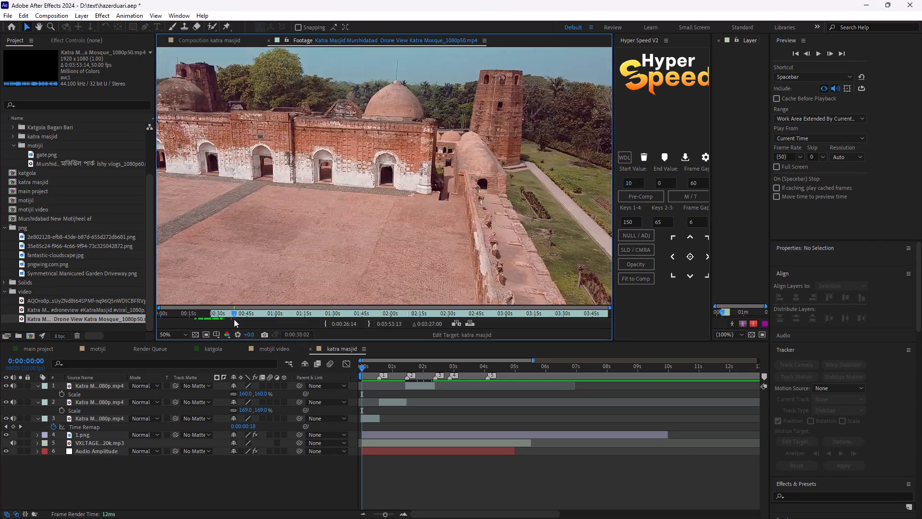
{"action": "left_click_drag", "start_coordinate": [234, 319], "coordinate": [228, 322]}
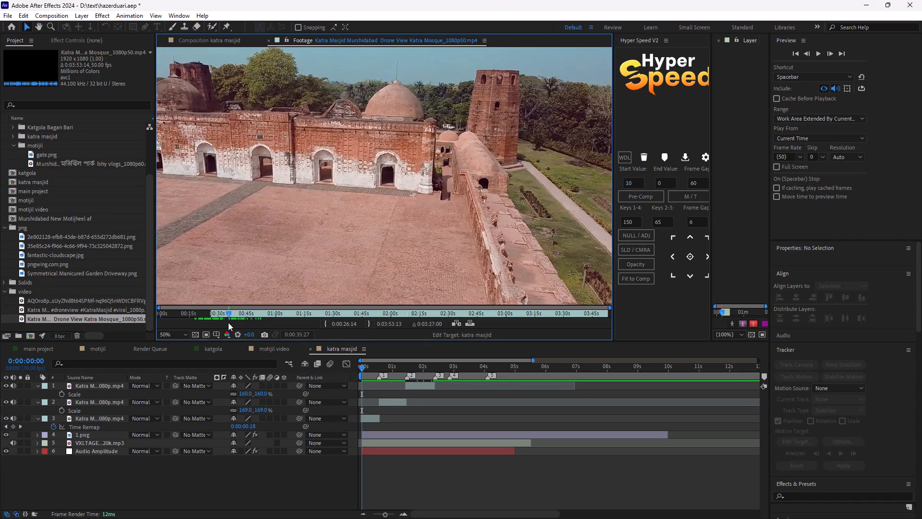
{"action": "left_click_drag", "start_coordinate": [228, 322], "coordinate": [231, 322]}
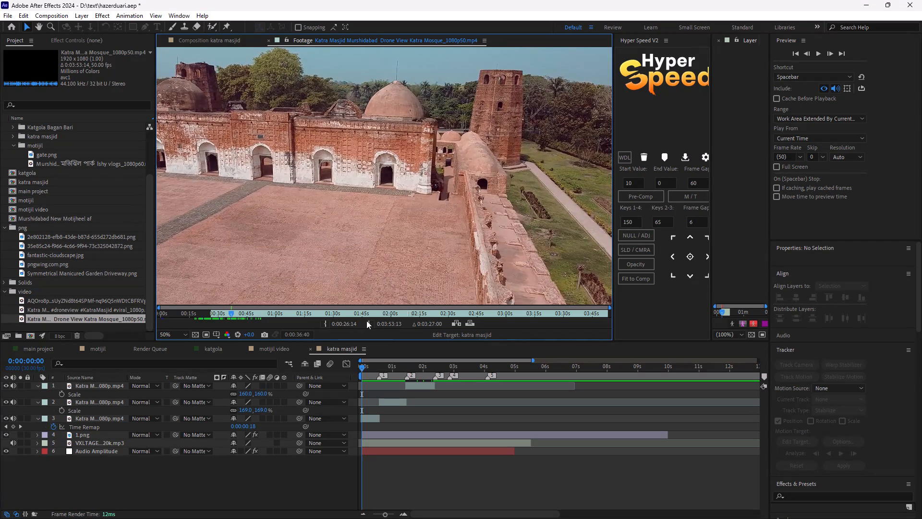
{"action": "left_click", "coordinate": [366, 321]}
{"action": "left_click", "coordinate": [368, 322]}
{"action": "left_click", "coordinate": [467, 321]}
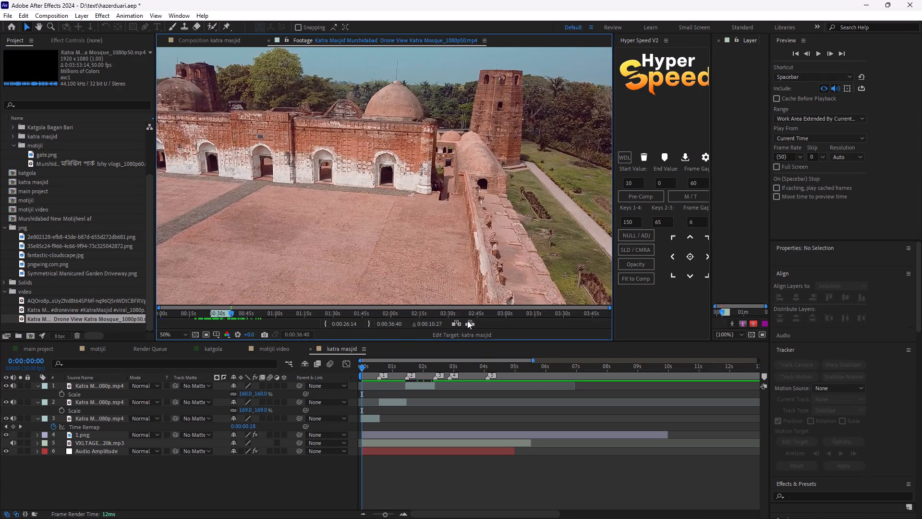
Examine the rest of the Katra Mosque_1080p50 footage for another usable drone section, extending its out point as needed.
{"action": "double_click", "coordinate": [92, 320]}
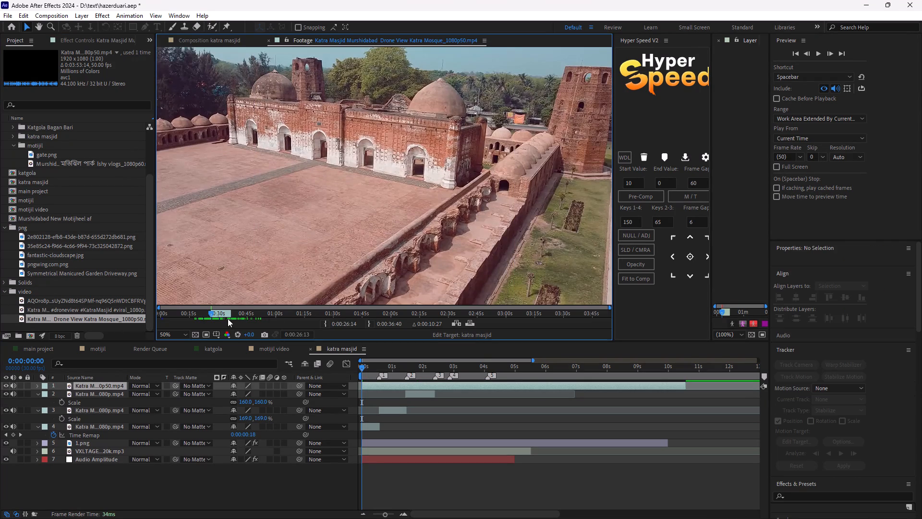
{"action": "left_click_drag", "start_coordinate": [230, 313], "coordinate": [324, 315]}
{"action": "left_click_drag", "start_coordinate": [213, 312], "coordinate": [263, 315]}
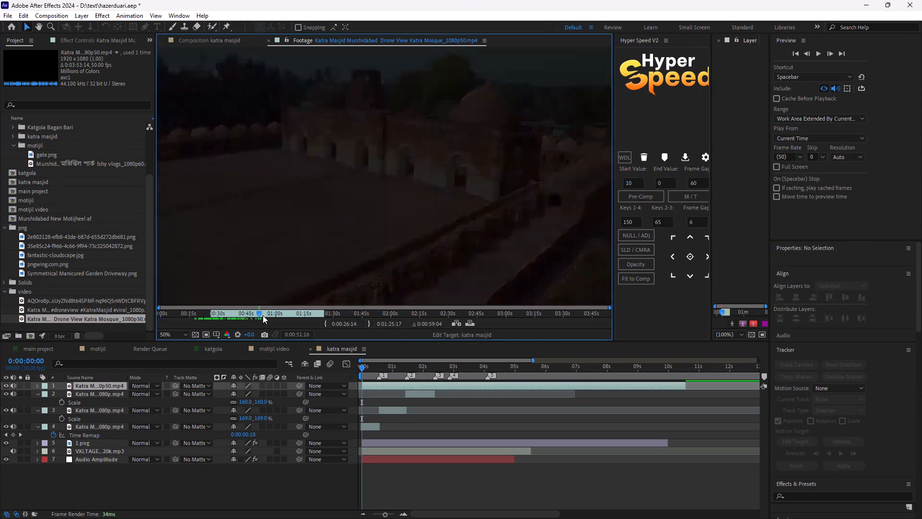
{"action": "left_click_drag", "start_coordinate": [263, 315], "coordinate": [297, 321]}
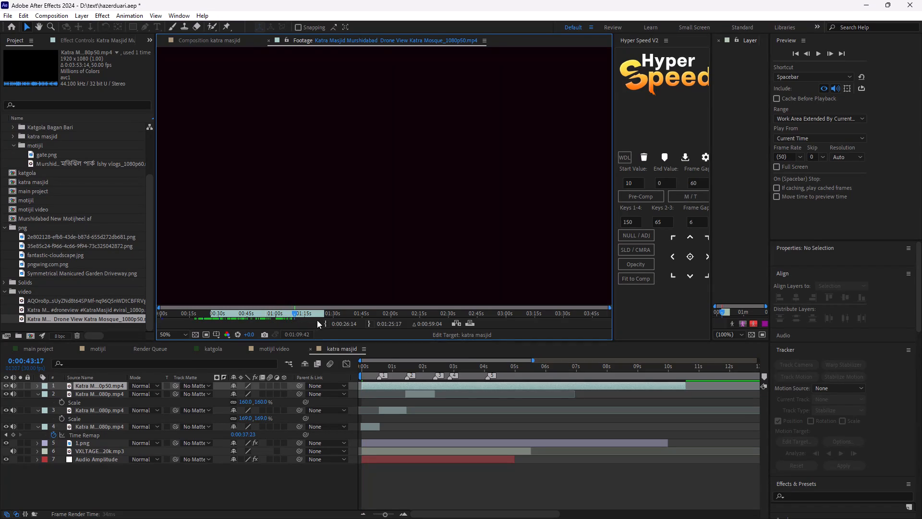
{"action": "left_click_drag", "start_coordinate": [301, 314], "coordinate": [310, 315]}
{"action": "left_click_drag", "start_coordinate": [310, 315], "coordinate": [317, 315]}
{"action": "left_click_drag", "start_coordinate": [323, 312], "coordinate": [544, 315]}
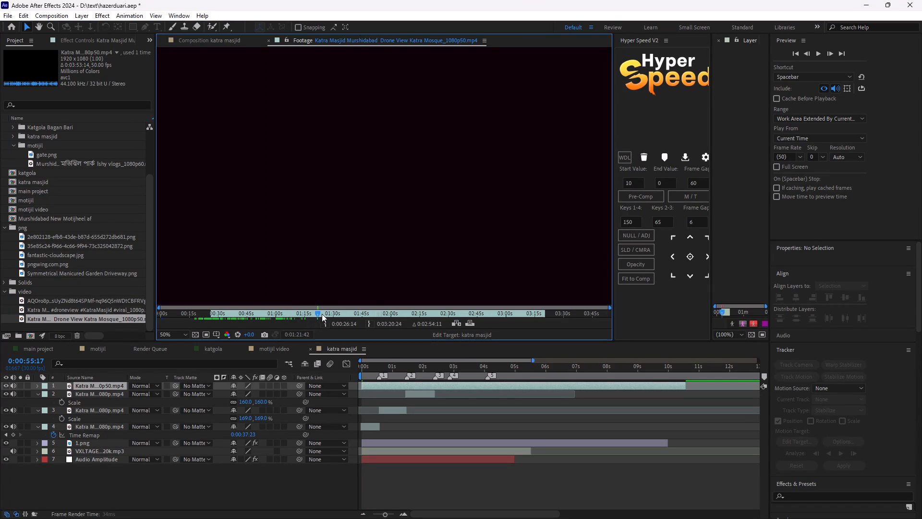
{"action": "left_click_drag", "start_coordinate": [322, 314], "coordinate": [386, 317]}
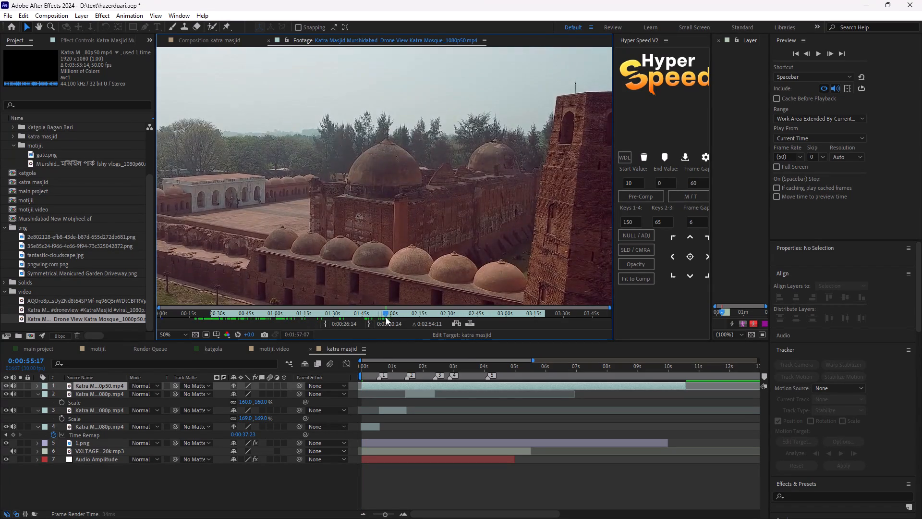
{"action": "left_click_drag", "start_coordinate": [386, 317], "coordinate": [440, 319]}
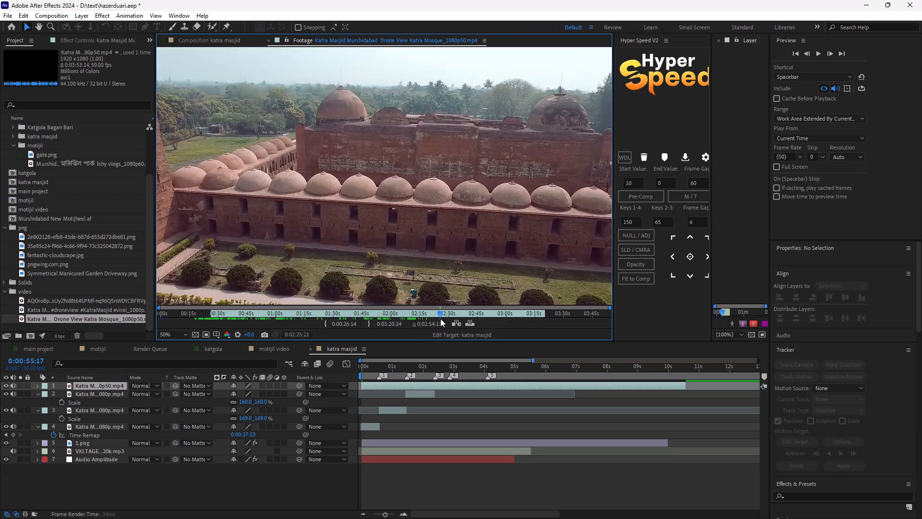
{"action": "left_click_drag", "start_coordinate": [440, 319], "coordinate": [510, 319]}
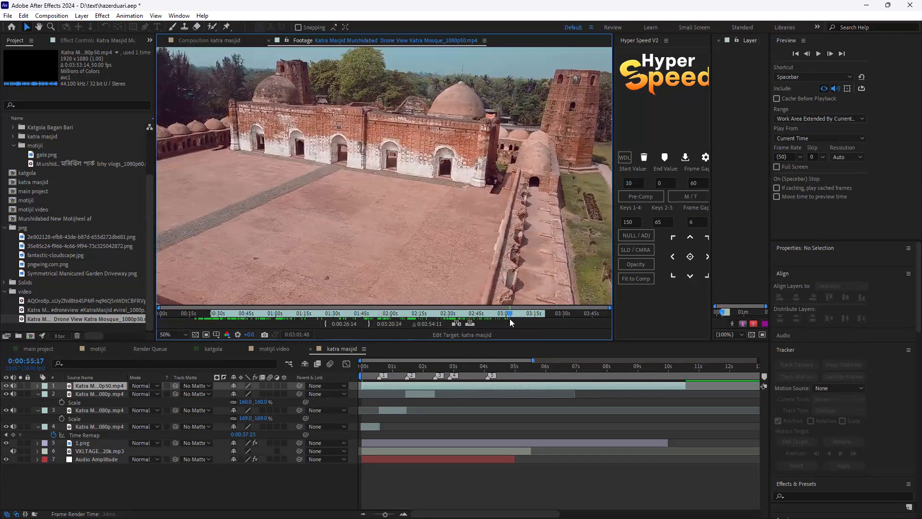
{"action": "left_click_drag", "start_coordinate": [510, 319], "coordinate": [532, 318]}
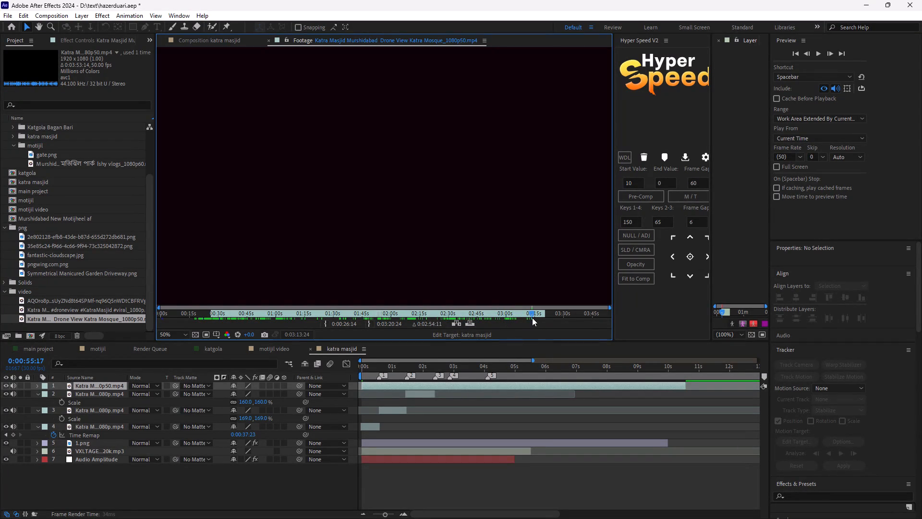
{"action": "left_click_drag", "start_coordinate": [532, 318], "coordinate": [541, 318]}
{"action": "left_click_drag", "start_coordinate": [544, 315], "coordinate": [533, 315]}
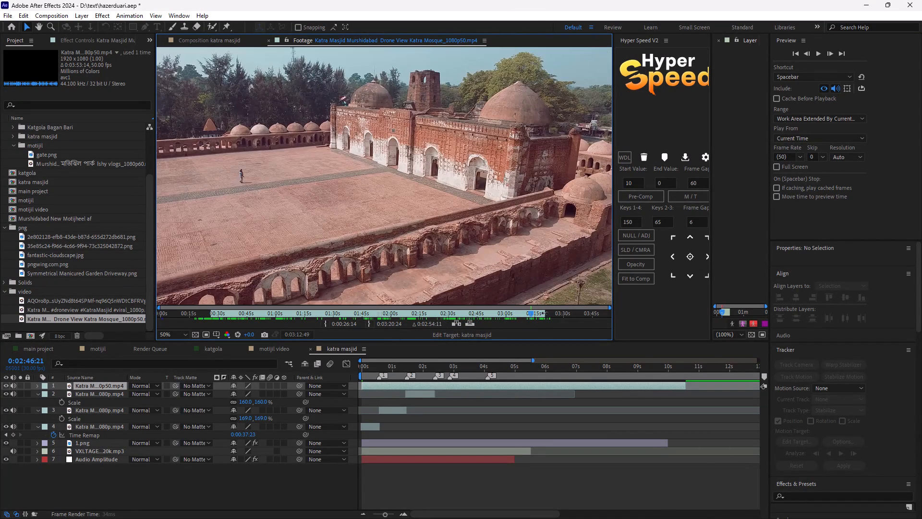
Extend the footage's out point to the end of the clip and set its in point to 0:03:16:12.
{"action": "left_click_drag", "start_coordinate": [545, 313], "coordinate": [624, 313]}
{"action": "left_click", "coordinate": [534, 313]}
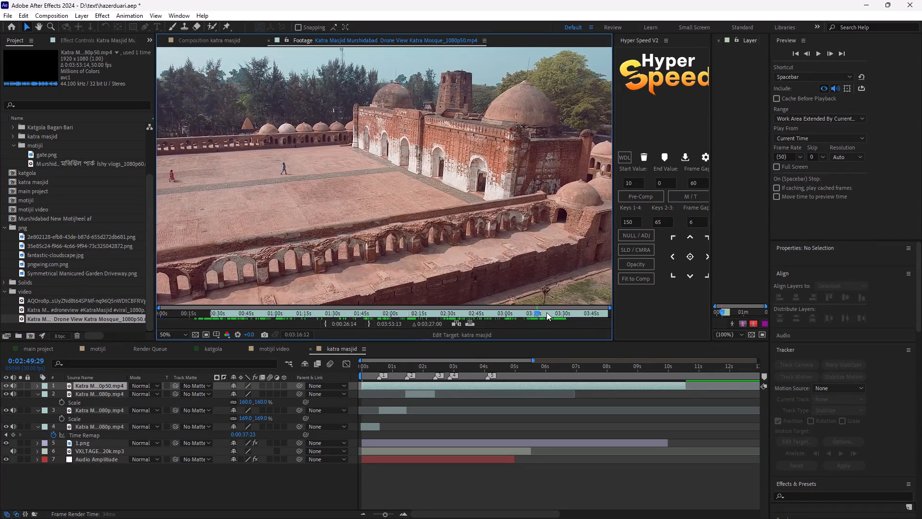
{"action": "left_click", "coordinate": [326, 324]}
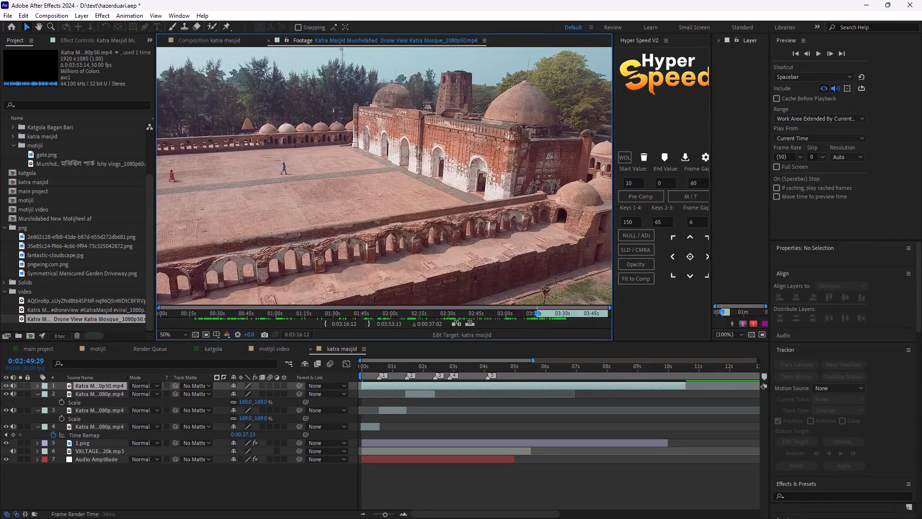
Set the footage's out point to 0:03:31:25 and overlay the trimmed section into the katra masjid composition.
{"action": "left_click_drag", "start_coordinate": [536, 312], "coordinate": [565, 317]}
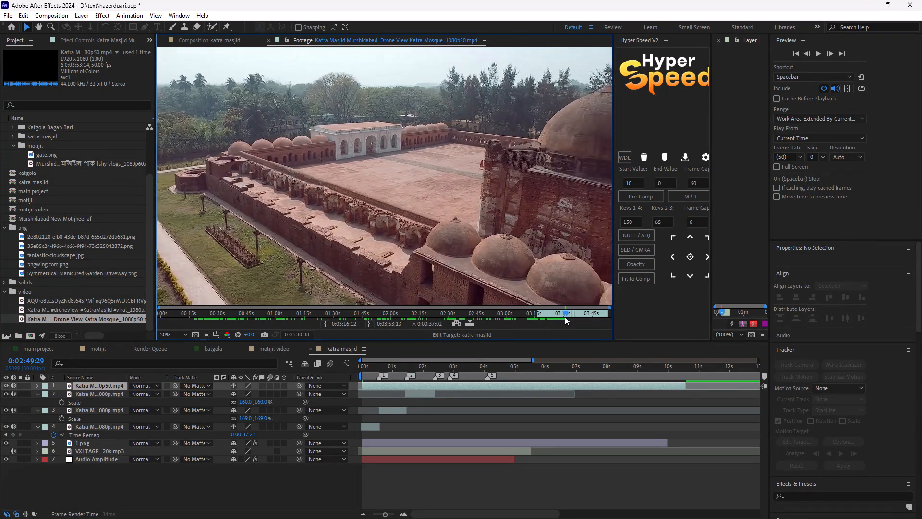
{"action": "left_click_drag", "start_coordinate": [565, 317], "coordinate": [566, 317]}
{"action": "left_click", "coordinate": [368, 324]}
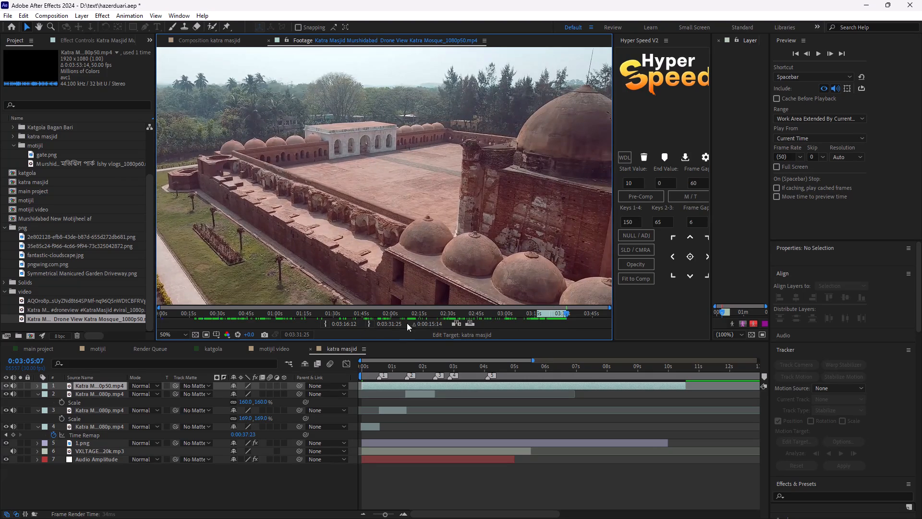
{"action": "left_click", "coordinate": [470, 324]}
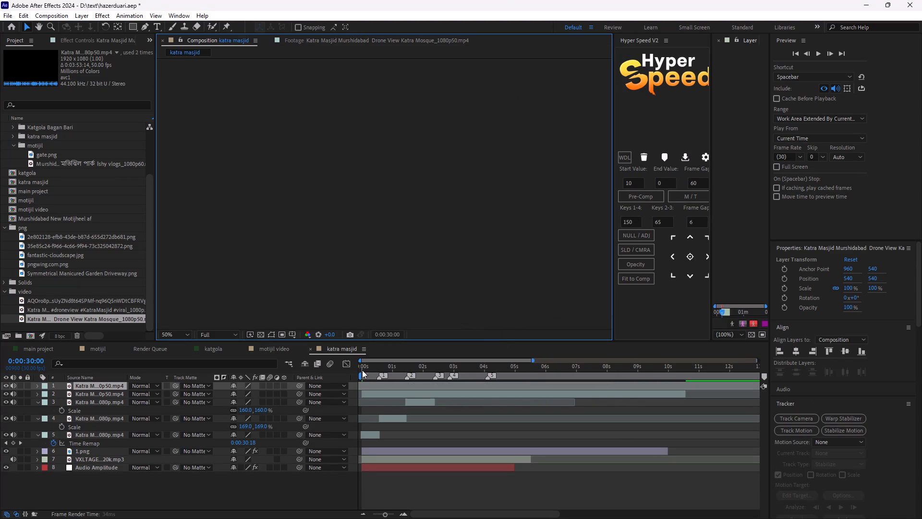
Move the earlier Katra Mosque_1080p50 layer to start where the 160% scaled drone clip ends, and play back the cut.
{"action": "left_click_drag", "start_coordinate": [416, 395], "coordinate": [486, 419]}
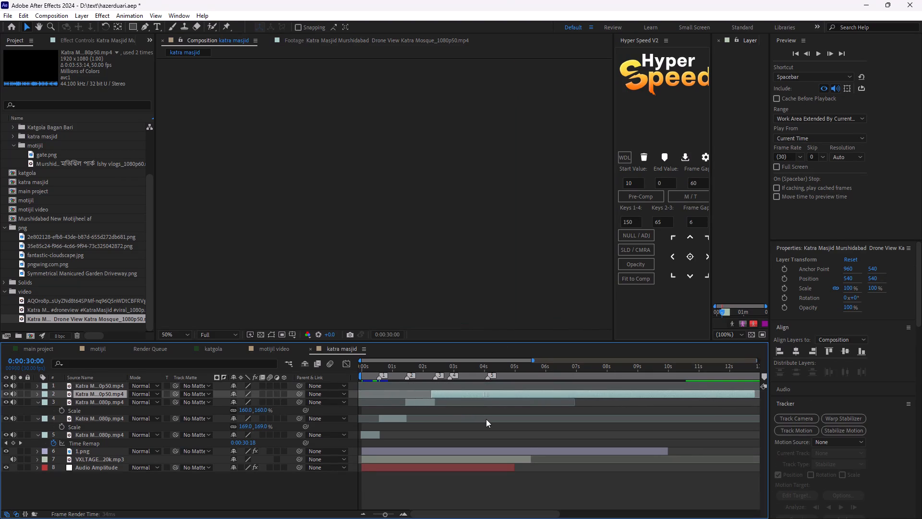
{"action": "left_click_drag", "start_coordinate": [486, 419], "coordinate": [489, 421]}
{"action": "left_click", "coordinate": [403, 393]}
{"action": "key", "text": "space"}
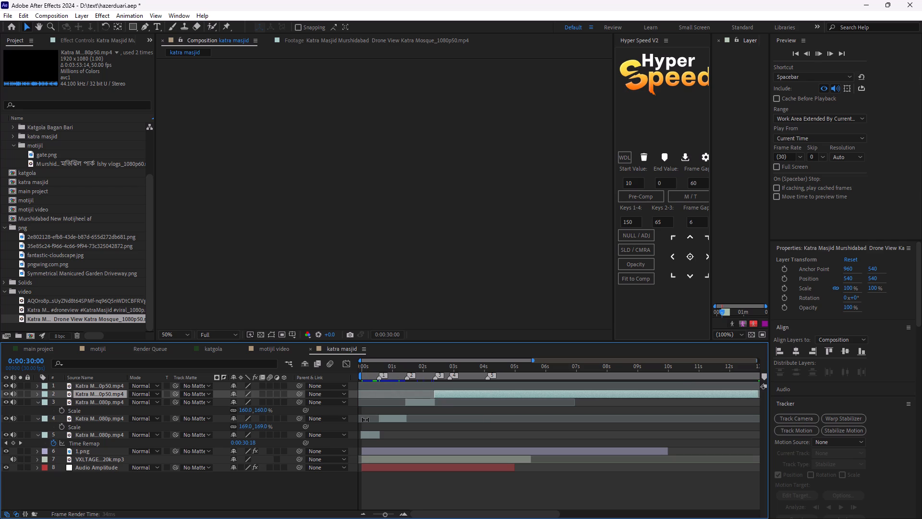
{"action": "key", "text": "space"}
{"action": "key", "text": "space"}
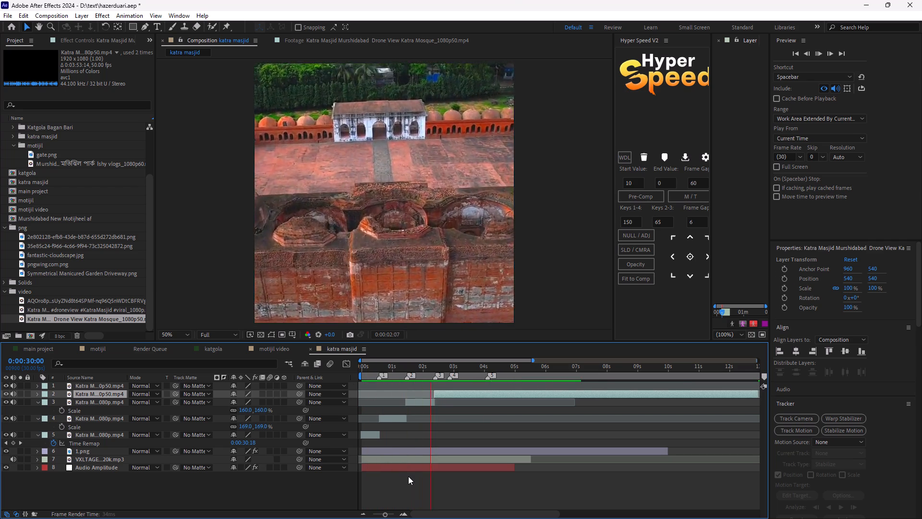
{"action": "left_click", "coordinate": [408, 476]}
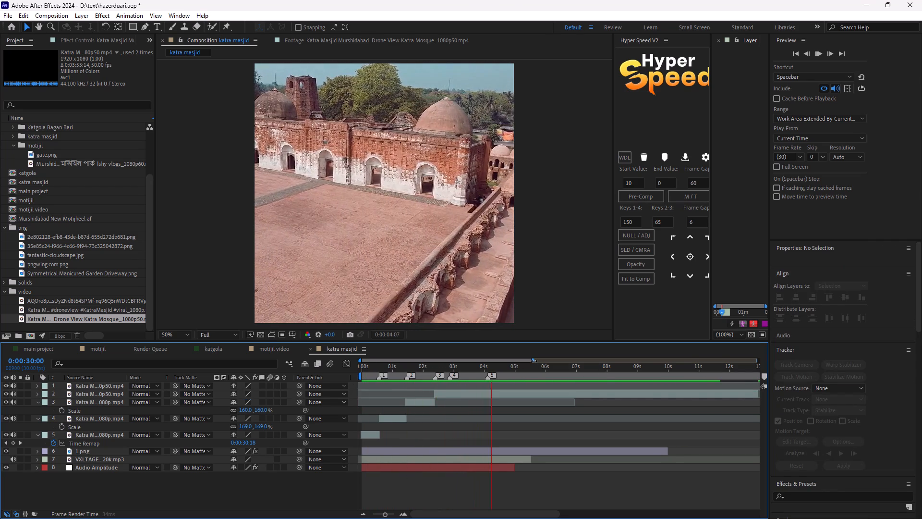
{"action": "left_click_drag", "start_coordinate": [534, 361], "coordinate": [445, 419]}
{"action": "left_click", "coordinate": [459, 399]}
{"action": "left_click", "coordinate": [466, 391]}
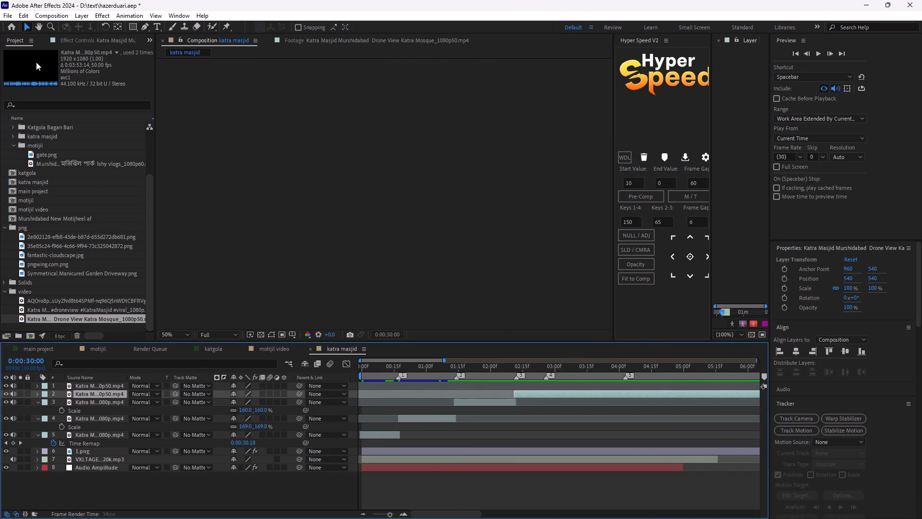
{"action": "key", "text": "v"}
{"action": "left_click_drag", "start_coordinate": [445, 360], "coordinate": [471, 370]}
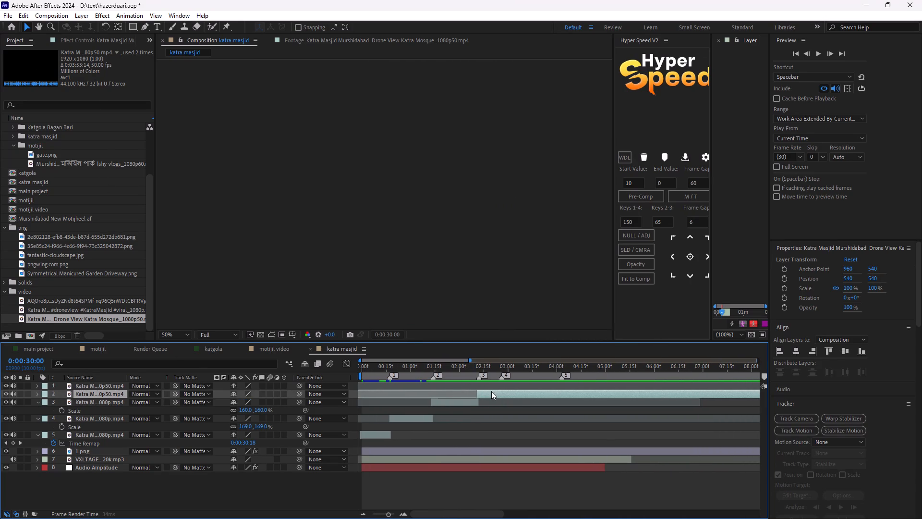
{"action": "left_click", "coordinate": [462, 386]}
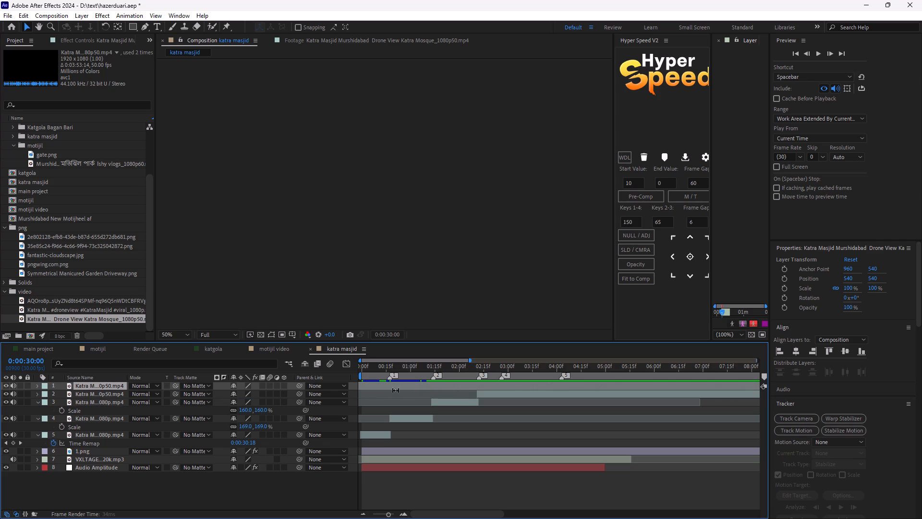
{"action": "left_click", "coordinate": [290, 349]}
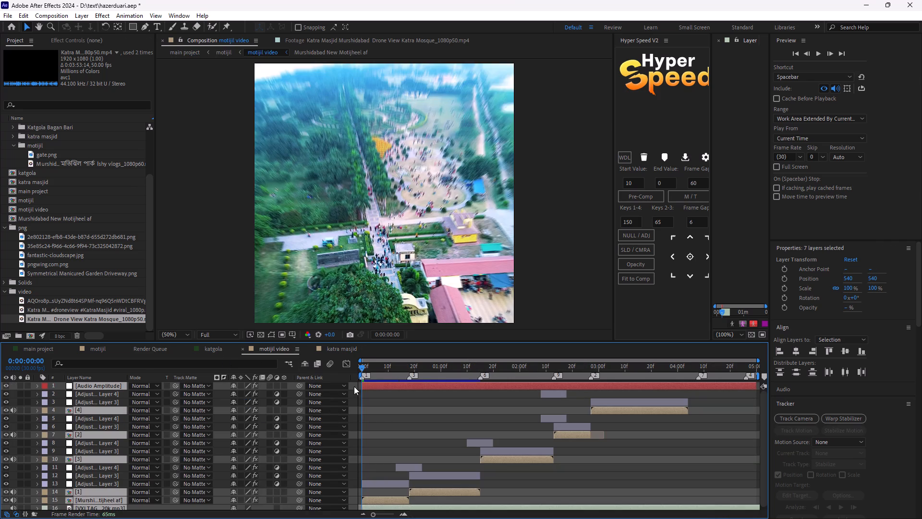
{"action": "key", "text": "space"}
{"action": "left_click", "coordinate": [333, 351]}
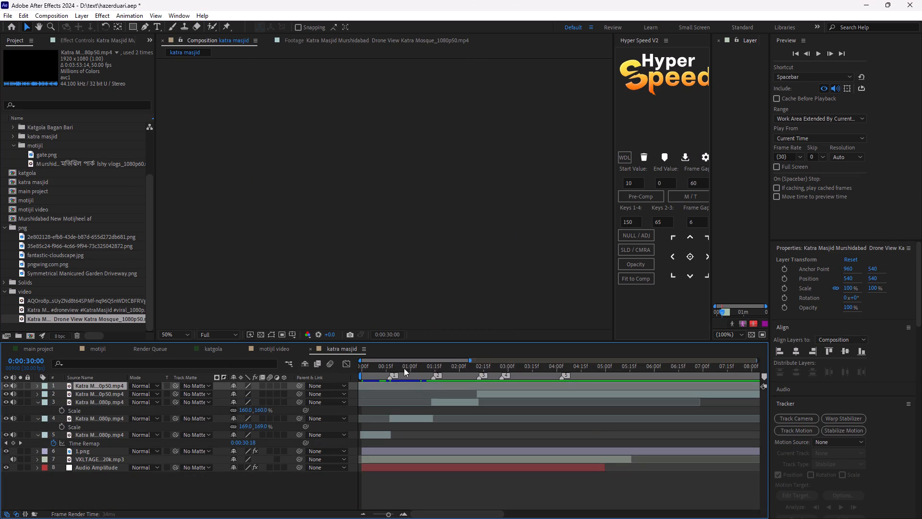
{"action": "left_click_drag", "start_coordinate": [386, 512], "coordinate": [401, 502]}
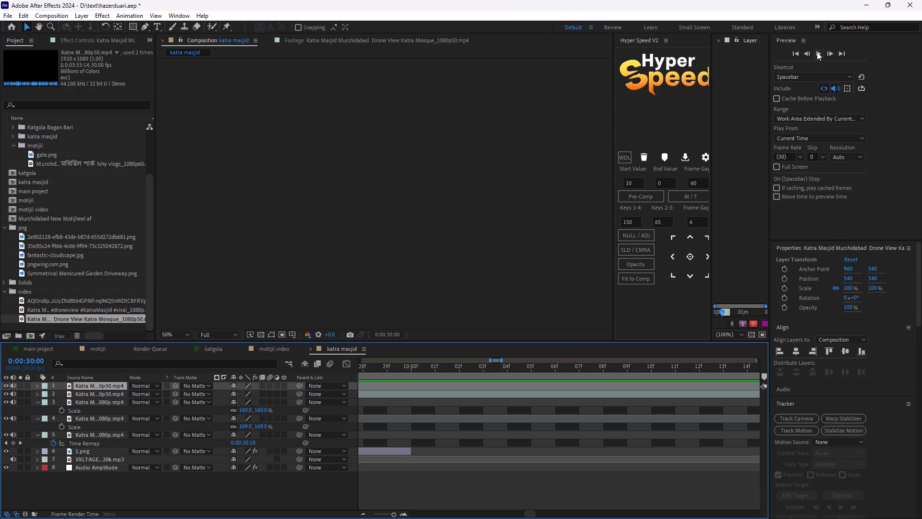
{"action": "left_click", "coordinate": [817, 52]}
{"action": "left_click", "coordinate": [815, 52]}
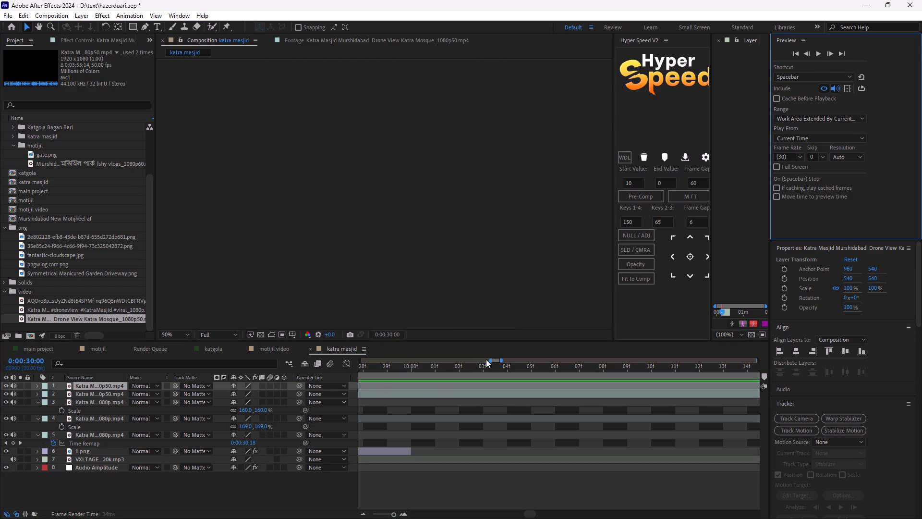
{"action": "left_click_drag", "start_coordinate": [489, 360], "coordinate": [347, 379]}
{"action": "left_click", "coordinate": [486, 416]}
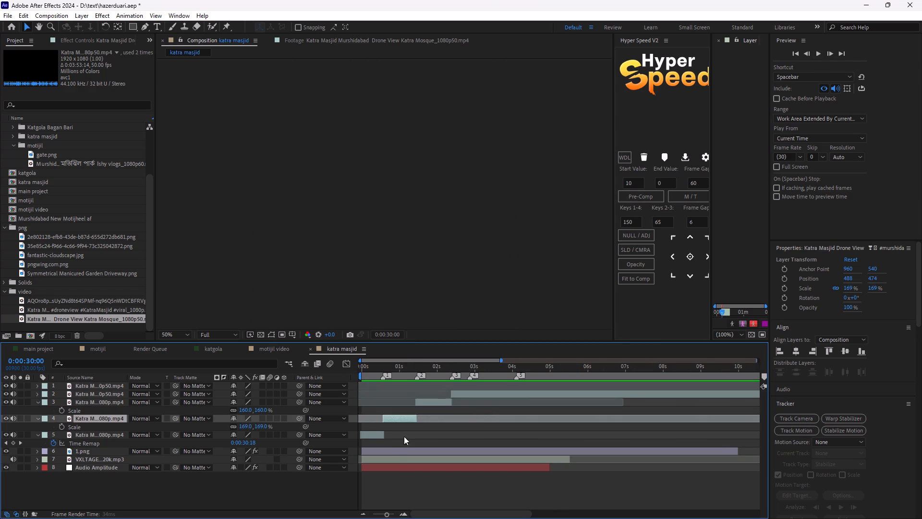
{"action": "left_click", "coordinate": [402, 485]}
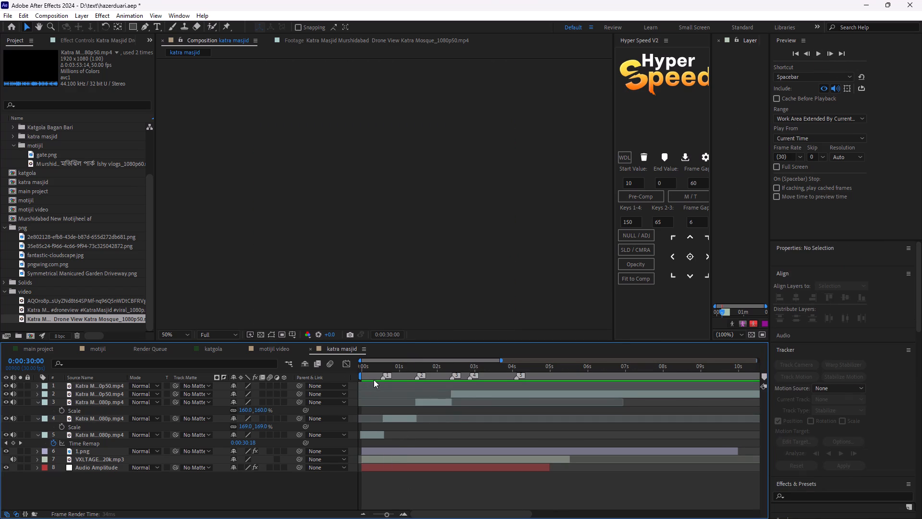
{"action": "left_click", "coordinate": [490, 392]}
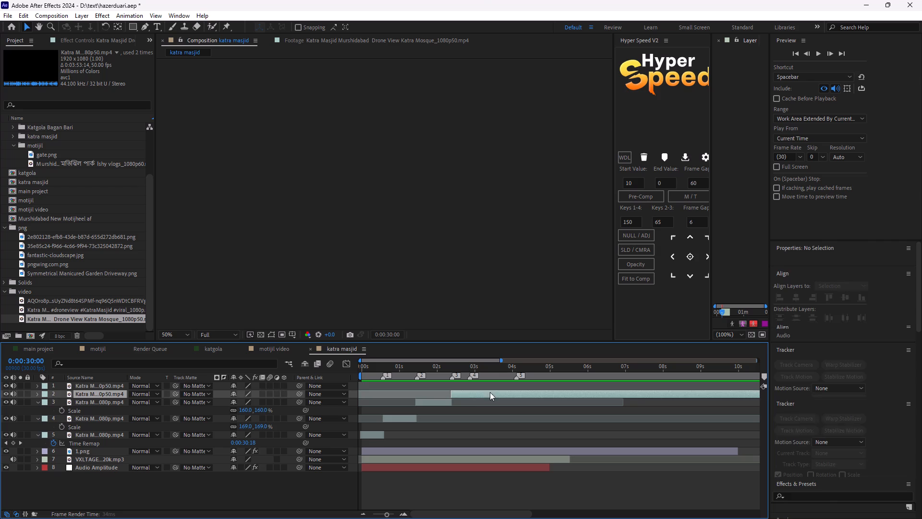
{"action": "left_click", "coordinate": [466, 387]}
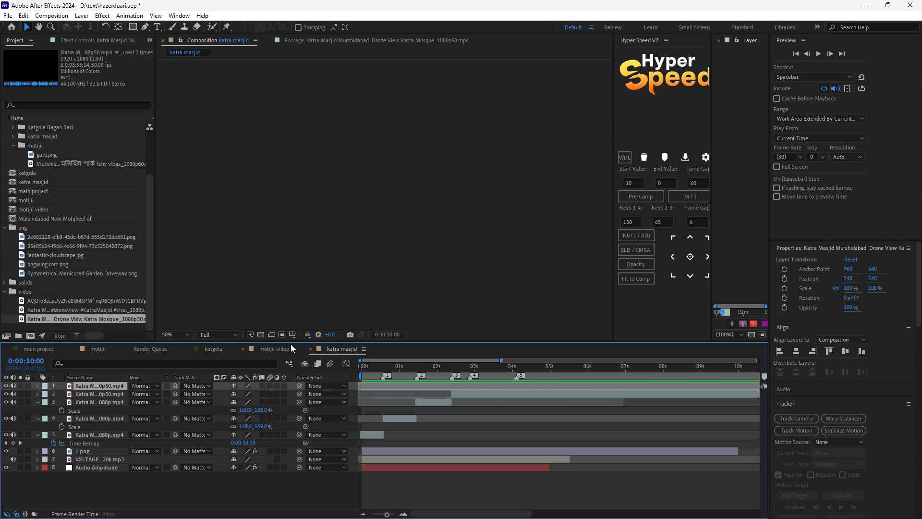
Empty the disk cache in the Media & Disk Cache preferences.
{"action": "left_click", "coordinate": [5, 19]}
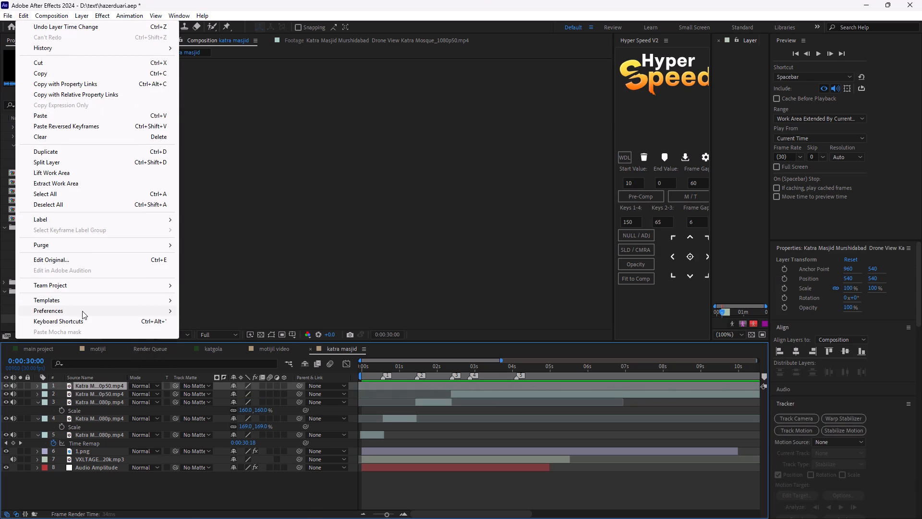
{"action": "left_click", "coordinate": [82, 311]}
{"action": "left_click", "coordinate": [222, 305]}
{"action": "left_click", "coordinate": [24, 19]}
{"action": "left_click", "coordinate": [78, 308]}
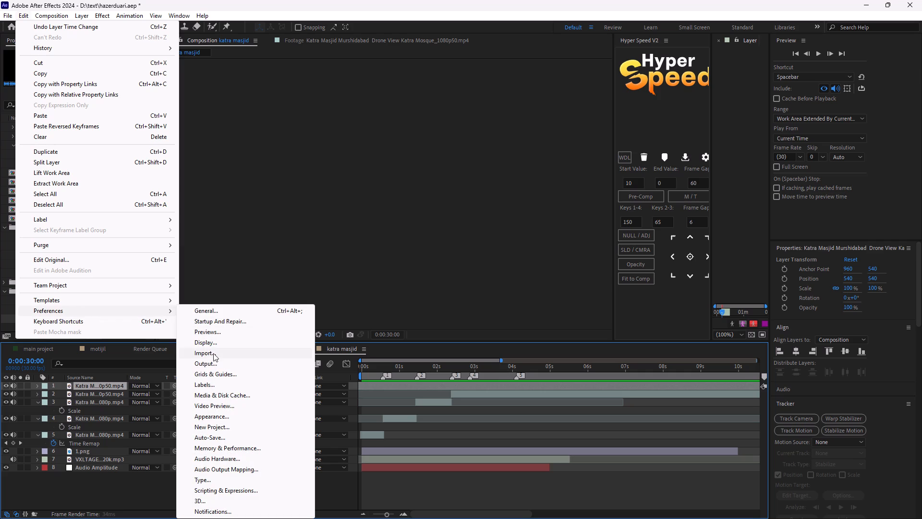
{"action": "left_click", "coordinate": [213, 408]}
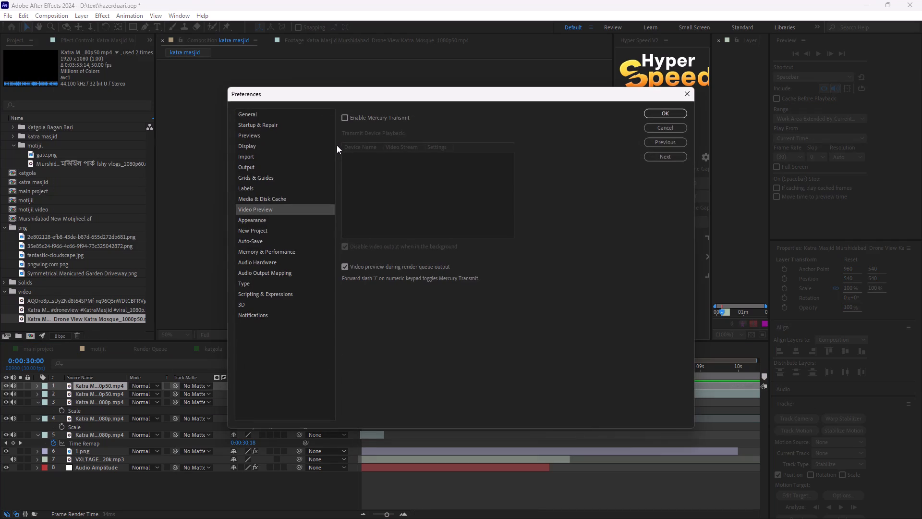
{"action": "left_click", "coordinate": [260, 198]}
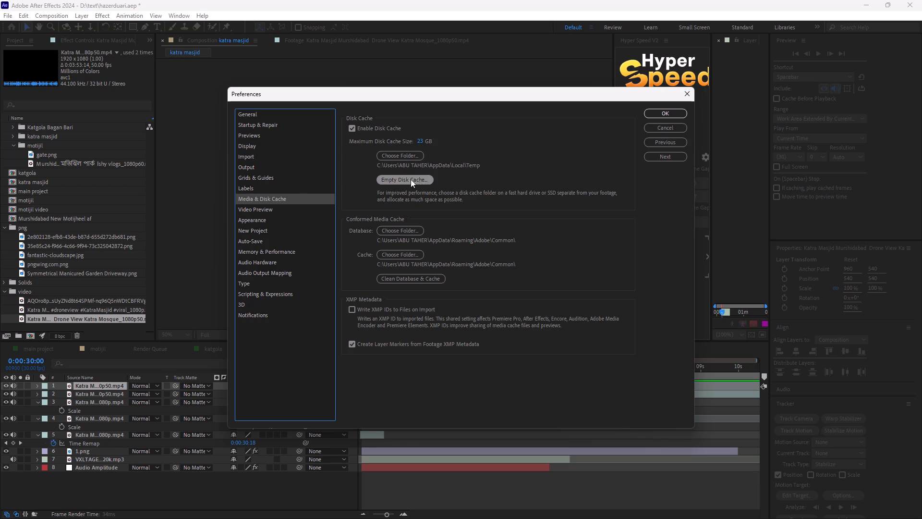
{"action": "left_click", "coordinate": [411, 179]}
{"action": "left_click", "coordinate": [483, 285]}
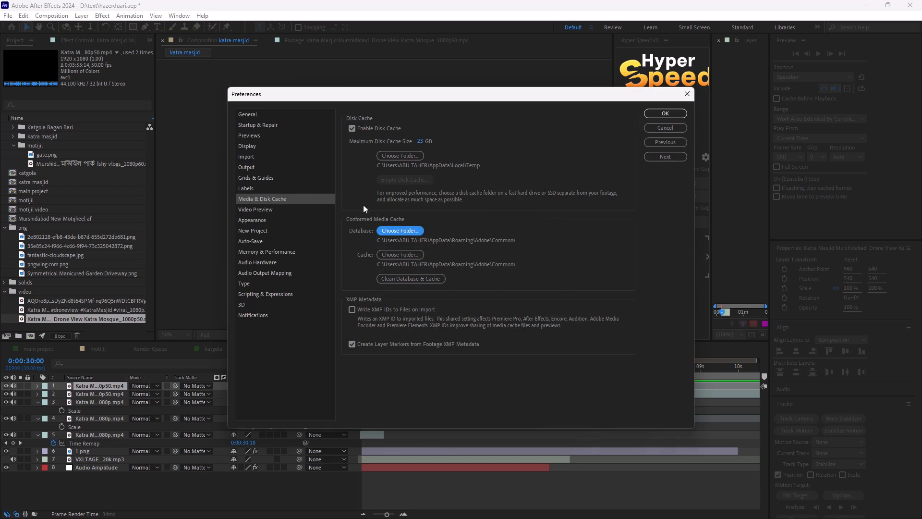
Examine the General, Grids & Guides, Audio Hardware, Memory & Performance and Audio Output Mapping preferences.
{"action": "left_click", "coordinate": [267, 196]}
{"action": "left_click", "coordinate": [268, 189]}
{"action": "left_click", "coordinate": [294, 176]}
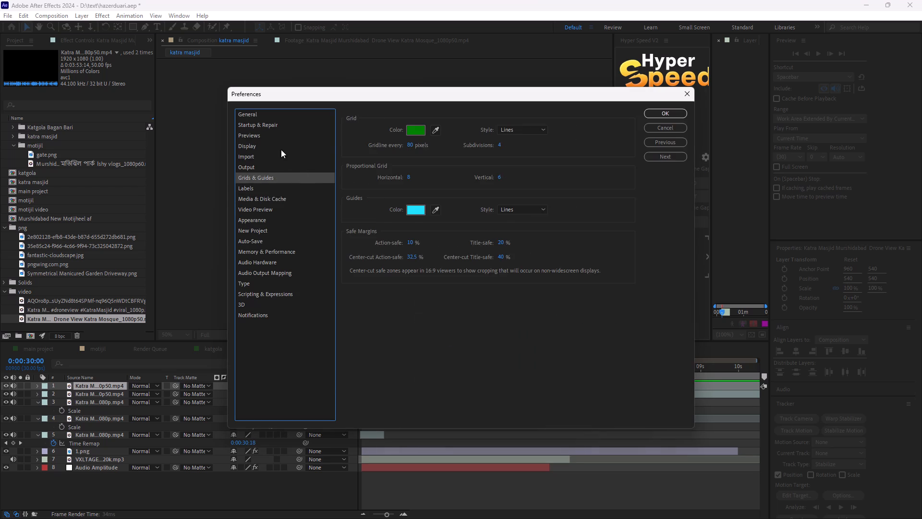
{"action": "left_click", "coordinate": [276, 142]}
{"action": "left_click", "coordinate": [275, 120]}
{"action": "left_click", "coordinate": [277, 117]}
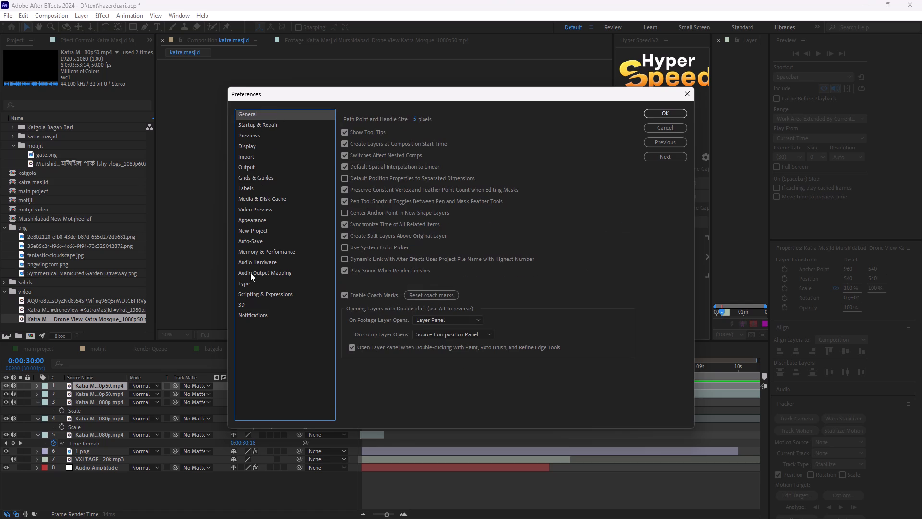
{"action": "left_click", "coordinate": [248, 264]}
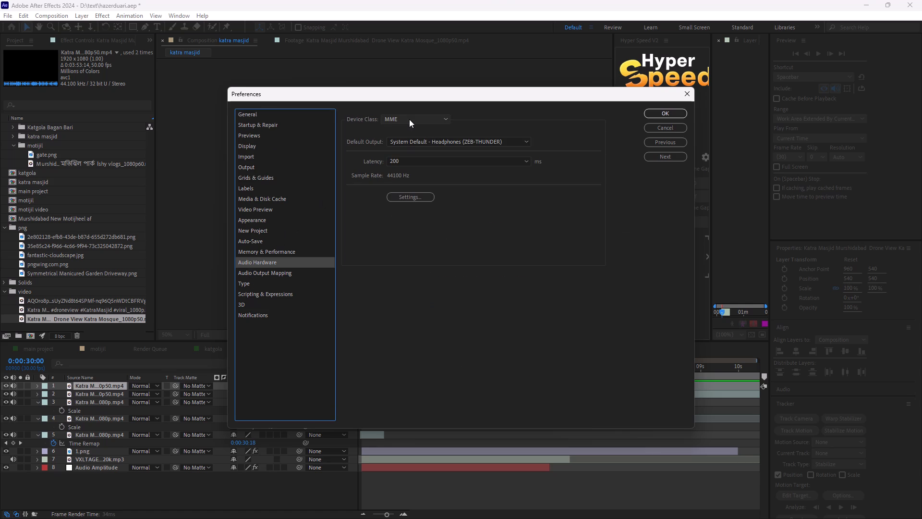
{"action": "left_click", "coordinate": [409, 119]}
{"action": "left_click", "coordinate": [409, 119]}
{"action": "left_click", "coordinate": [274, 247]}
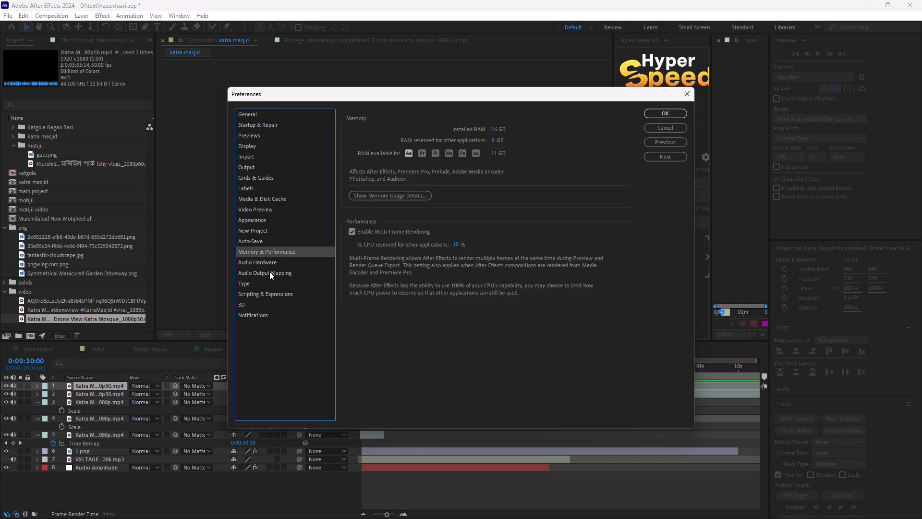
{"action": "left_click", "coordinate": [269, 273]}
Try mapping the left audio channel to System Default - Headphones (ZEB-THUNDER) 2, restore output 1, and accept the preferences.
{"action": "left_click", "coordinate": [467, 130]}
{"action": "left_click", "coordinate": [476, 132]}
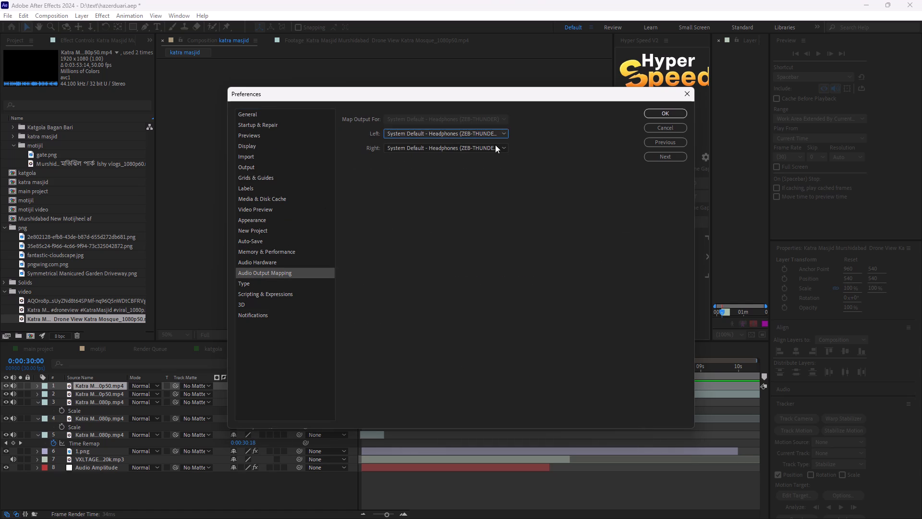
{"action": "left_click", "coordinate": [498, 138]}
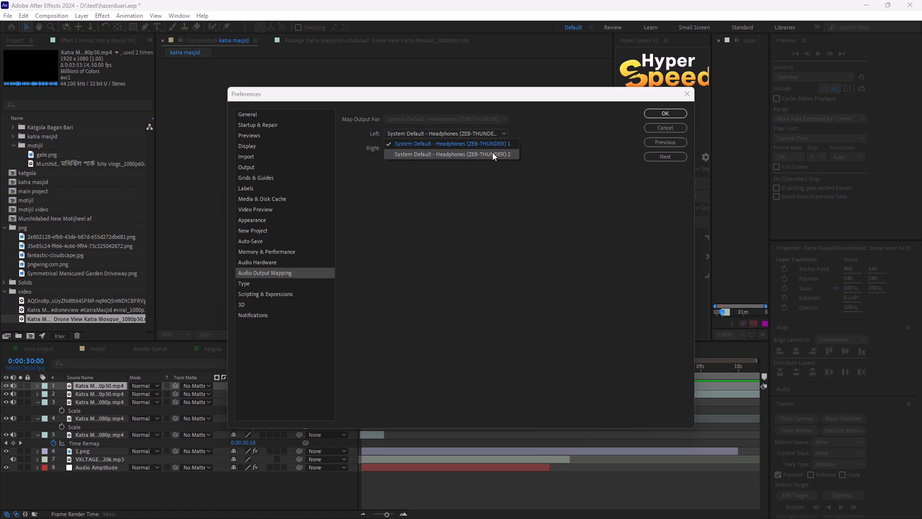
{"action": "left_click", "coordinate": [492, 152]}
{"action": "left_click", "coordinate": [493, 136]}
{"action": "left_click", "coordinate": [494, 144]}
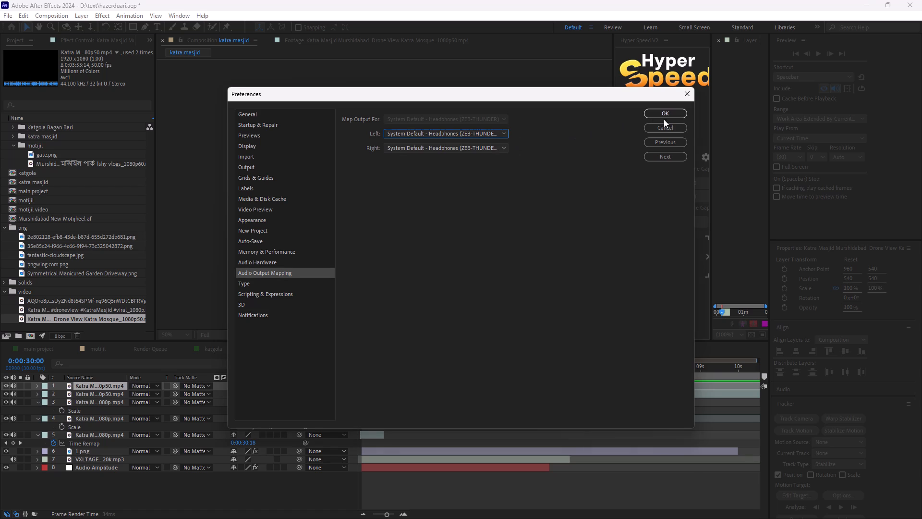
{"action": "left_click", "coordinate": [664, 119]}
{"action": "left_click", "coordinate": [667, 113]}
Play back the katra masjid composition from its start to check the playback and the newly placed mosque section.
{"action": "key", "text": "space"}
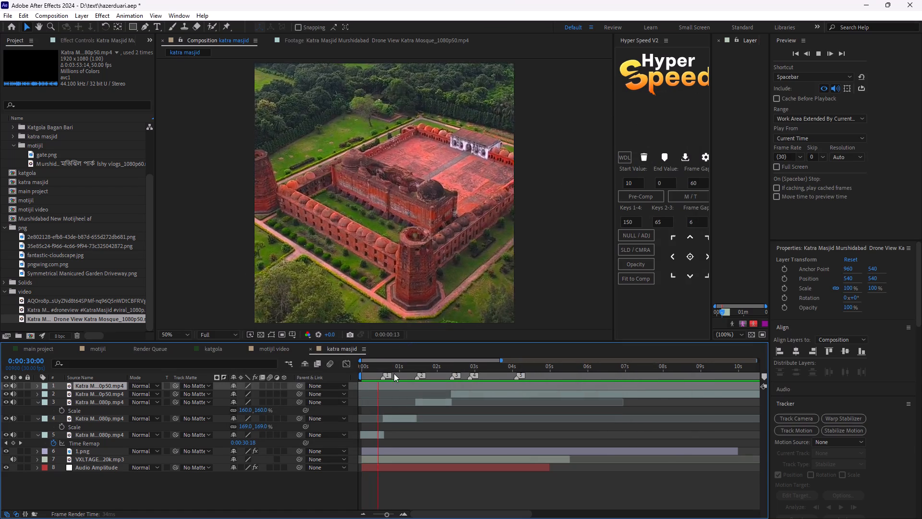
{"action": "key", "text": "space"}
{"action": "key", "text": "space"}
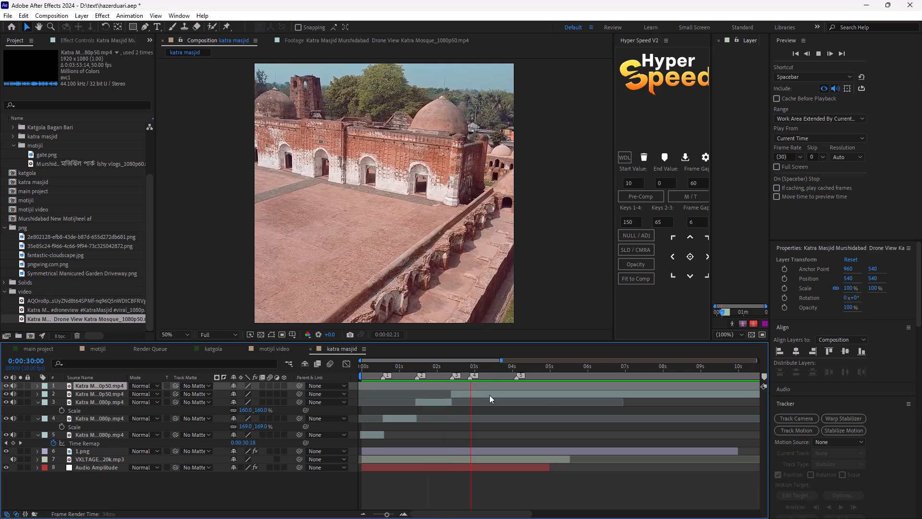
{"action": "key", "text": "space"}
{"action": "key", "text": "space"}
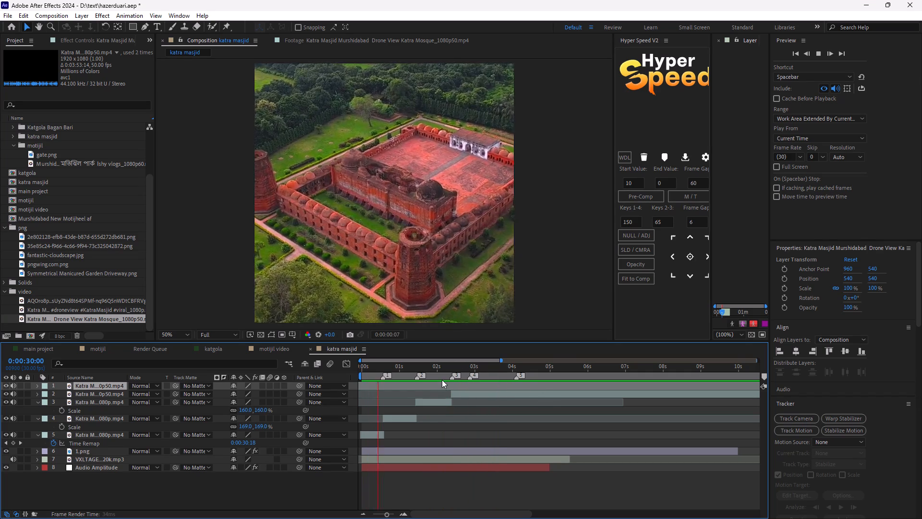
Watch the newly placed mosque section play in the katra masjid composition, and stop the preview.
{"action": "left_click", "coordinate": [484, 386]}
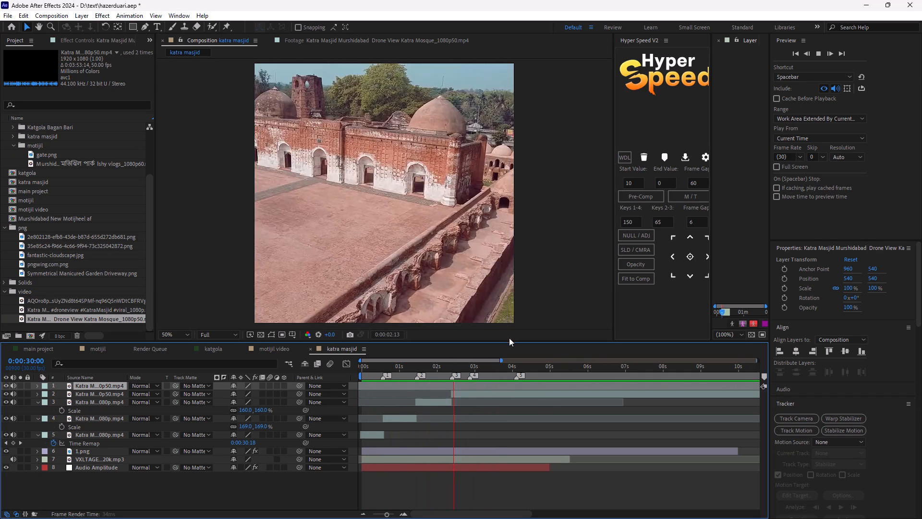
{"action": "left_click", "coordinate": [497, 391]}
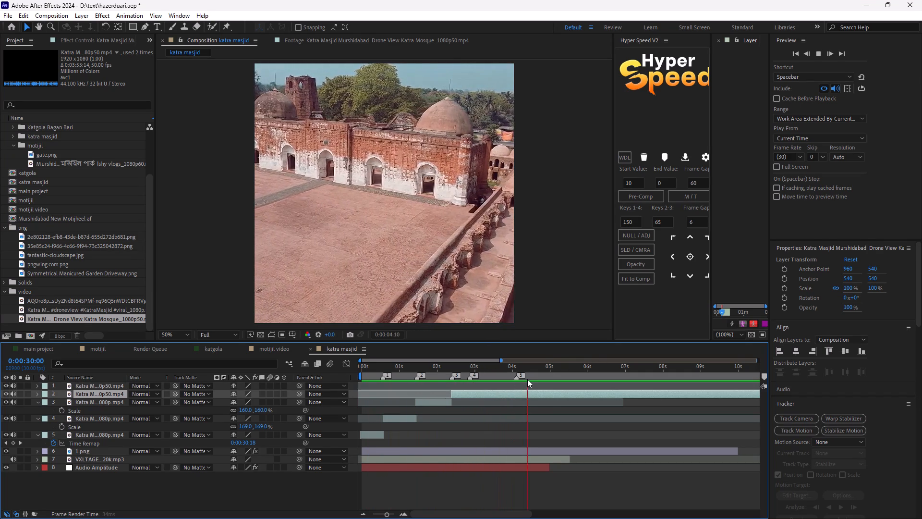
{"action": "key", "text": "space"}
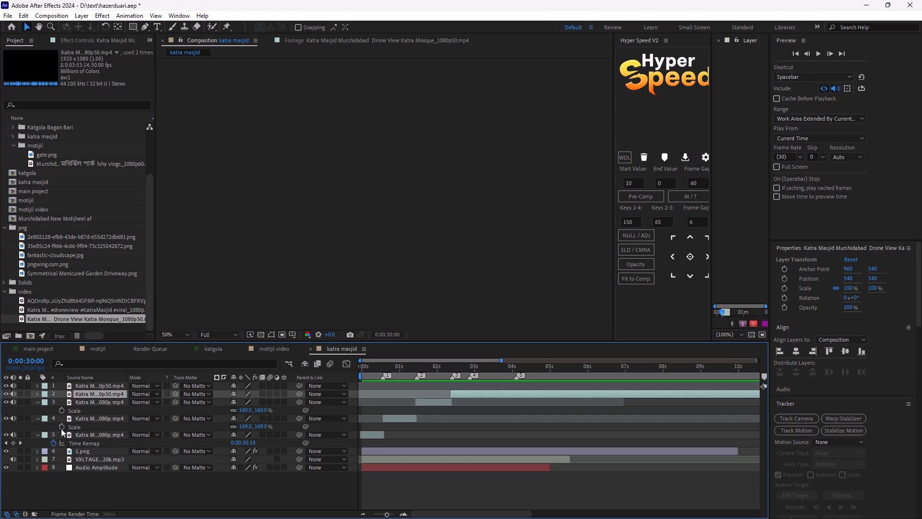
Collapse the revealed Scale and Time Remap properties of all layers in the katra masjid timeline.
{"action": "key", "text": "u"}
{"action": "key", "text": "u"}
{"action": "left_click_drag", "start_coordinate": [144, 485], "coordinate": [143, 484]}
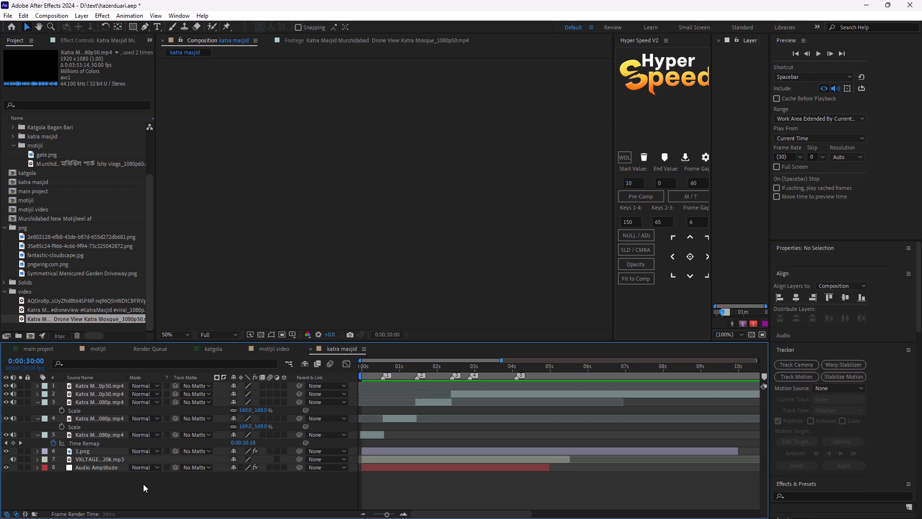
{"action": "left_click_drag", "start_coordinate": [143, 484], "coordinate": [47, 372]}
{"action": "key", "text": "u"}
{"action": "key", "text": "u"}
{"action": "key", "text": "u"}
{"action": "key", "text": "u"}
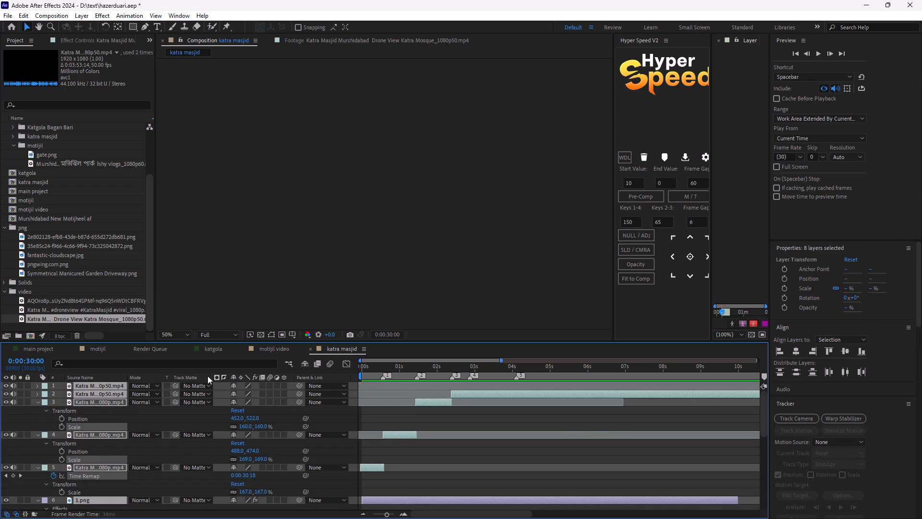
{"action": "key", "text": "u"}
{"action": "left_click", "coordinate": [357, 457]}
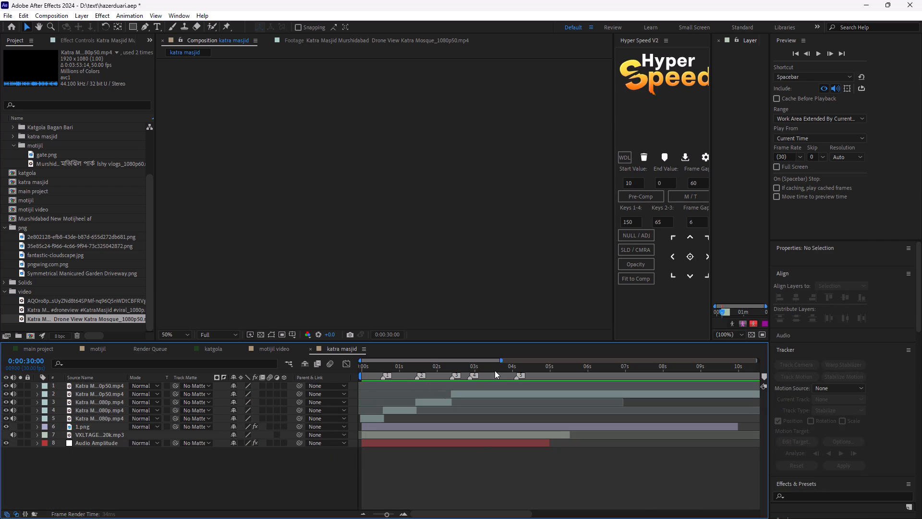
Open the motijil video composition for a brief look, and return to the katra masjid composition.
{"action": "double_click", "coordinate": [49, 209]}
{"action": "left_click", "coordinate": [41, 202]}
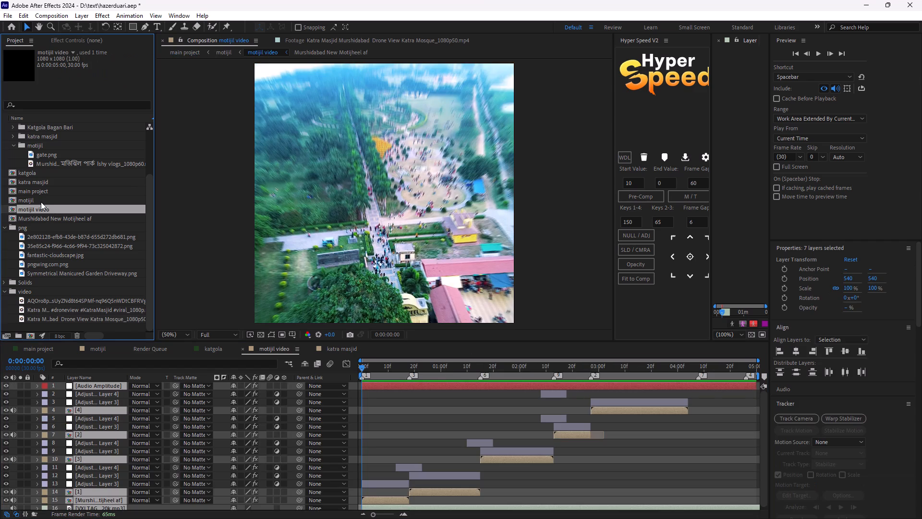
{"action": "left_click", "coordinate": [311, 347]}
{"action": "left_click", "coordinate": [36, 188]}
{"action": "double_click", "coordinate": [39, 183]}
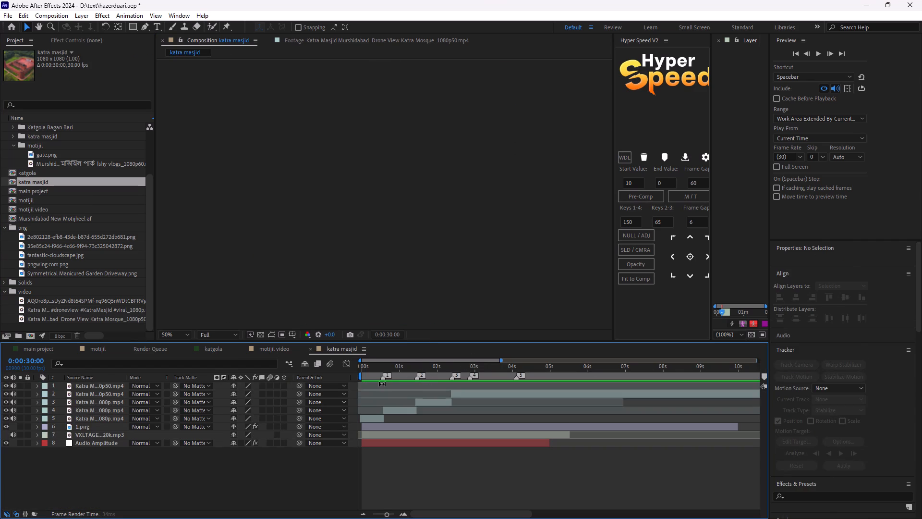
Play back the katra masjid composition from its start through the mosque section, and stop the preview.
{"action": "left_click", "coordinate": [382, 384]}
{"action": "left_click", "coordinate": [377, 388]}
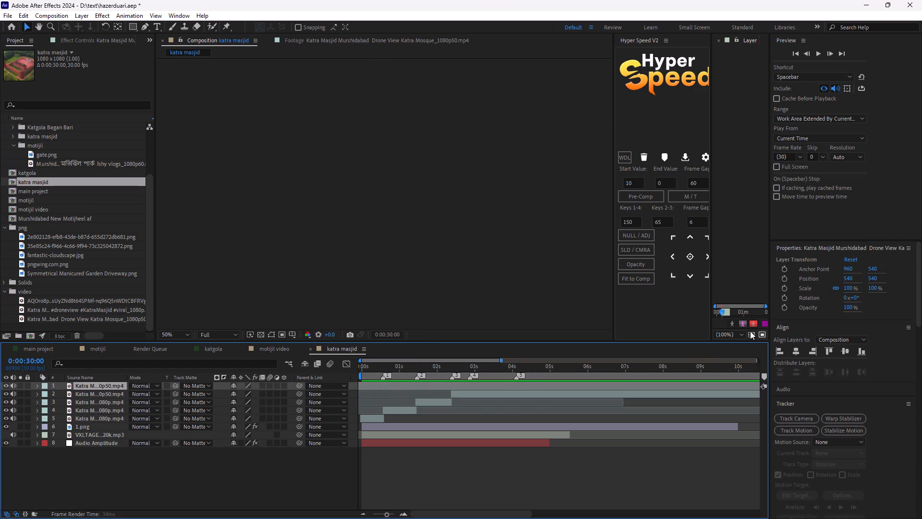
{"action": "key", "text": "space"}
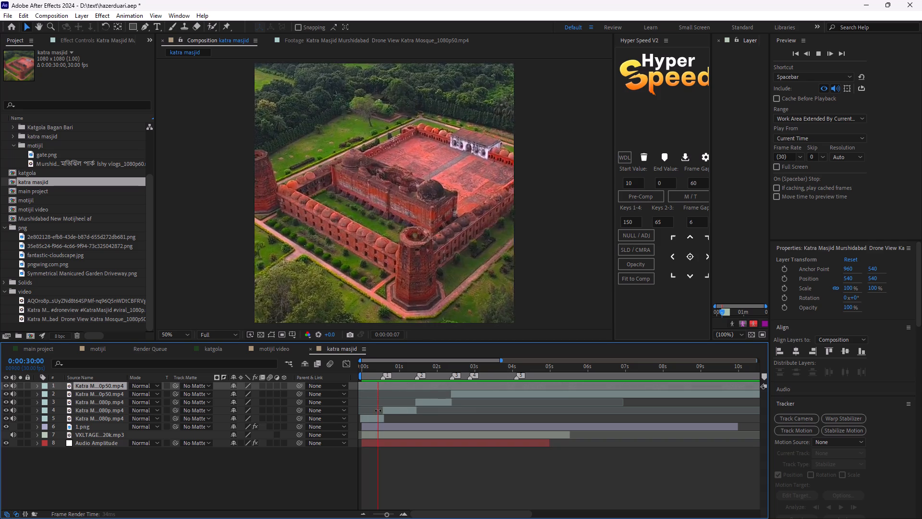
{"action": "left_click", "coordinate": [367, 426]}
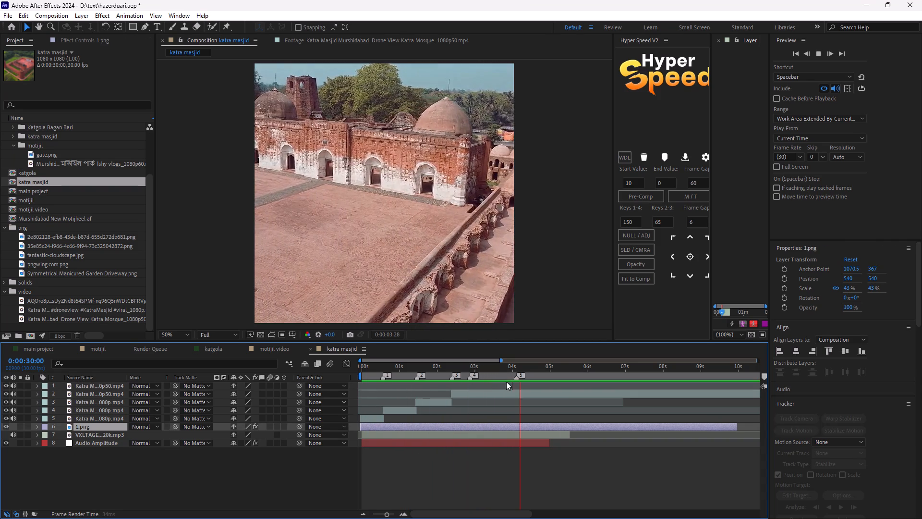
{"action": "key", "text": "space"}
Examine the second Katra Mosque_1080p50 layer in an enlarged Layer view around the start of its used section, and close the view.
{"action": "left_click", "coordinate": [526, 394]}
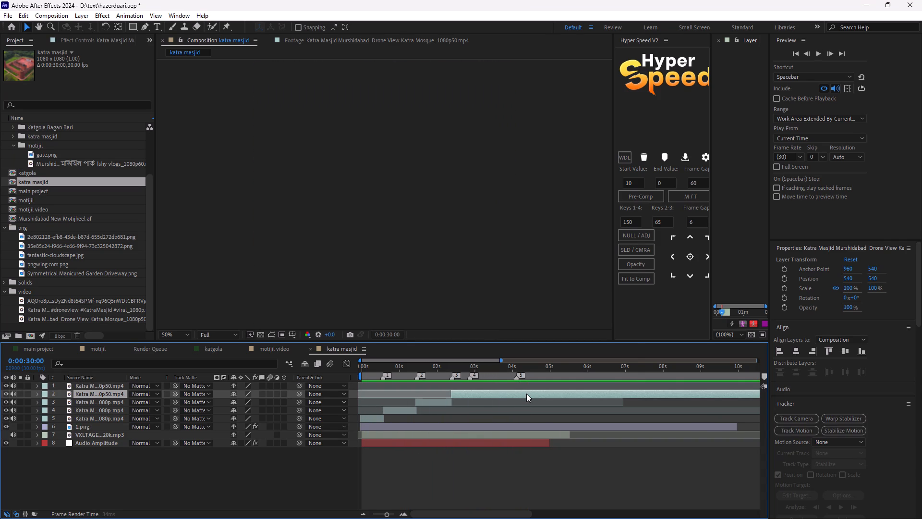
{"action": "right_click", "coordinate": [526, 394]}
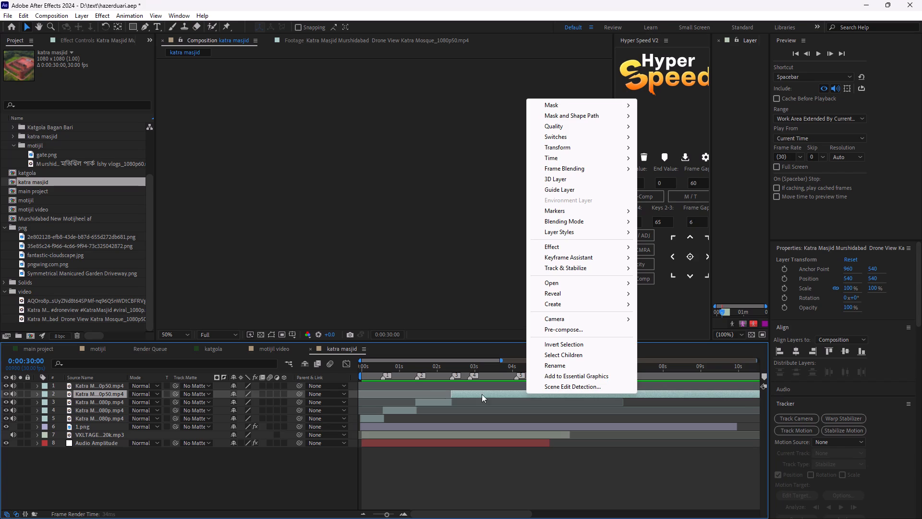
{"action": "left_click", "coordinate": [443, 400]}
{"action": "double_click", "coordinate": [460, 396]}
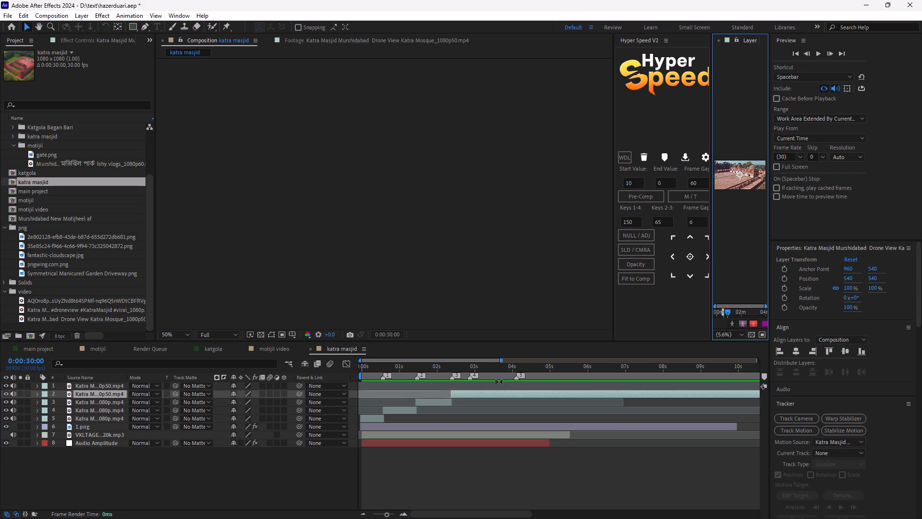
{"action": "left_click_drag", "start_coordinate": [712, 202], "coordinate": [564, 226]}
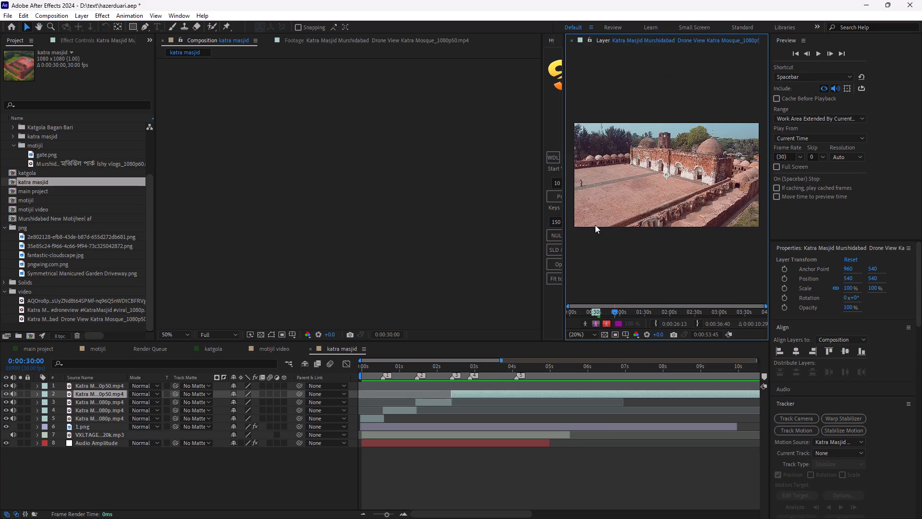
{"action": "left_click_drag", "start_coordinate": [565, 222], "coordinate": [466, 228]}
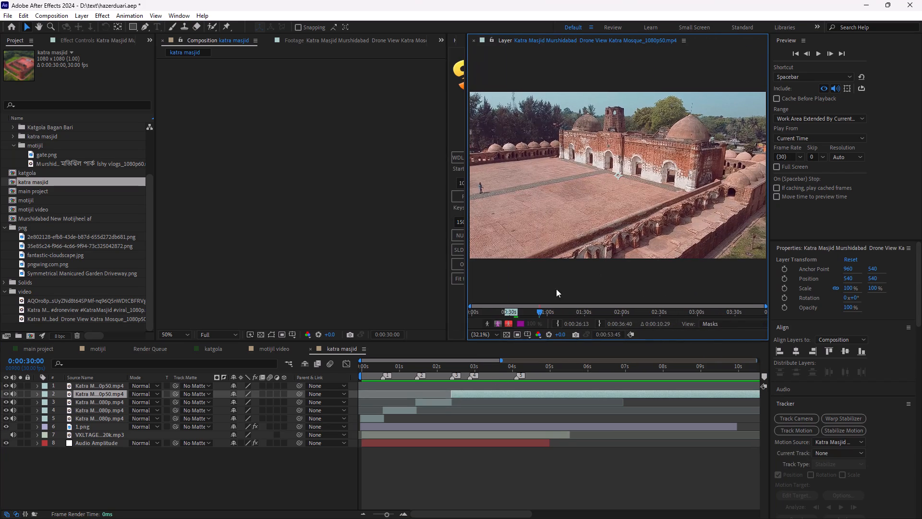
{"action": "left_click_drag", "start_coordinate": [543, 311], "coordinate": [508, 316]}
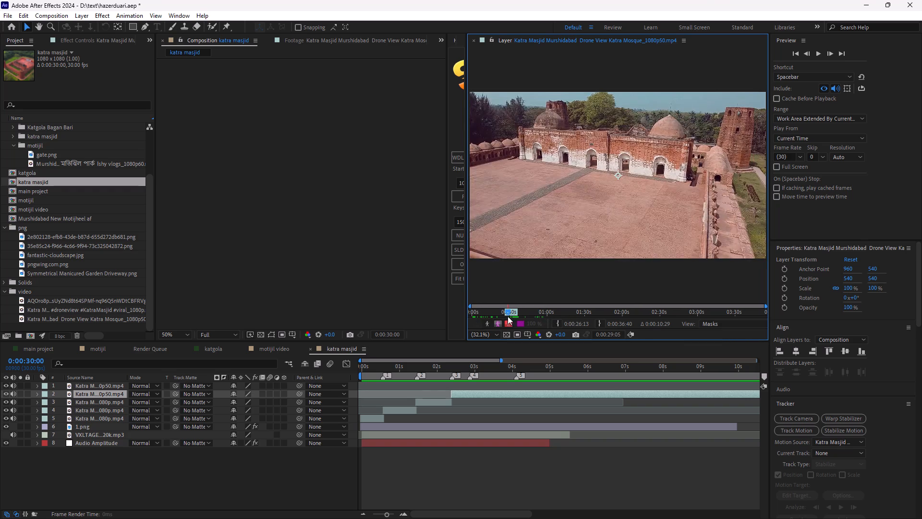
{"action": "left_click_drag", "start_coordinate": [508, 316], "coordinate": [504, 317]}
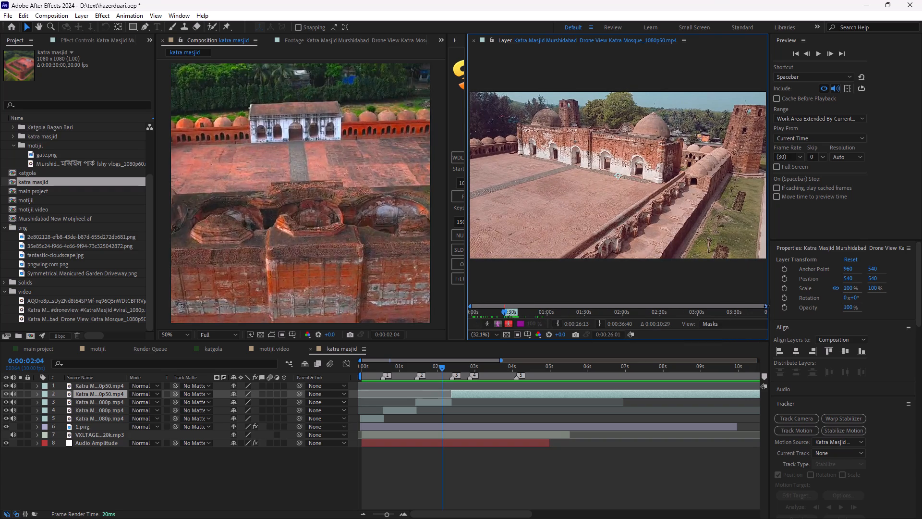
{"action": "left_click_drag", "start_coordinate": [765, 306], "coordinate": [583, 327]}
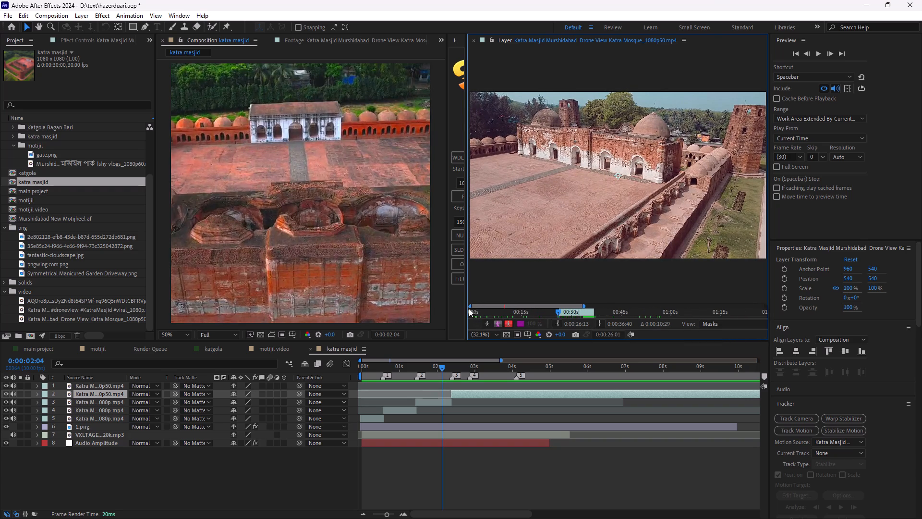
{"action": "left_click_drag", "start_coordinate": [471, 306], "coordinate": [496, 315]}
{"action": "left_click_drag", "start_coordinate": [584, 305], "coordinate": [551, 315]}
{"action": "left_click_drag", "start_coordinate": [497, 306], "coordinate": [503, 312]}
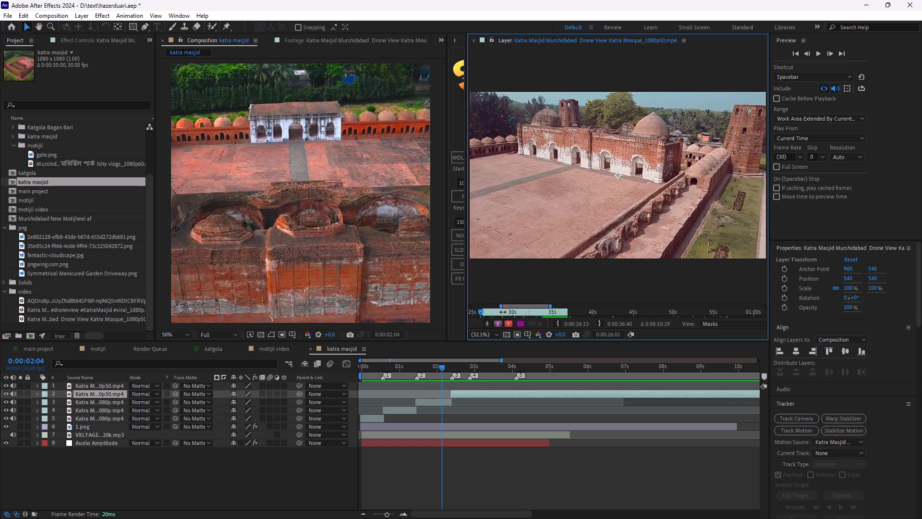
{"action": "left_click_drag", "start_coordinate": [503, 312], "coordinate": [498, 312]}
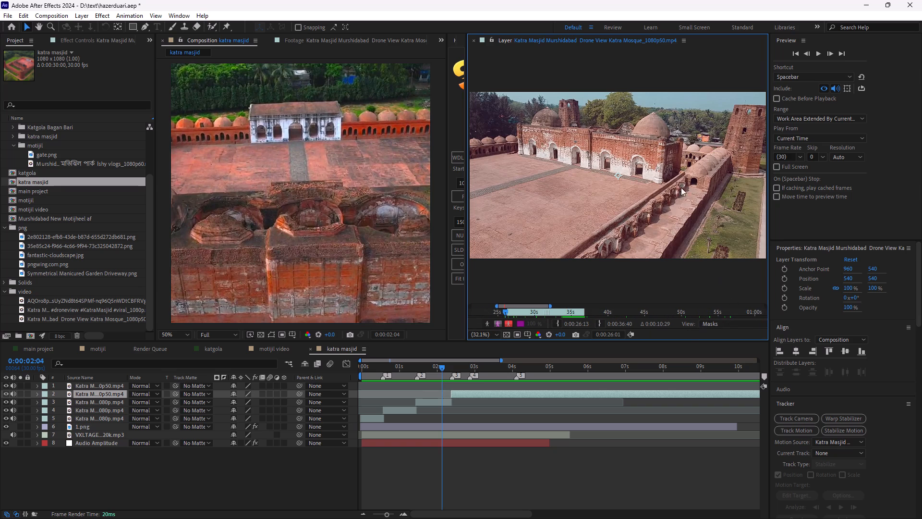
{"action": "left_click", "coordinate": [477, 37]}
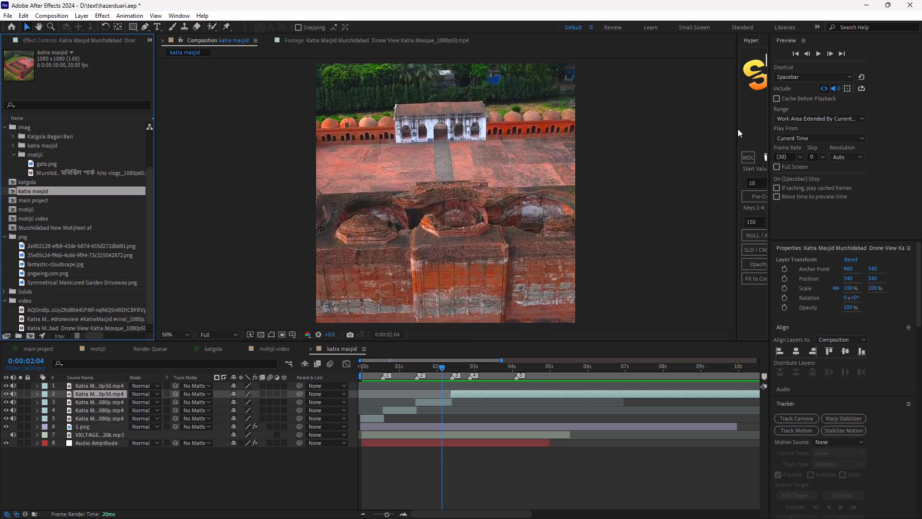
Widen the Hyper Speed V2 panel so that its controls fit beside the composition view.
{"action": "left_click_drag", "start_coordinate": [736, 129], "coordinate": [591, 153]}
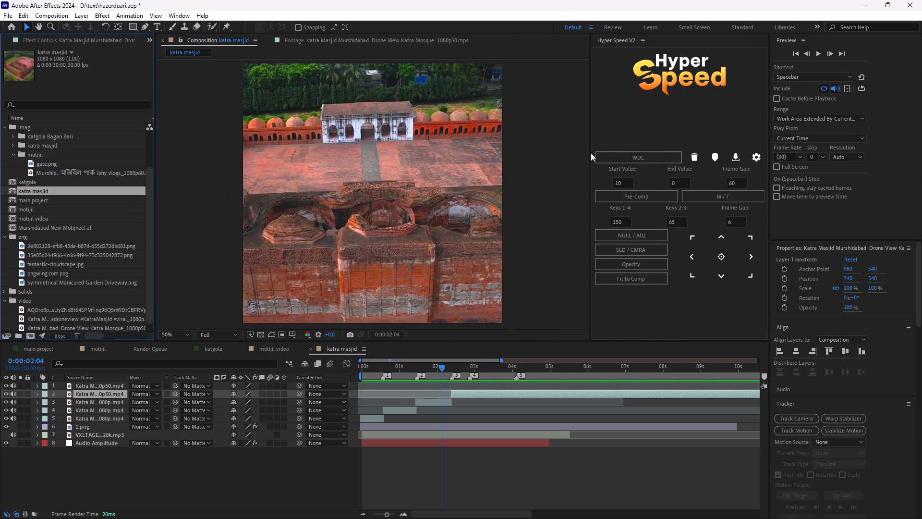
{"action": "left_click_drag", "start_coordinate": [591, 153], "coordinate": [601, 153]}
At 0:00:02:26, set the scale of the second Katra Mosque_1080p50 layer to 108%.
{"action": "left_click_drag", "start_coordinate": [443, 371], "coordinate": [435, 379]}
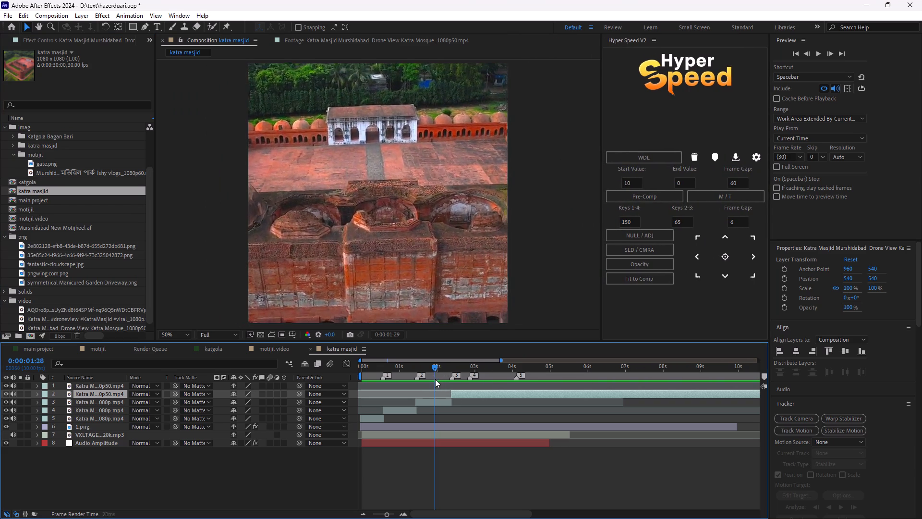
{"action": "left_click_drag", "start_coordinate": [435, 379], "coordinate": [424, 386]}
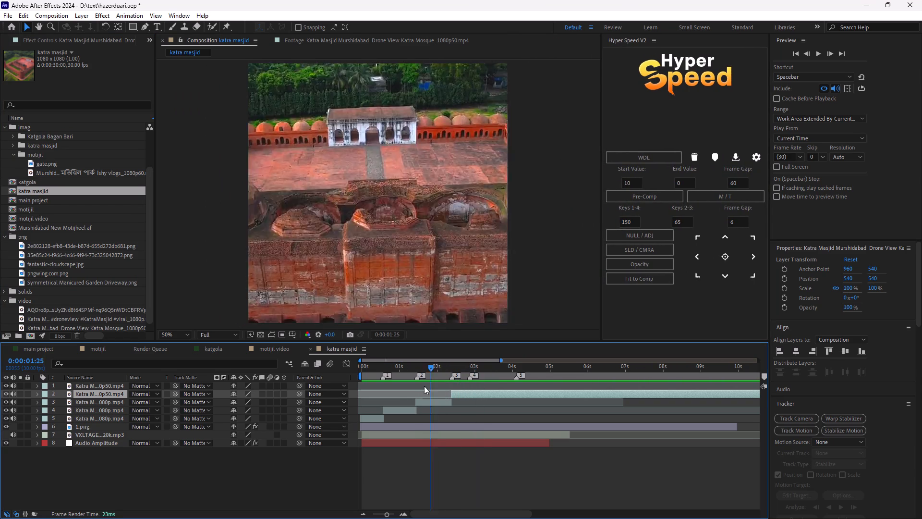
{"action": "left_click_drag", "start_coordinate": [424, 386], "coordinate": [475, 391]}
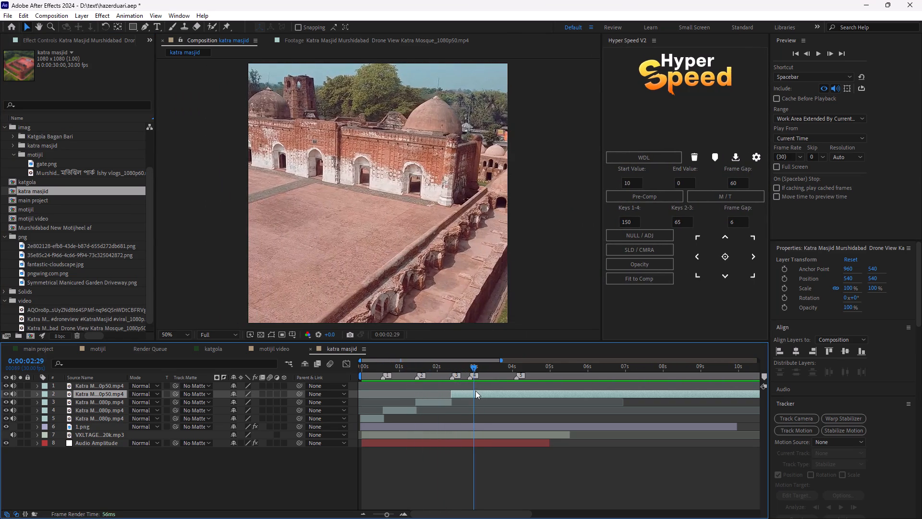
{"action": "left_click_drag", "start_coordinate": [475, 391], "coordinate": [472, 391]}
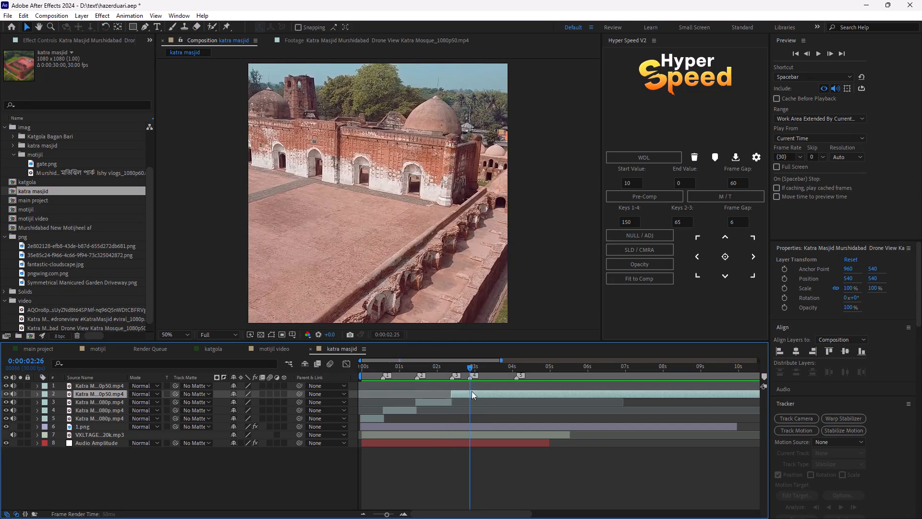
{"action": "left_click_drag", "start_coordinate": [472, 391], "coordinate": [472, 392]}
{"action": "key", "text": "d"}
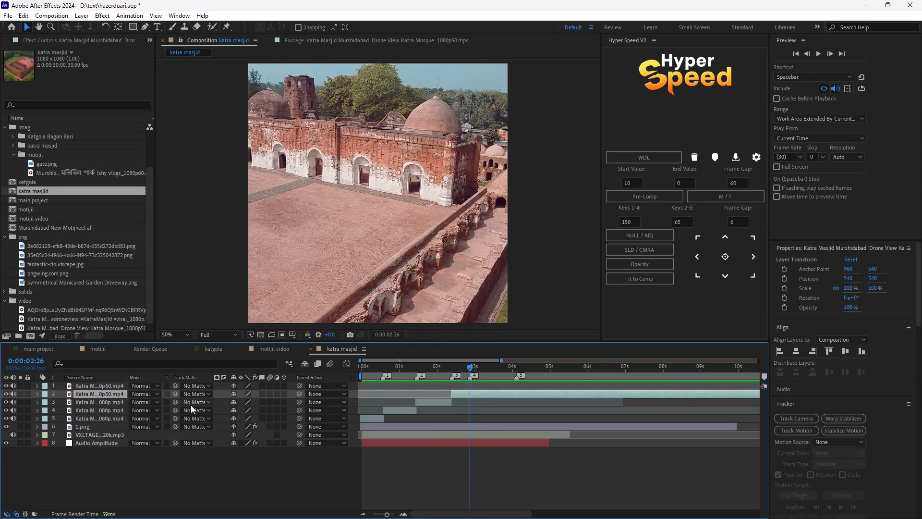
{"action": "key", "text": "s"}
{"action": "left_click", "coordinate": [247, 402]}
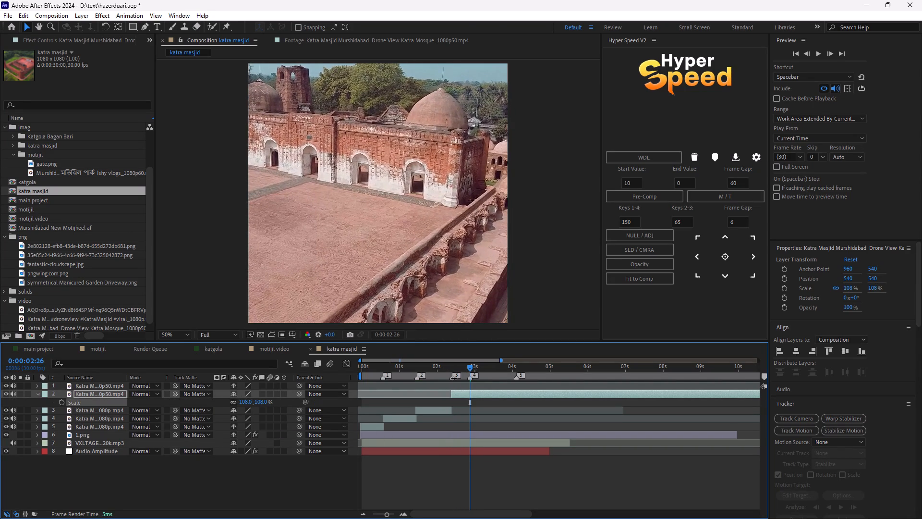
Split the scaled mosque layer at 0:00:02:26 and delete the part after the cut.
{"action": "key", "text": "ctrl+shift+d"}
{"action": "key", "text": "Delete"}
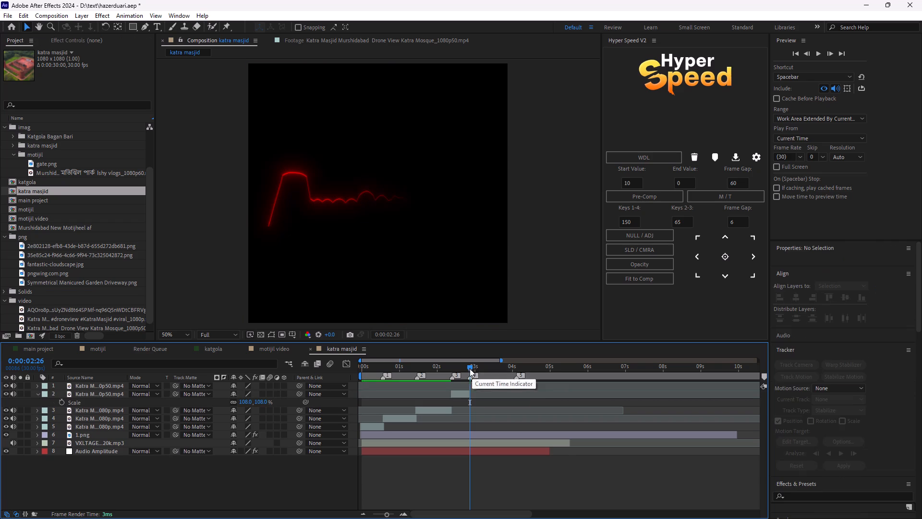
Move the top Katra Mosque_1080p50 layer from the composition's end so that it starts at the 0:00:02:26 cut.
{"action": "left_click_drag", "start_coordinate": [388, 515], "coordinate": [386, 515]}
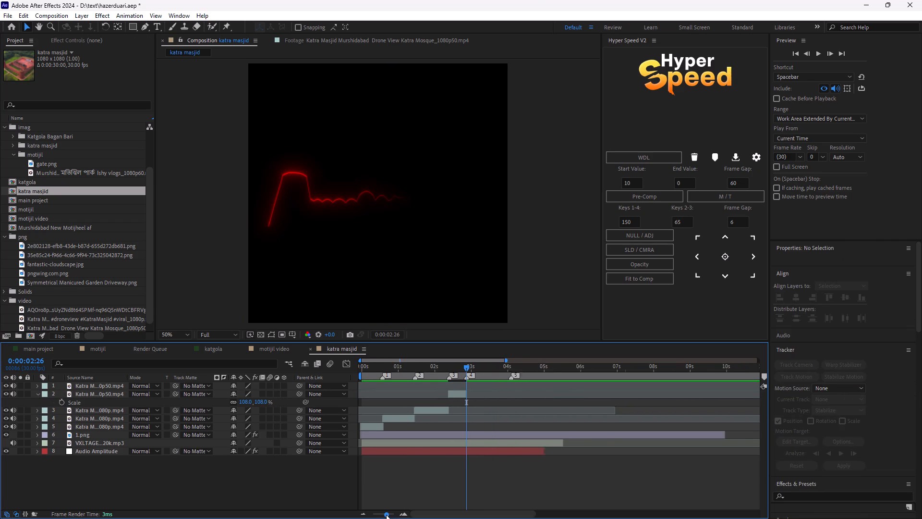
{"action": "left_click_drag", "start_coordinate": [386, 515], "coordinate": [366, 510]}
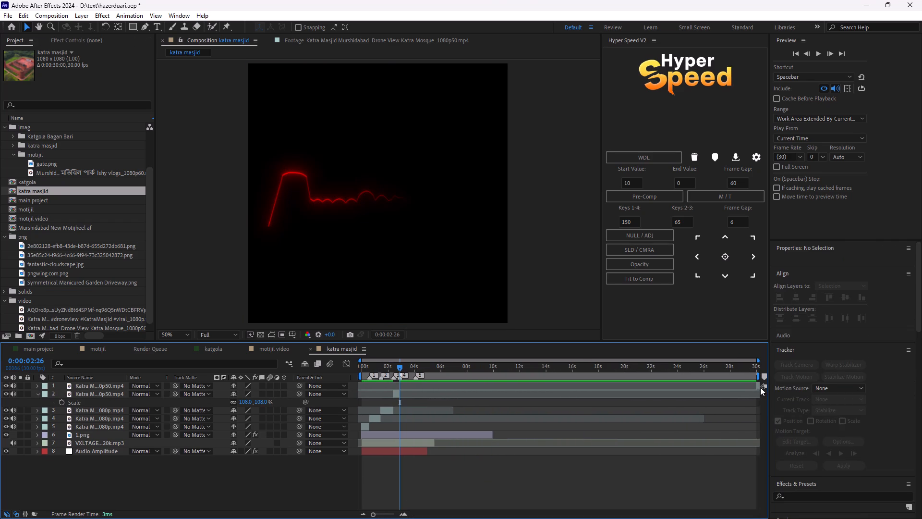
{"action": "left_click_drag", "start_coordinate": [759, 387], "coordinate": [401, 411]}
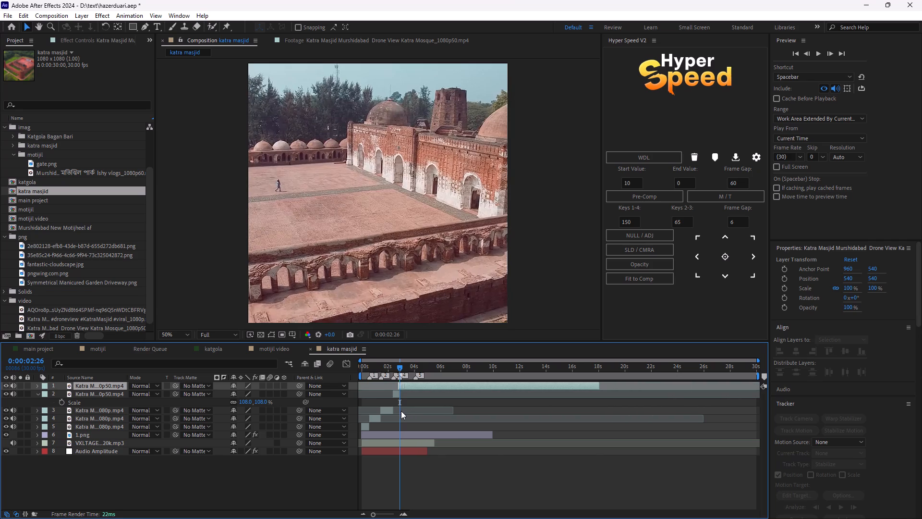
{"action": "left_click_drag", "start_coordinate": [401, 411], "coordinate": [402, 410]}
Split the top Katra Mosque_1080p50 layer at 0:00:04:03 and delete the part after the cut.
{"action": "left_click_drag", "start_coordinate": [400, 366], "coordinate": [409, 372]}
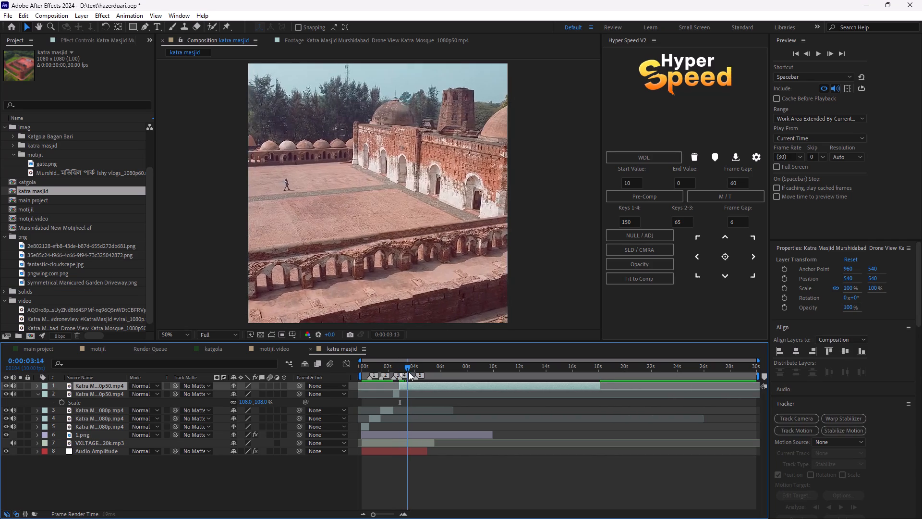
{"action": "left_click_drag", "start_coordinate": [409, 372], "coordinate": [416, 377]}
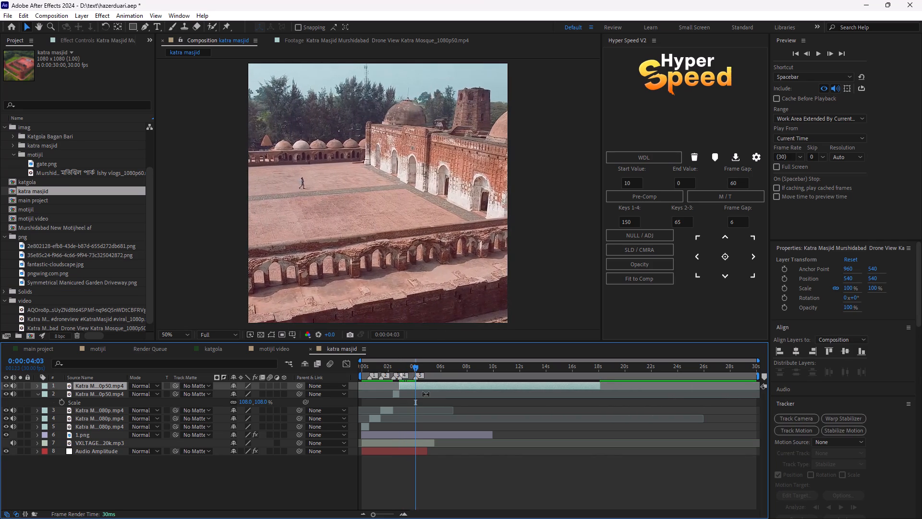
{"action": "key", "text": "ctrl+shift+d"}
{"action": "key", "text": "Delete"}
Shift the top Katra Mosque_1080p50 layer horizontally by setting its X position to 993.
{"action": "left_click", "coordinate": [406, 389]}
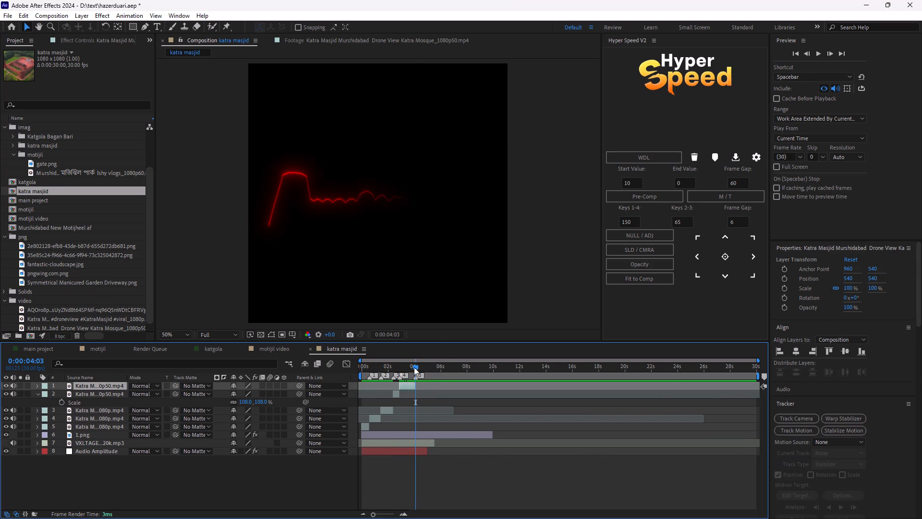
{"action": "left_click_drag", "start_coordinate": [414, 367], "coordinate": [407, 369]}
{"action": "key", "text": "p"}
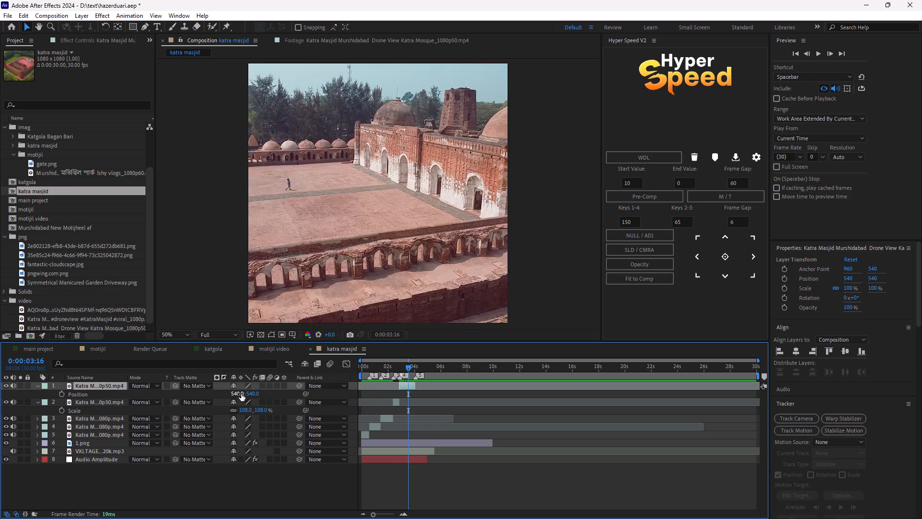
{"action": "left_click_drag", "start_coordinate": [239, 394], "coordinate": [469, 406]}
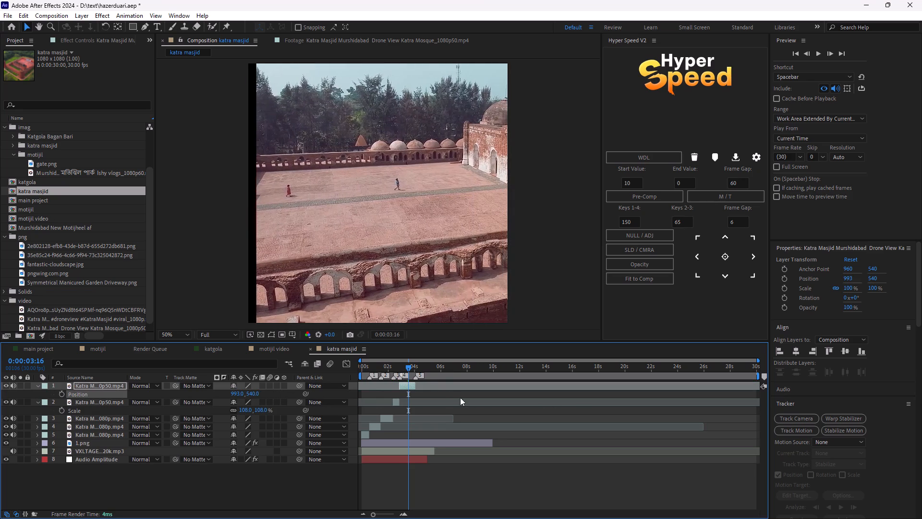
Extend the end of the top Katra Mosque_1080p50 layer to about 0:00:13:00.
{"action": "left_click_drag", "start_coordinate": [410, 368], "coordinate": [435, 376]}
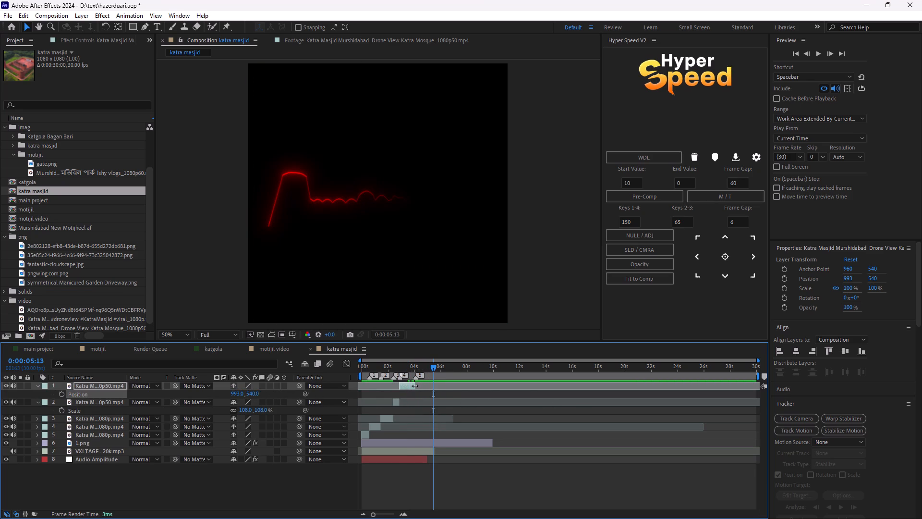
{"action": "left_click_drag", "start_coordinate": [415, 386], "coordinate": [531, 393]}
Split the extended top mosque layer at 0:00:09:23 and delete the part before the cut.
{"action": "left_click_drag", "start_coordinate": [437, 372], "coordinate": [448, 378]}
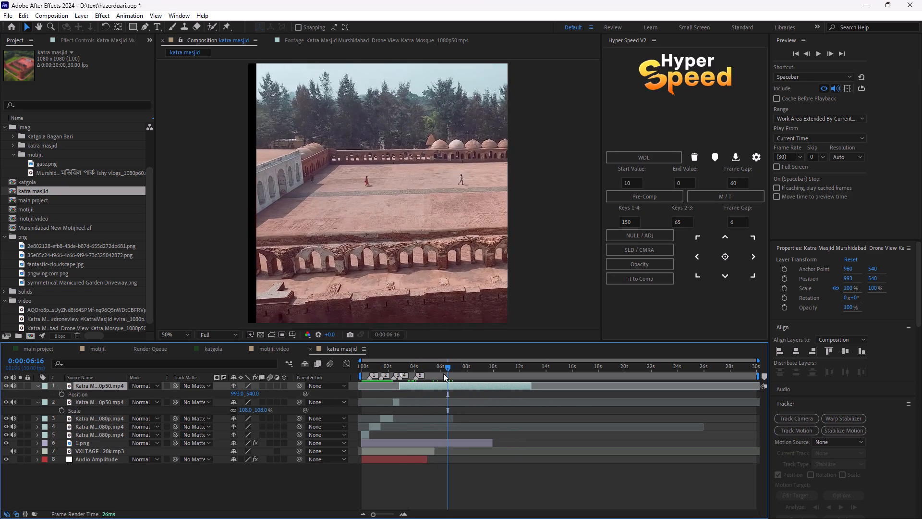
{"action": "left_click_drag", "start_coordinate": [450, 368], "coordinate": [492, 377]}
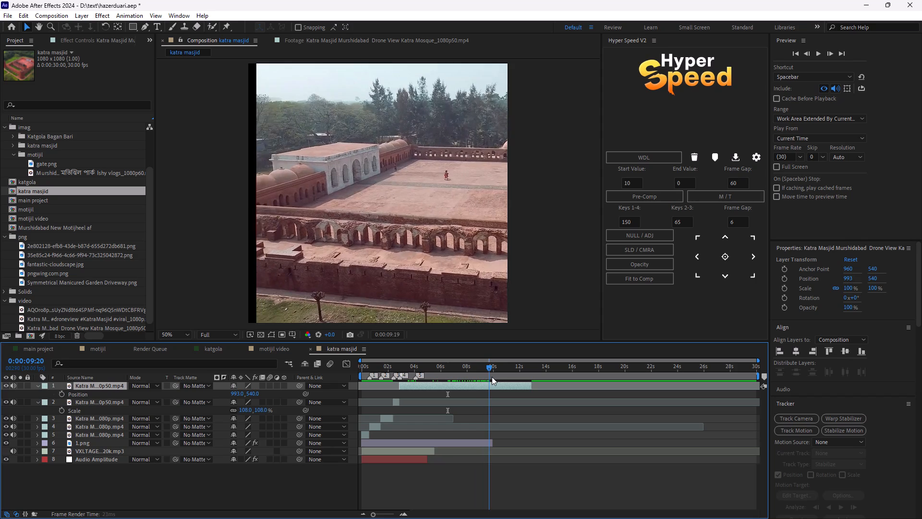
{"action": "left_click_drag", "start_coordinate": [492, 377], "coordinate": [493, 377]}
{"action": "key", "text": "ctrl+shift+d"}
{"action": "key", "text": "ctrl+shift+s"}
{"action": "key", "text": "Delete"}
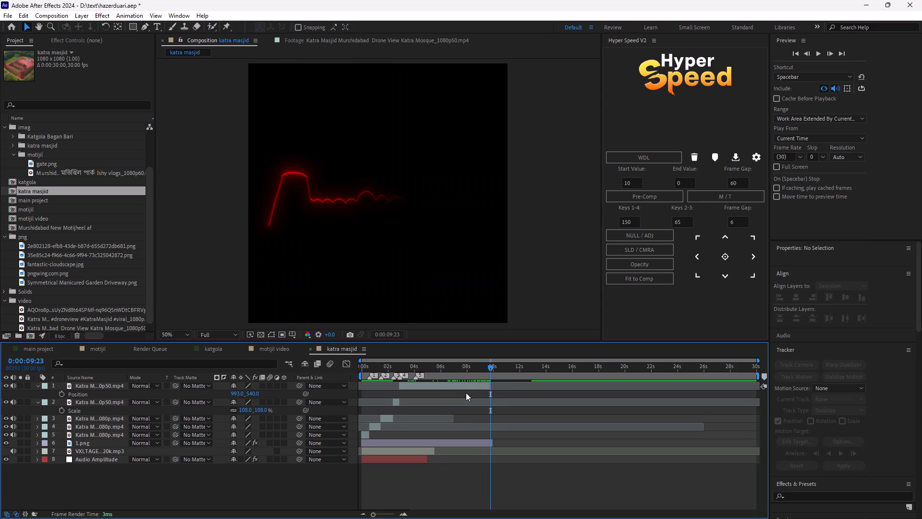
{"action": "key", "text": "ctrl+z"}
{"action": "left_click", "coordinate": [479, 396]}
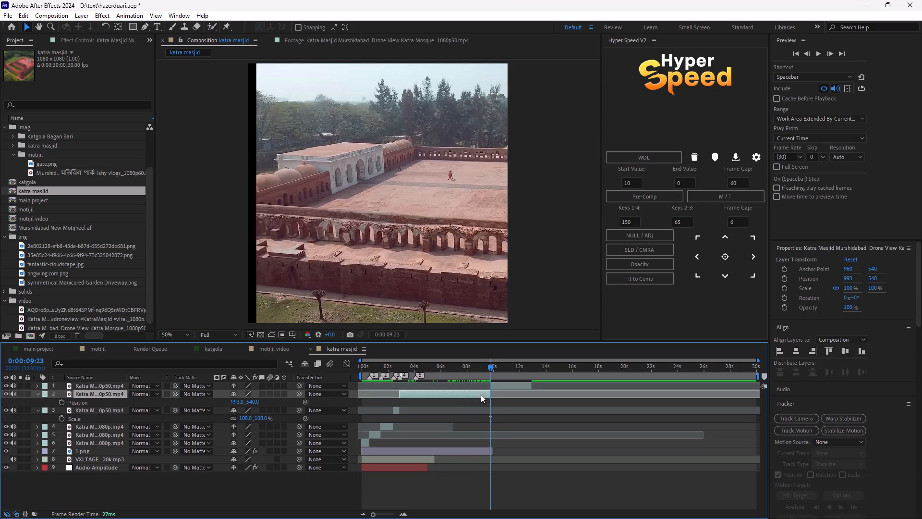
{"action": "key", "text": "Delete"}
Move the remaining top mosque section back so that it starts near beat marker 4.
{"action": "left_click_drag", "start_coordinate": [504, 384], "coordinate": [415, 392]}
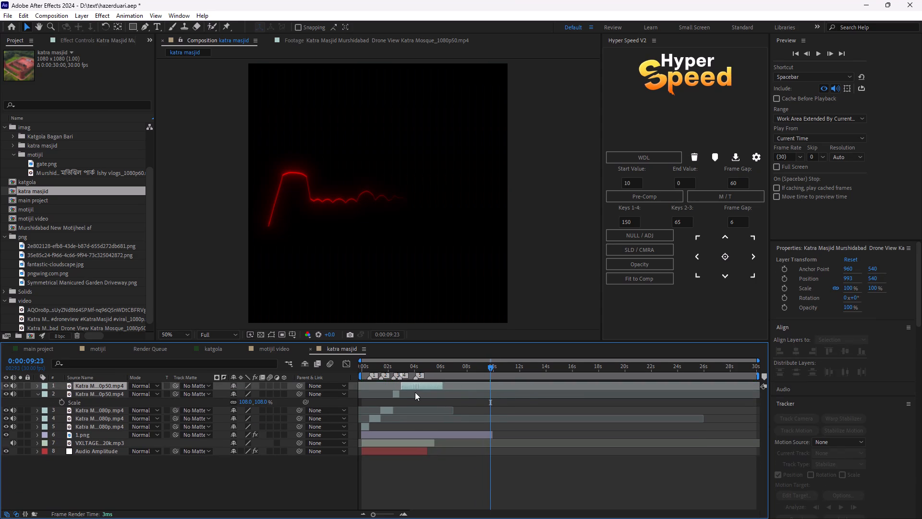
{"action": "left_click_drag", "start_coordinate": [415, 392], "coordinate": [412, 393]}
Split the moved top mosque layer at 0:00:04:06 and delete the part after the cut.
{"action": "left_click_drag", "start_coordinate": [492, 366], "coordinate": [480, 371]}
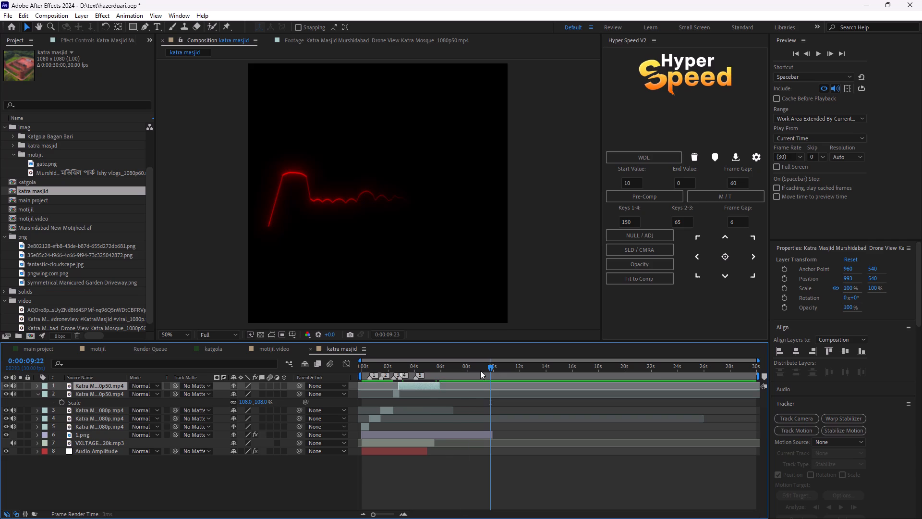
{"action": "left_click_drag", "start_coordinate": [480, 371], "coordinate": [428, 383]}
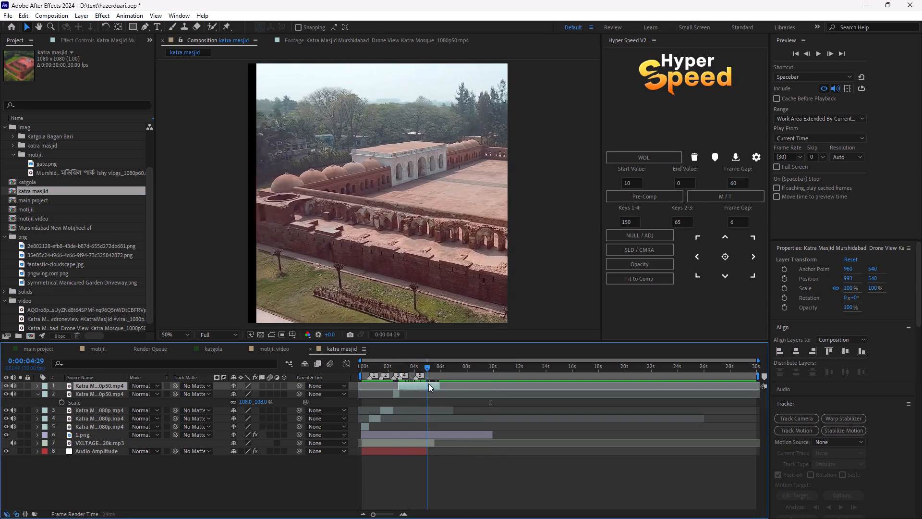
{"action": "left_click_drag", "start_coordinate": [428, 383], "coordinate": [418, 383]}
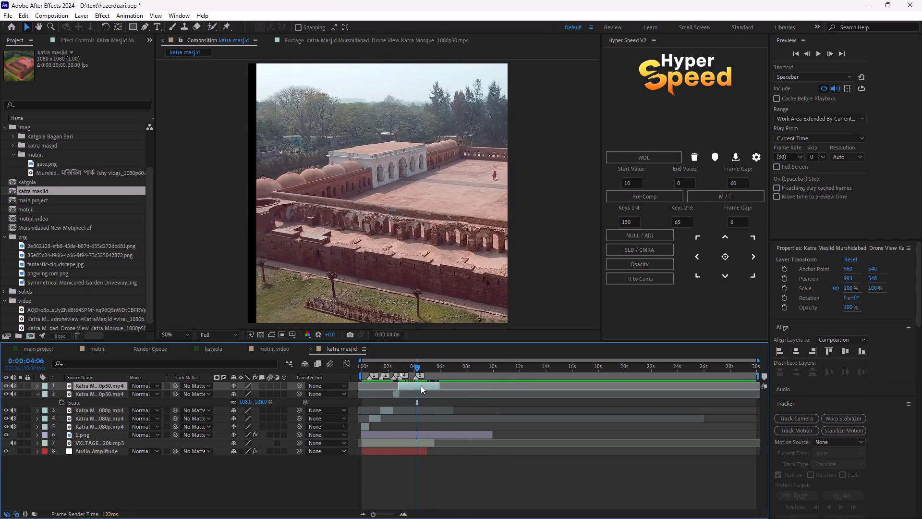
{"action": "key", "text": "ctrl+shift+d"}
{"action": "key", "text": "Delete"}
Trim the end of the top mosque layer back to beat marker 5 at 0:00:04:03.
{"action": "left_click_drag", "start_coordinate": [377, 512], "coordinate": [390, 515]}
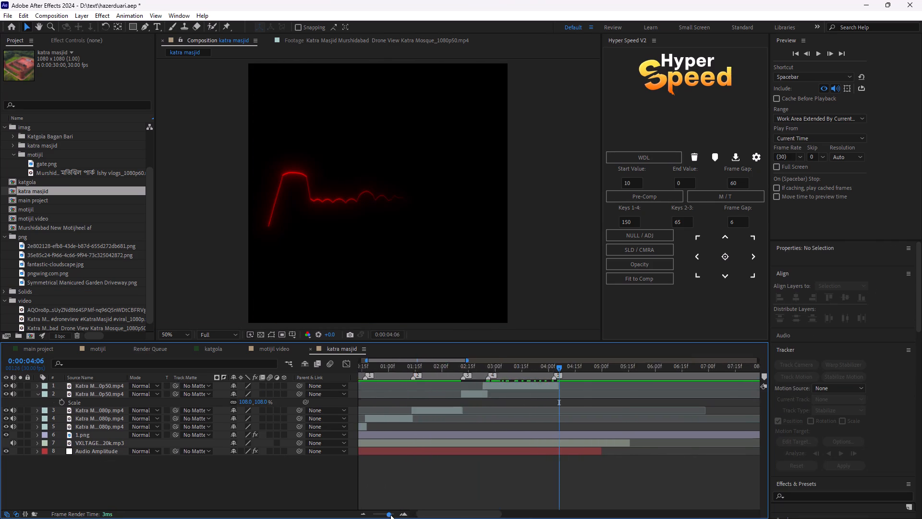
{"action": "left_click_drag", "start_coordinate": [390, 515], "coordinate": [399, 503]}
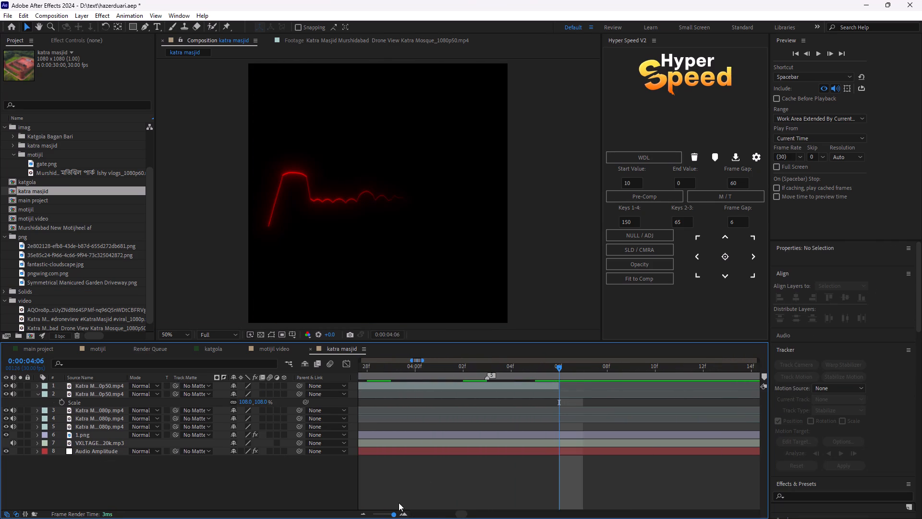
{"action": "left_click_drag", "start_coordinate": [399, 503], "coordinate": [394, 507]}
{"action": "left_click_drag", "start_coordinate": [557, 385], "coordinate": [494, 390]}
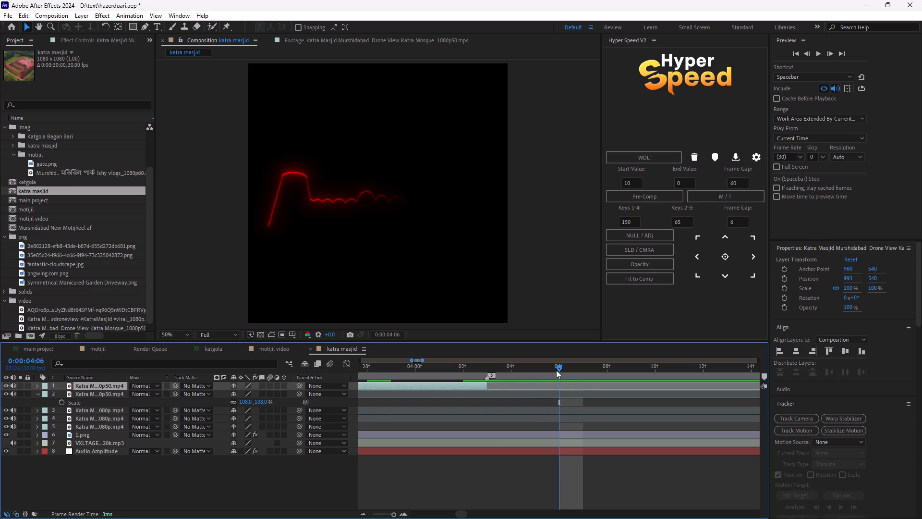
Trim the start of the top mosque layer to beat marker 4, where the second layer ends.
{"action": "left_click_drag", "start_coordinate": [560, 370], "coordinate": [386, 395]}
{"action": "left_click", "coordinate": [391, 514]}
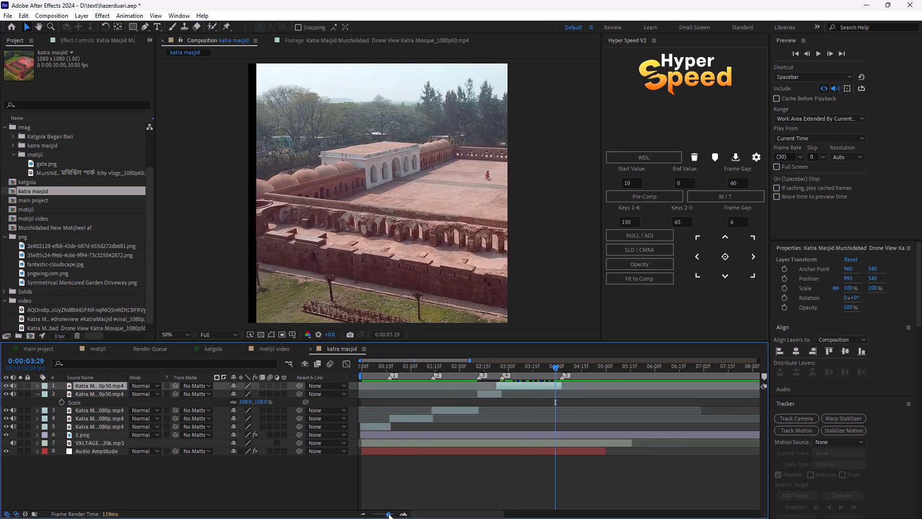
{"action": "left_click_drag", "start_coordinate": [488, 386], "coordinate": [494, 393]}
Trim the start of the second mosque layer to beat marker 3 at 0:00:02:12.
{"action": "left_click_drag", "start_coordinate": [556, 368], "coordinate": [465, 392]}
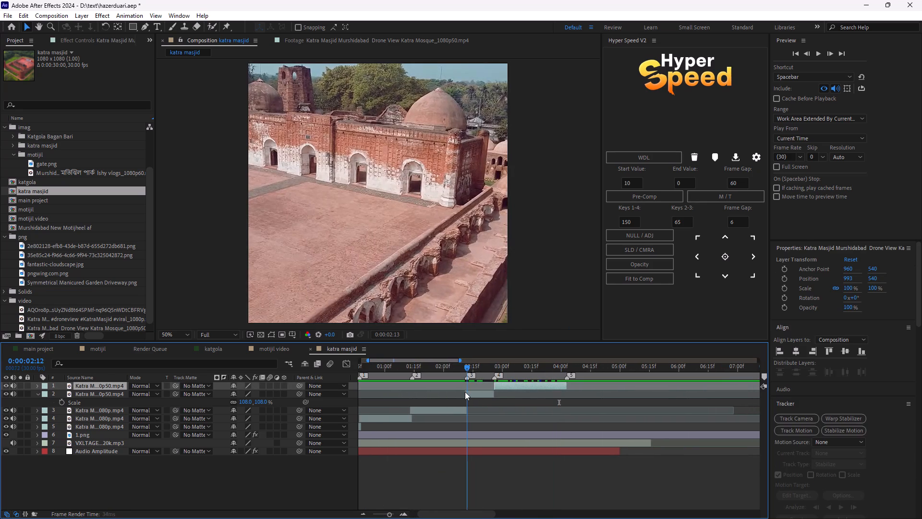
{"action": "left_click_drag", "start_coordinate": [465, 392], "coordinate": [465, 392]}
{"action": "left_click_drag", "start_coordinate": [464, 394], "coordinate": [466, 399]}
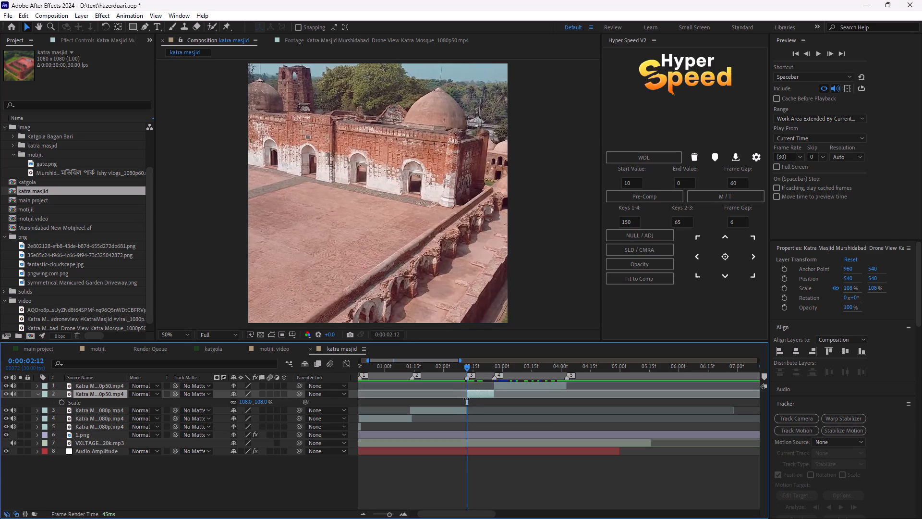
{"action": "left_click_drag", "start_coordinate": [466, 399], "coordinate": [466, 399]}
Trim the start of the third mosque layer to beat marker 2 at 0:00:01:14.
{"action": "left_click", "coordinate": [454, 411]}
{"action": "key", "text": "i"}
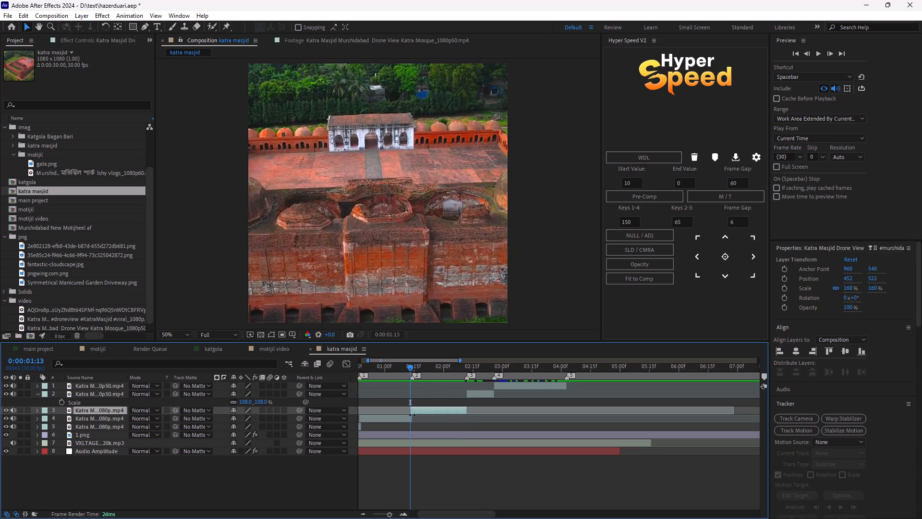
{"action": "left_click", "coordinate": [411, 411]}
{"action": "left_click_drag", "start_coordinate": [411, 367], "coordinate": [412, 376]}
{"action": "left_click_drag", "start_coordinate": [413, 410], "coordinate": [413, 415]}
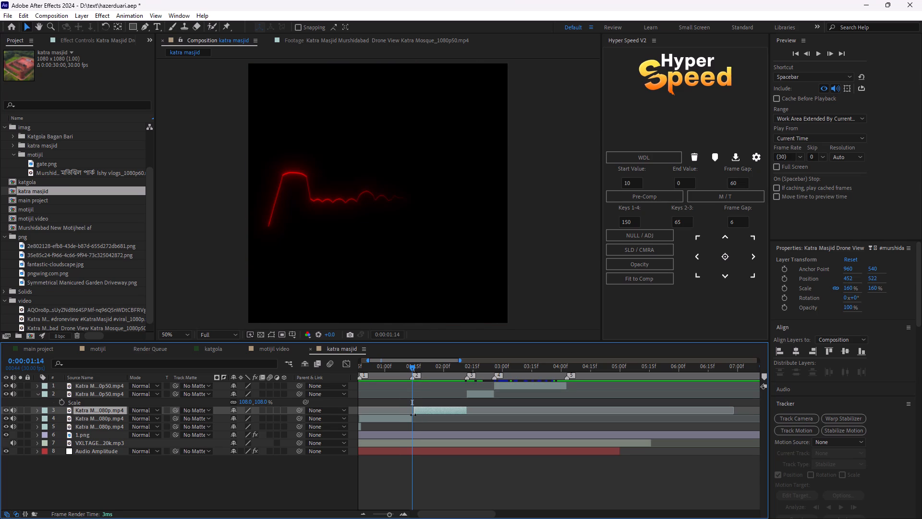
{"action": "left_click_drag", "start_coordinate": [413, 415], "coordinate": [412, 417]}
Trim the start of the fourth mosque layer to beat marker 1, where the fifth layer ends.
{"action": "left_click_drag", "start_coordinate": [415, 369], "coordinate": [406, 397]}
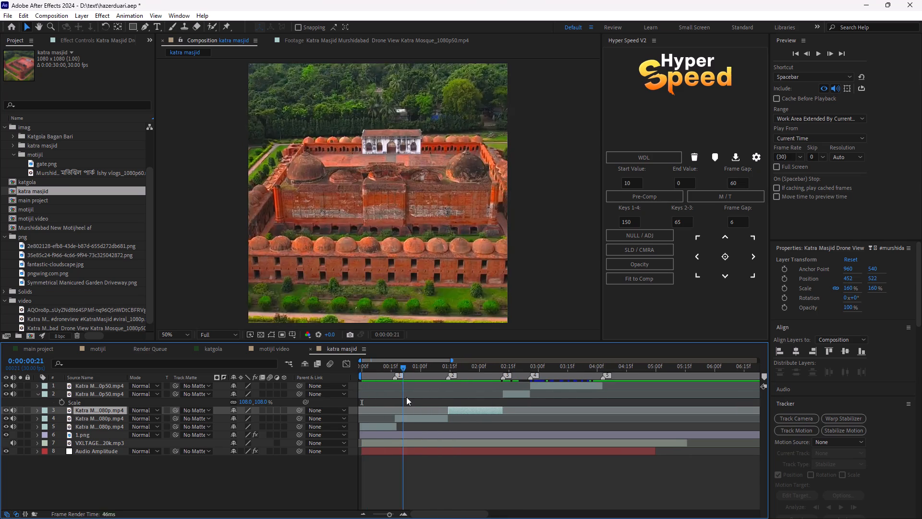
{"action": "left_click_drag", "start_coordinate": [406, 397], "coordinate": [397, 393]}
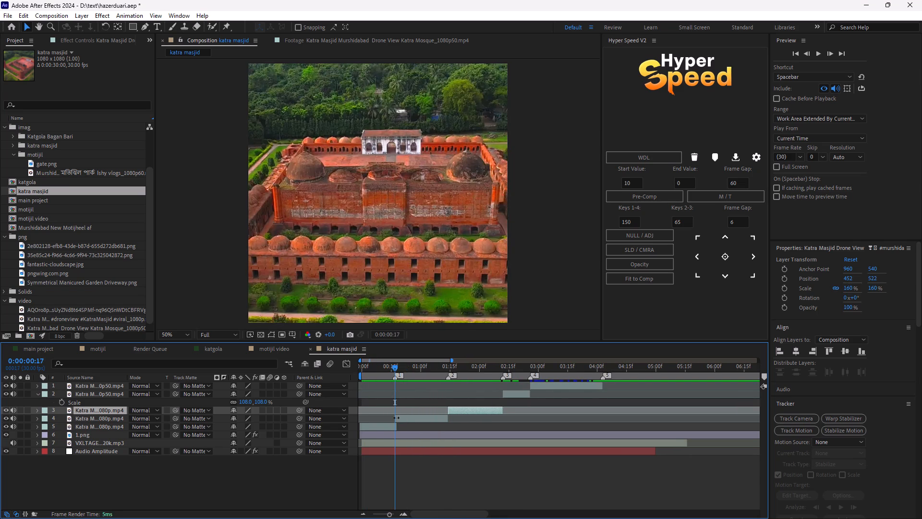
{"action": "left_click", "coordinate": [395, 418]}
Preview the assembled mosque sections from 0:00:00:17 to check the cuts.
{"action": "key", "text": "space"}
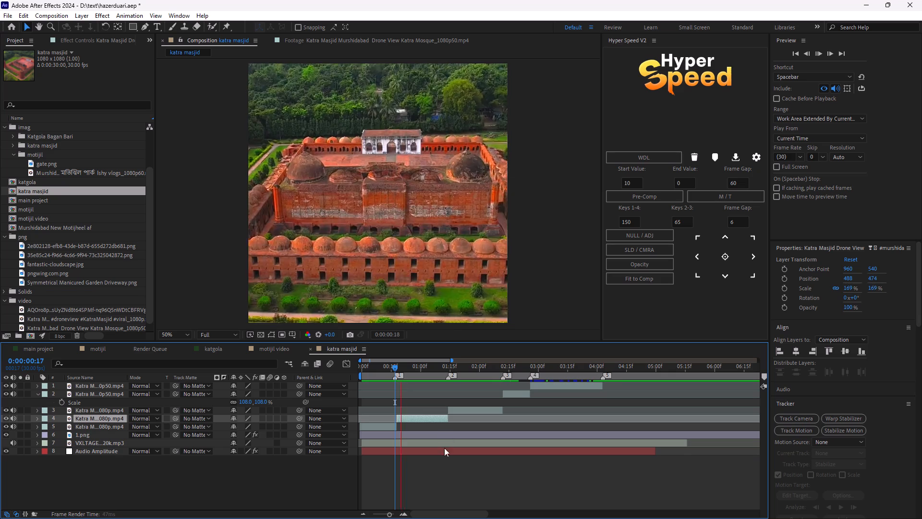
{"action": "left_click", "coordinate": [445, 458]}
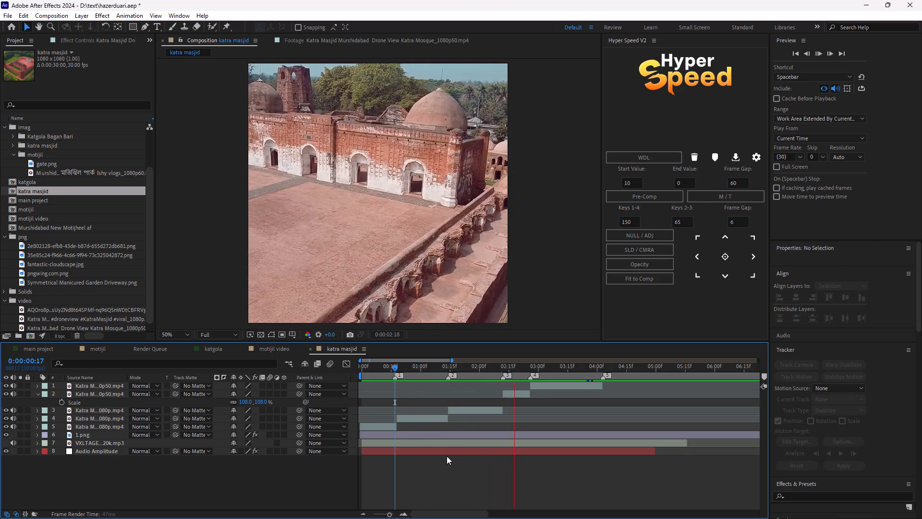
{"action": "key", "text": "space"}
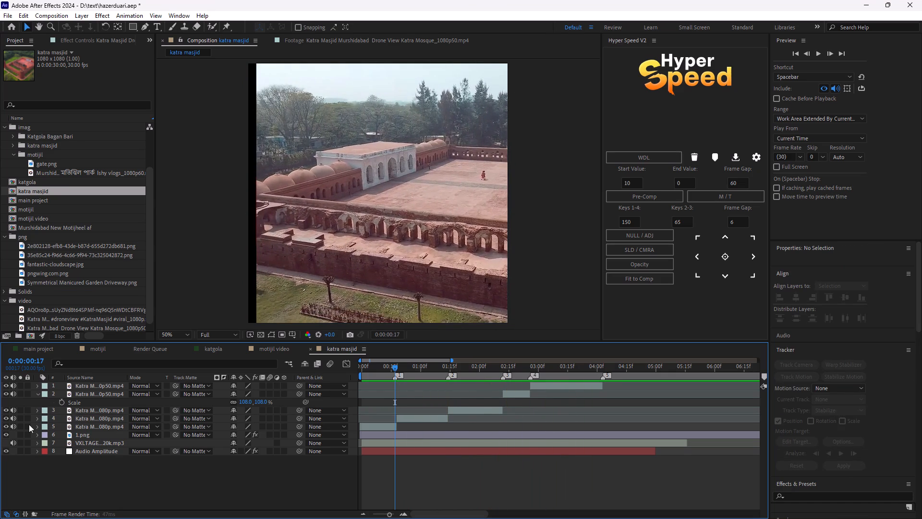
Mute the audio of all five mosque video layers, leaving the VXLTAGE mp3 layer's audio on.
{"action": "left_click_drag", "start_coordinate": [11, 428], "coordinate": [12, 381]}
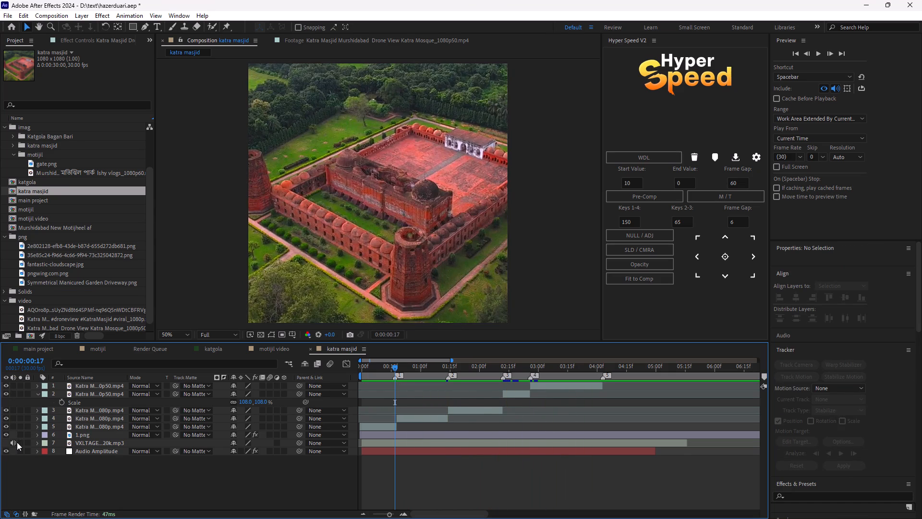
{"action": "left_click", "coordinate": [16, 442]}
{"action": "left_click", "coordinate": [13, 445]}
Preview the cuts against the music alone from 0:00:00:17.
{"action": "key", "text": "space"}
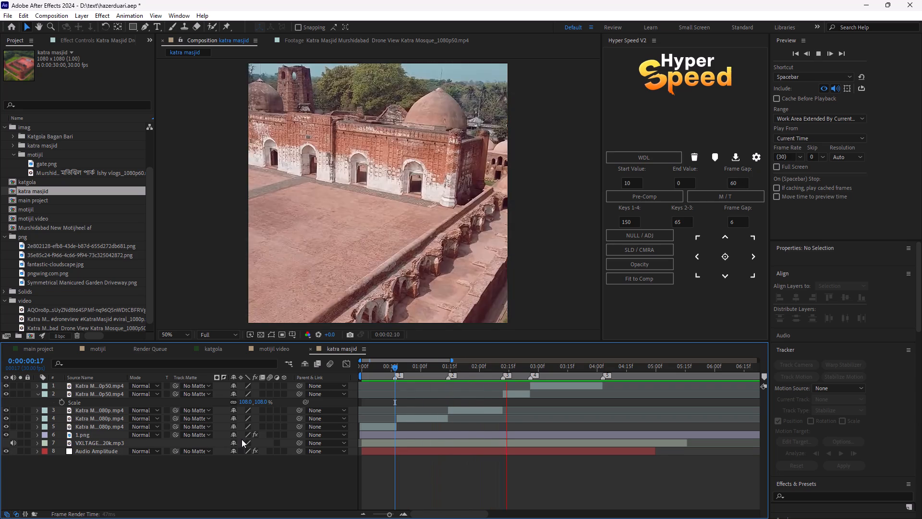
{"action": "key", "text": "space"}
{"action": "key", "text": "space"}
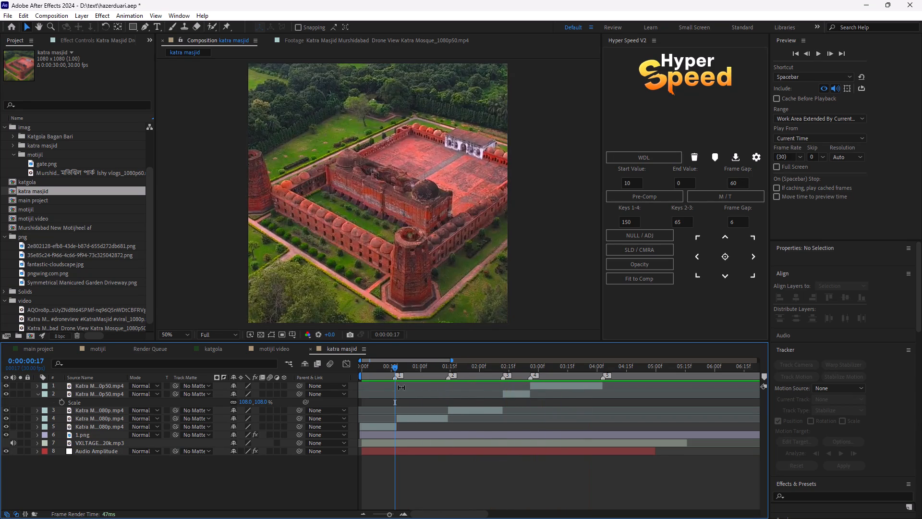
At 0:00:03:01, set the top mosque layer's X position to 957 so that it fills the frame's empty edge.
{"action": "left_click_drag", "start_coordinate": [395, 367], "coordinate": [513, 383]}
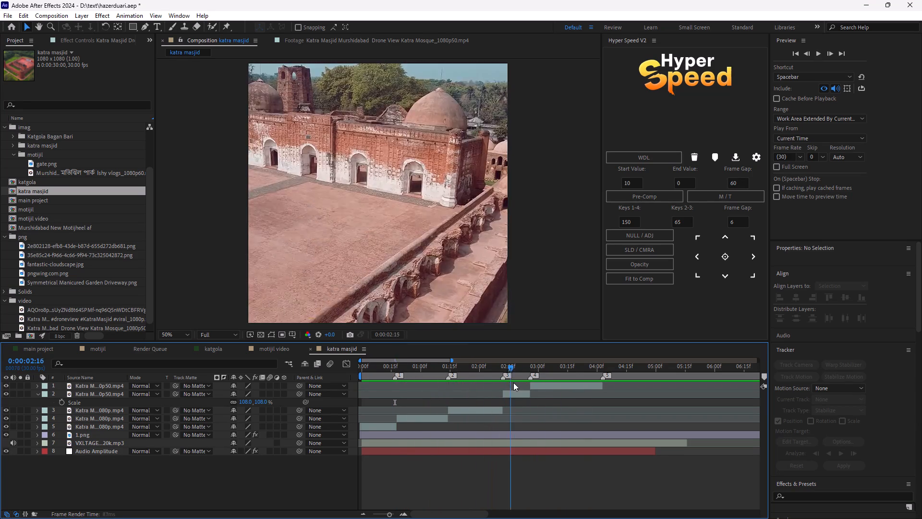
{"action": "left_click_drag", "start_coordinate": [513, 383], "coordinate": [541, 389]}
{"action": "left_click", "coordinate": [543, 384]}
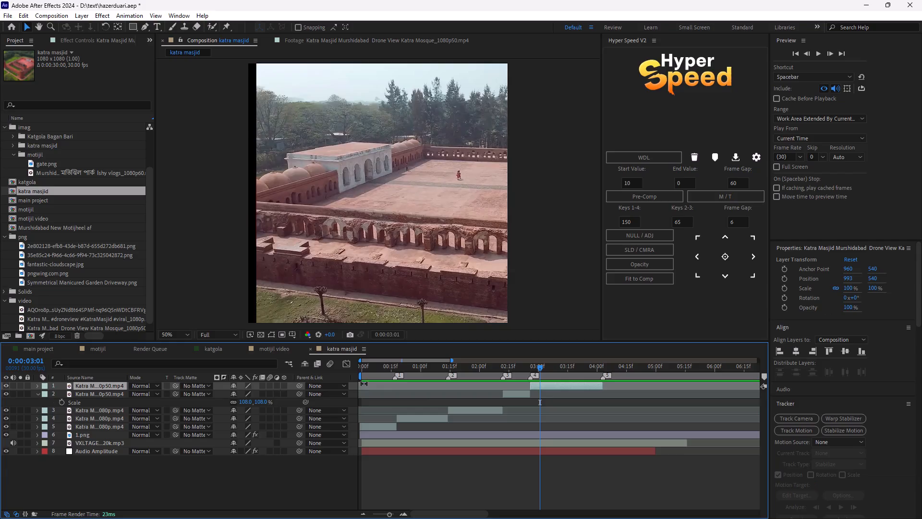
{"action": "key", "text": "p"}
{"action": "left_click_drag", "start_coordinate": [236, 394], "coordinate": [224, 394]}
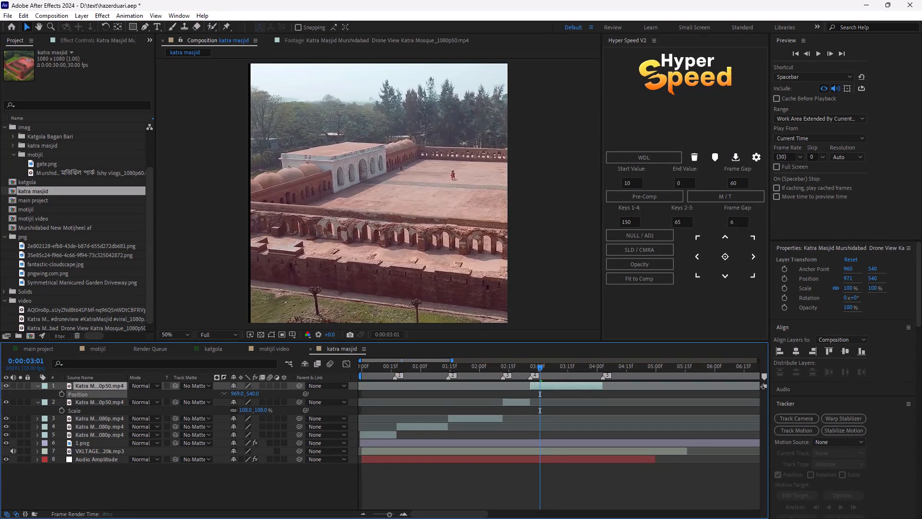
{"action": "left_click_drag", "start_coordinate": [224, 394], "coordinate": [218, 394]}
Preview the repositioned top mosque section from 0:00:03:01.
{"action": "key", "text": "space"}
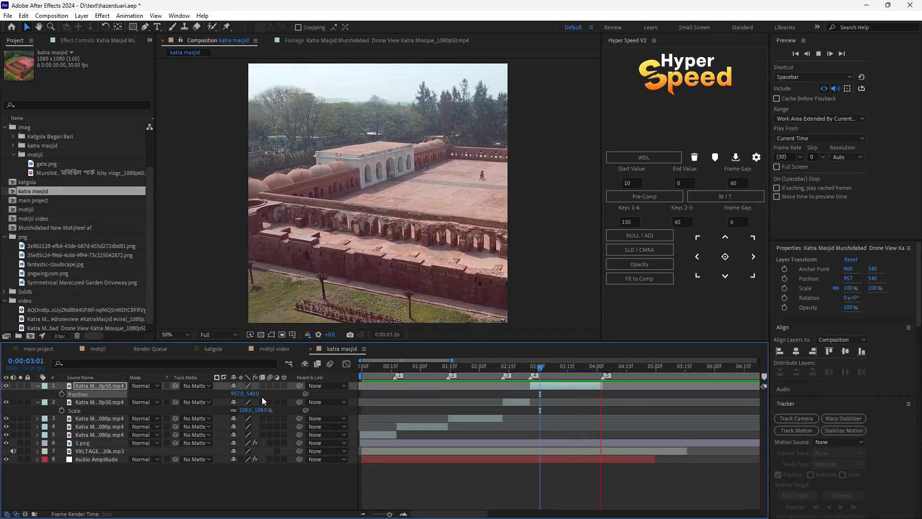
{"action": "key", "text": "space"}
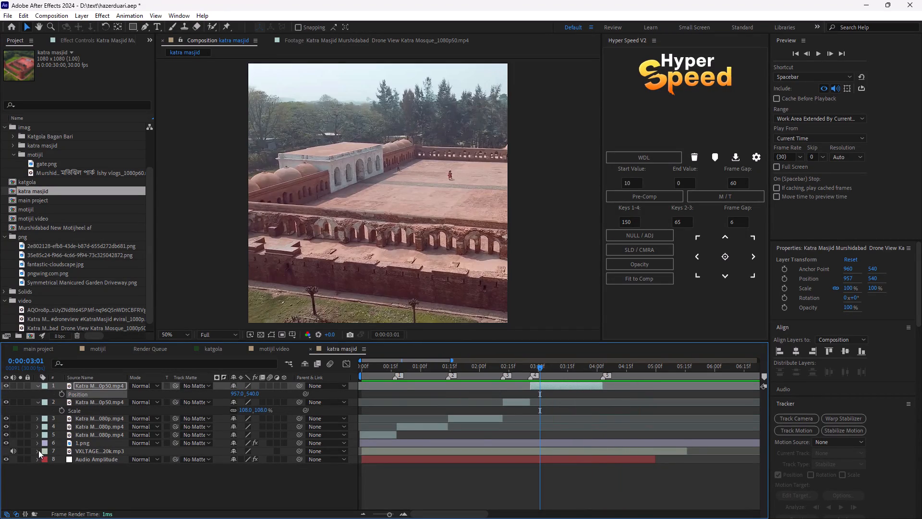
Hide the 1.png layer, replay the section without it, and return the playhead to 0:00:00:00.
{"action": "left_click", "coordinate": [4, 445]}
{"action": "key", "text": "space"}
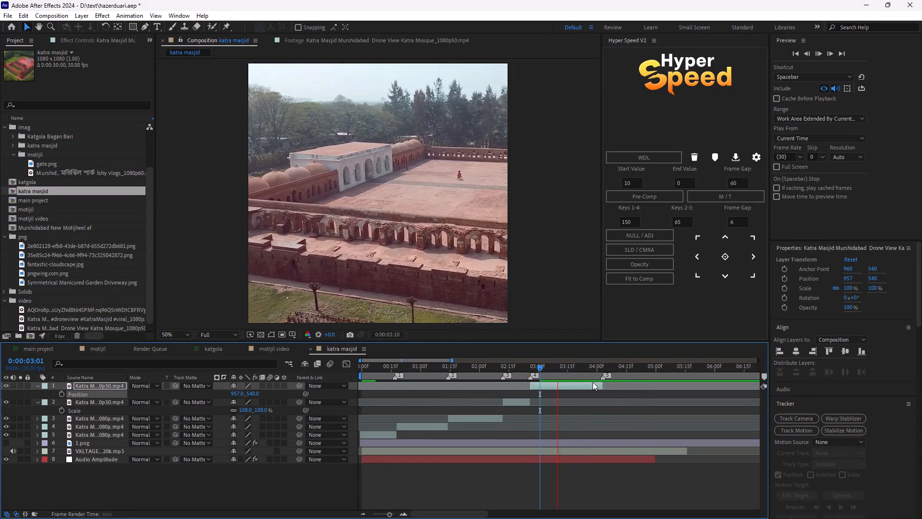
{"action": "key", "text": "space"}
{"action": "left_click_drag", "start_coordinate": [542, 370], "coordinate": [430, 387]}
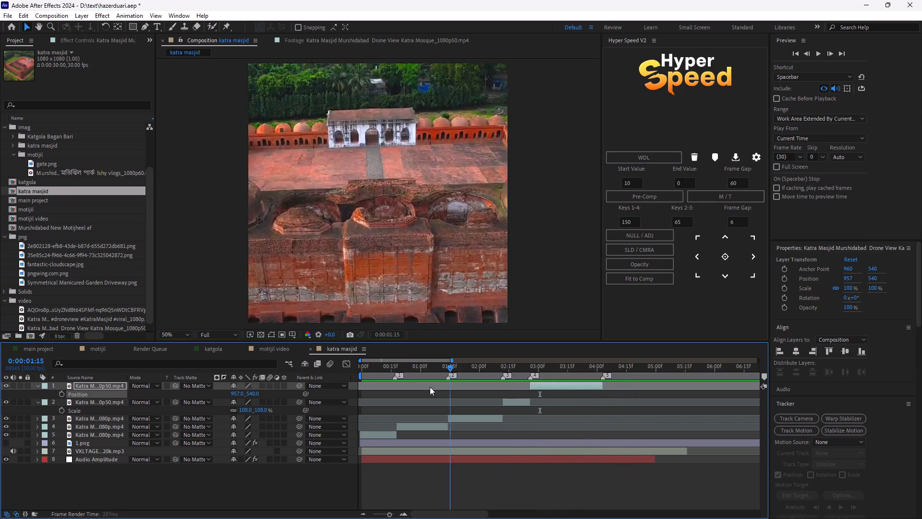
{"action": "left_click_drag", "start_coordinate": [430, 387], "coordinate": [260, 395]}
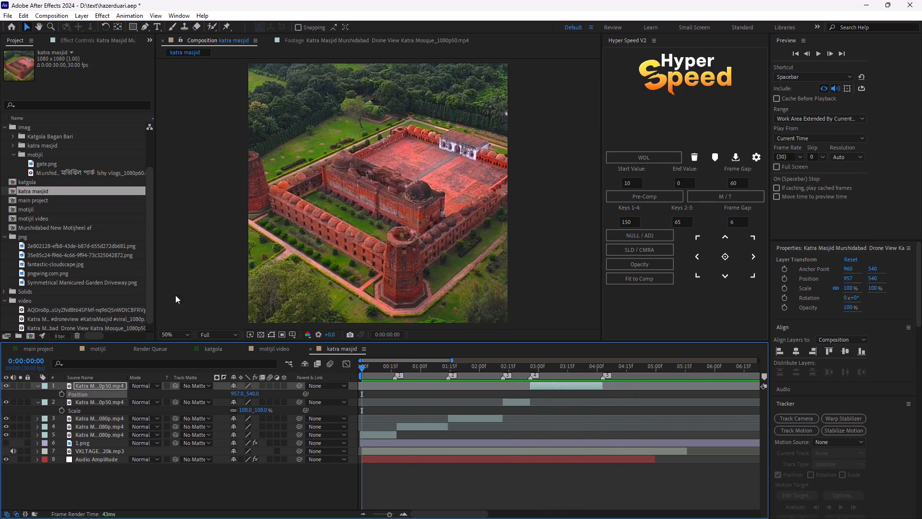
Set the katra masjid composition's duration to 5 seconds.
{"action": "right_click", "coordinate": [32, 187]}
{"action": "left_click", "coordinate": [69, 192]}
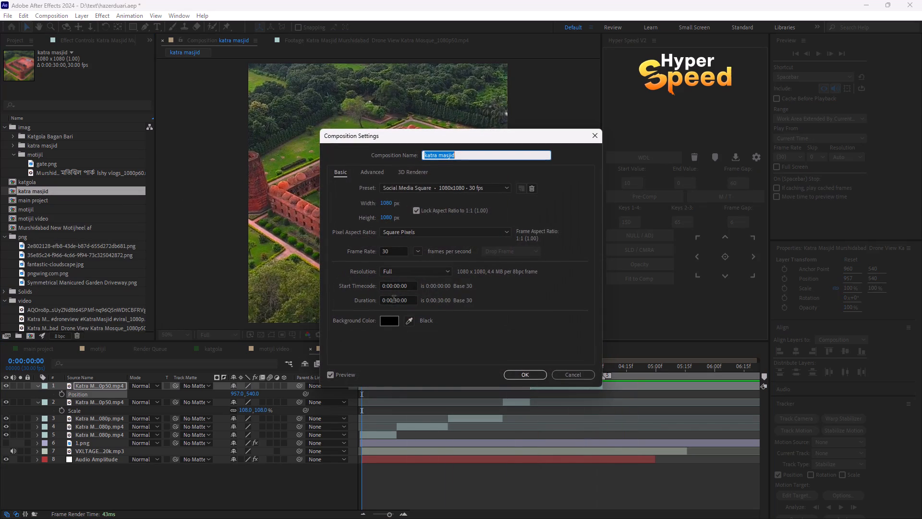
{"action": "left_click", "coordinate": [398, 303]}
{"action": "key", "text": "BackSpace"}
{"action": "key", "text": "BackSpace"}
{"action": "key", "text": "5"}
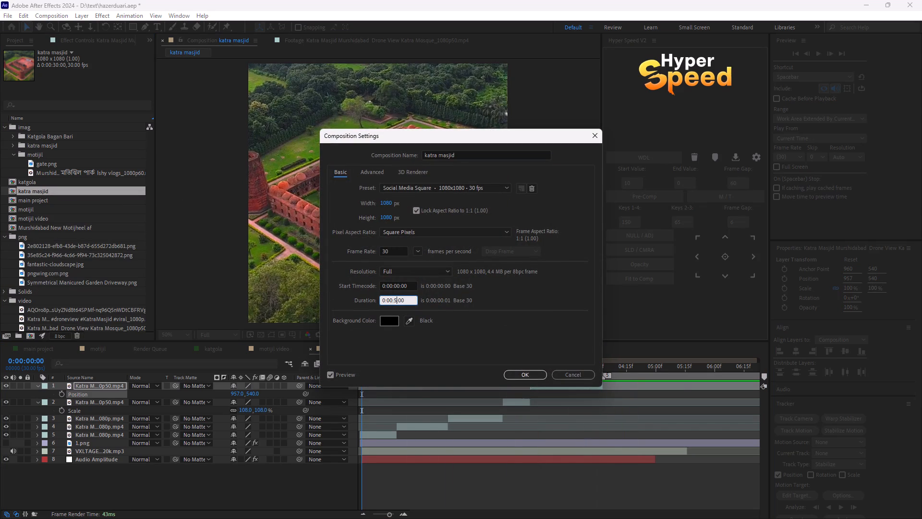
{"action": "key", "text": "Return"}
Pre-compose the five mosque video layers into separate compositions using Hyper Speed's Pre-Comp.
{"action": "key", "text": "space"}
{"action": "left_click", "coordinate": [472, 467]}
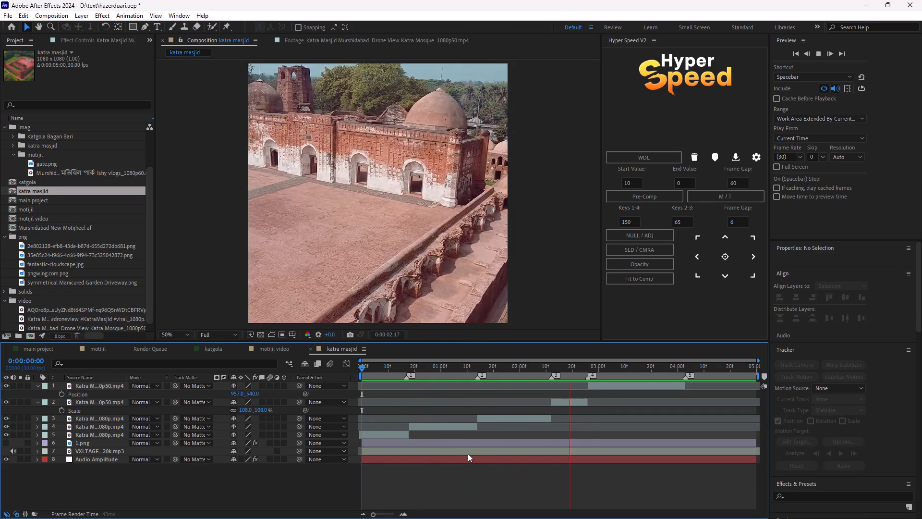
{"action": "left_click", "coordinate": [399, 437]}
{"action": "left_click", "coordinate": [421, 426]}
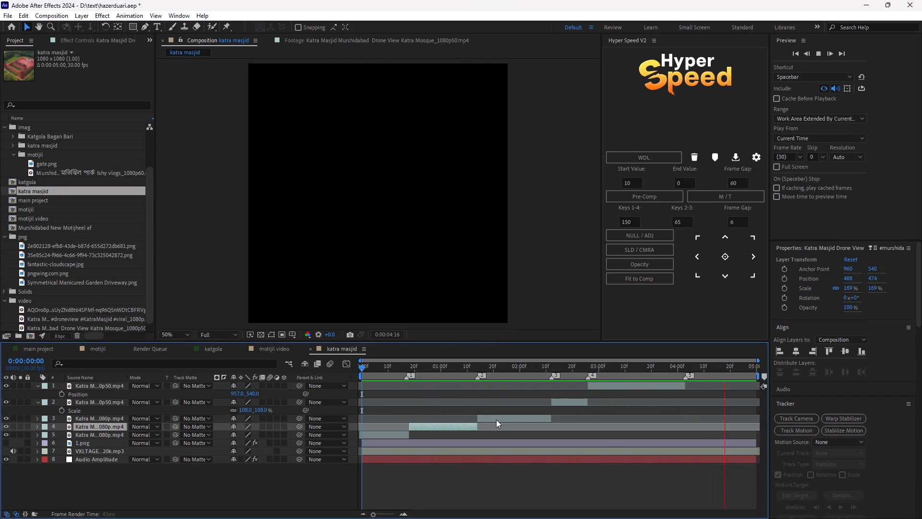
{"action": "left_click", "coordinate": [497, 419]}
{"action": "left_click", "coordinate": [399, 435], "text": "shift"}
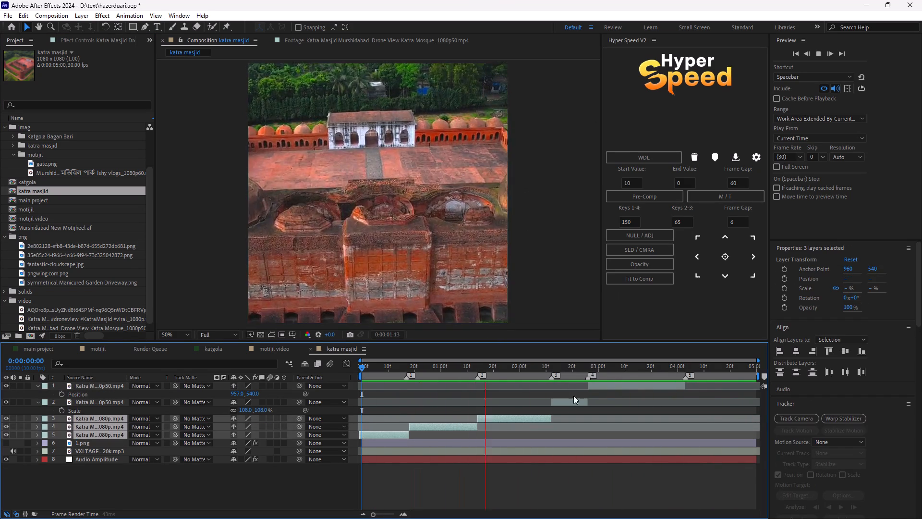
{"action": "left_click", "coordinate": [612, 383], "text": "shift"}
{"action": "left_click", "coordinate": [654, 199]}
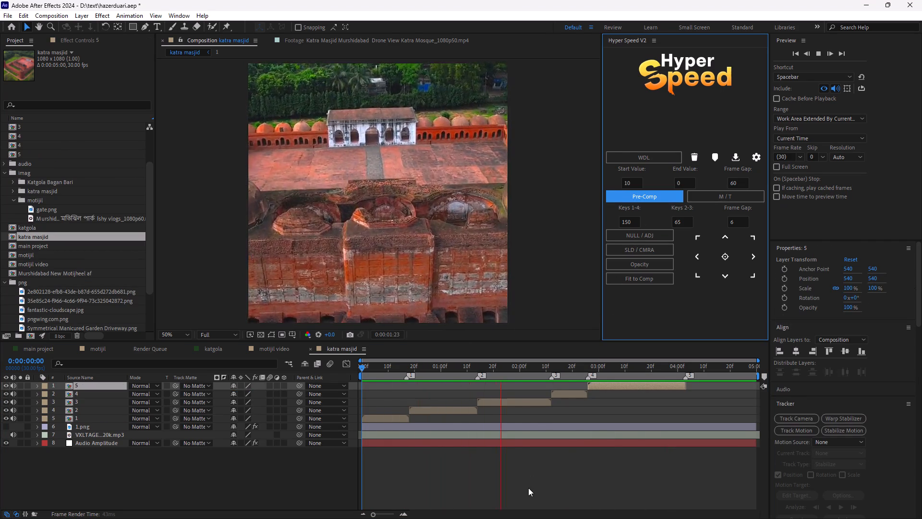
{"action": "left_click", "coordinate": [528, 484]}
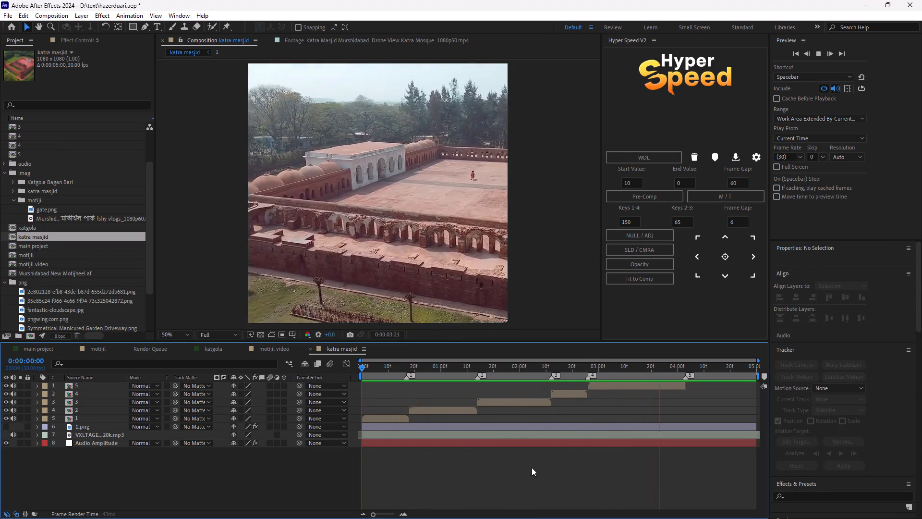
{"action": "key", "text": "space"}
Open the first mosque section's pre-comp and reset time remapping on its clip by disabling and re-enabling it.
{"action": "left_click_drag", "start_coordinate": [366, 368], "coordinate": [361, 393]}
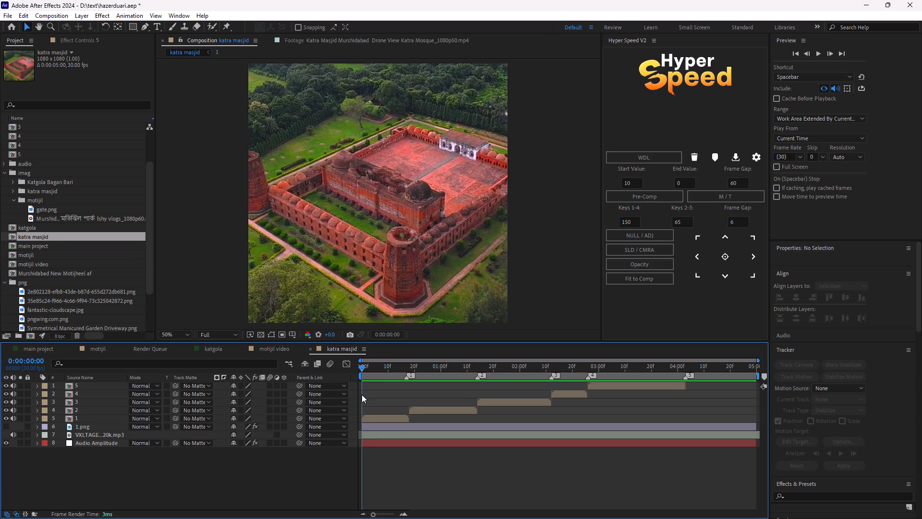
{"action": "double_click", "coordinate": [396, 418]}
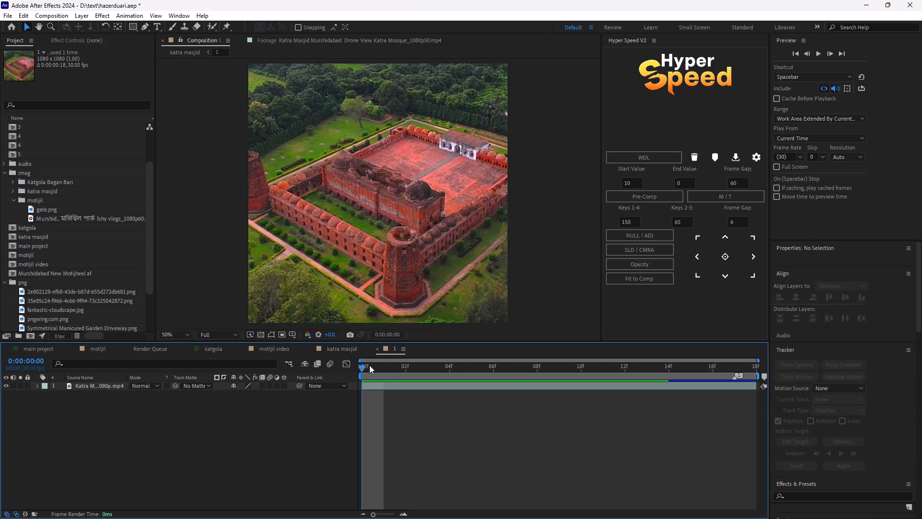
{"action": "left_click_drag", "start_coordinate": [369, 365], "coordinate": [354, 381]}
{"action": "left_click", "coordinate": [390, 387]}
{"action": "right_click", "coordinate": [390, 387]}
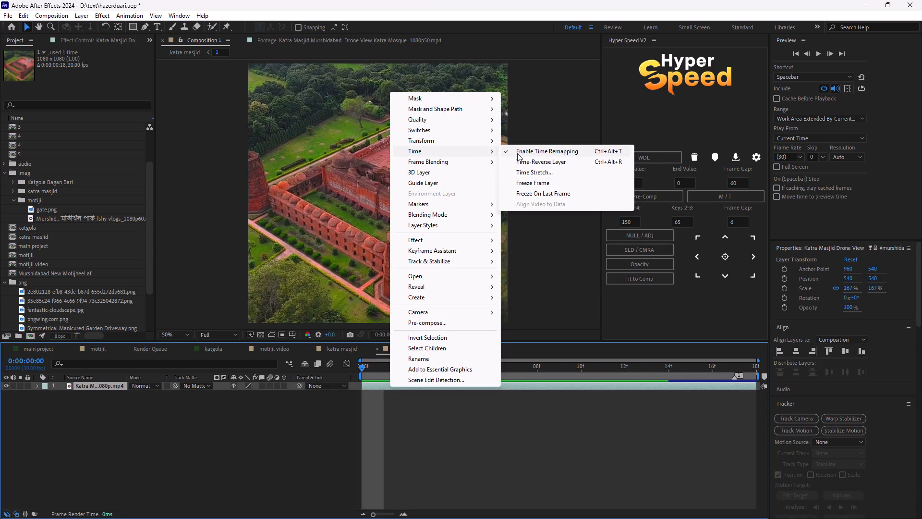
{"action": "left_click", "coordinate": [517, 153]}
{"action": "key", "text": "u"}
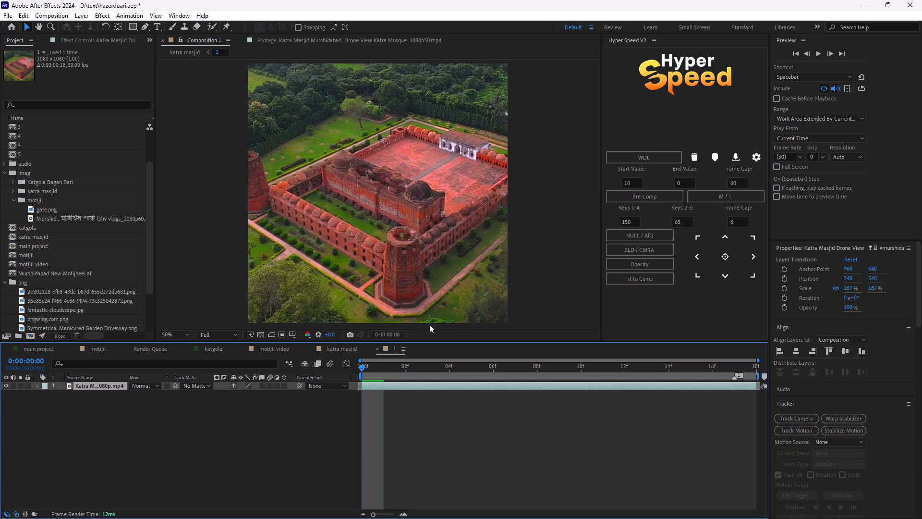
{"action": "key", "text": "u"}
{"action": "left_click", "coordinate": [36, 385]}
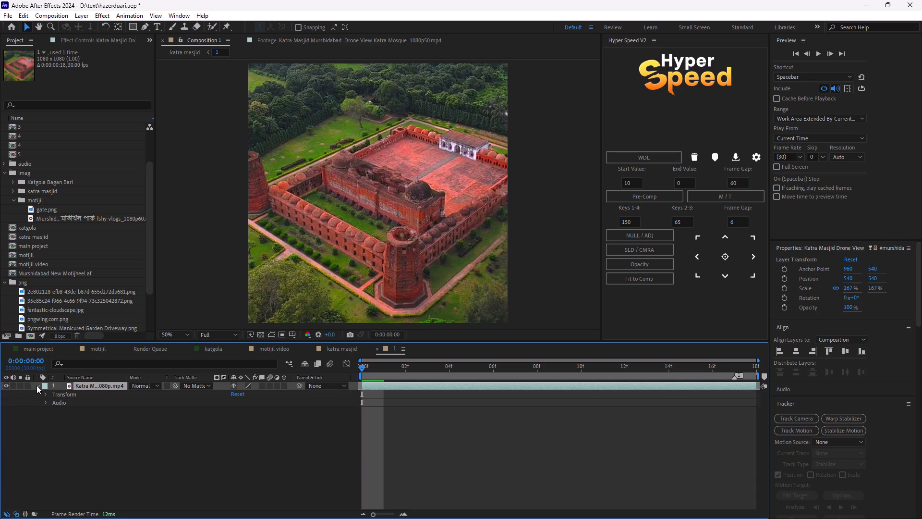
{"action": "left_click", "coordinate": [36, 385]}
{"action": "right_click", "coordinate": [61, 386]}
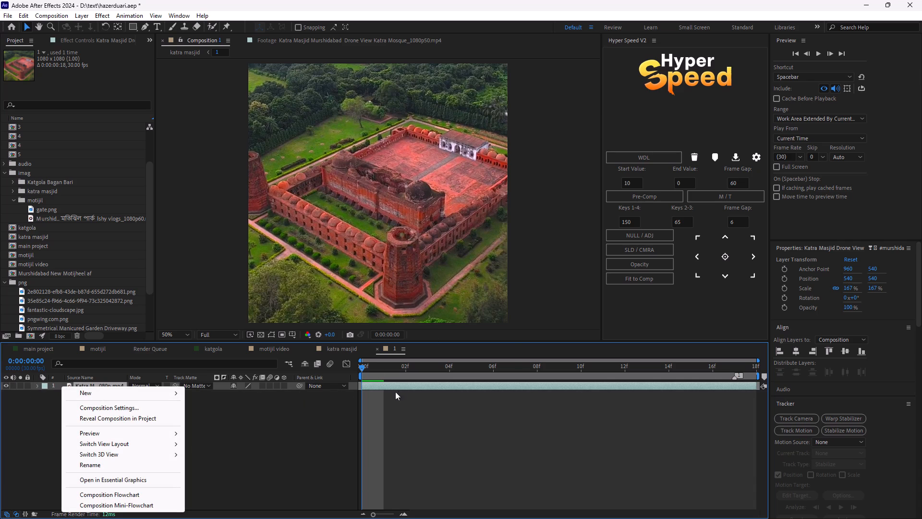
{"action": "right_click", "coordinate": [404, 387]}
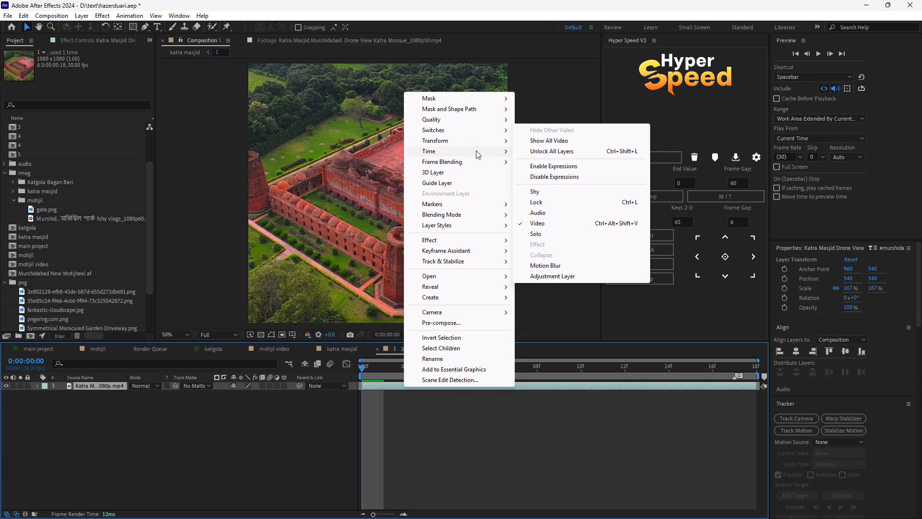
{"action": "left_click", "coordinate": [524, 152]}
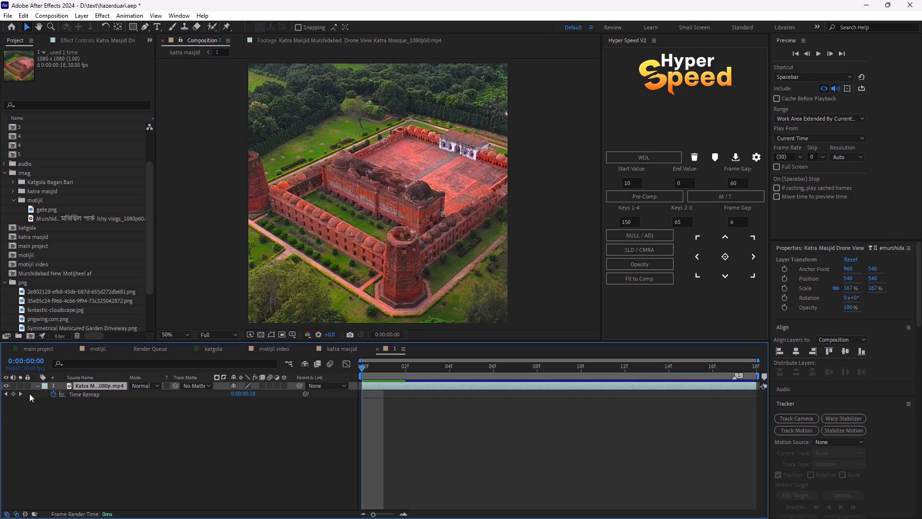
Add Time Remap keyframes at 0:00:00:00 and 0:00:00:10, raising the second one's value to 0:00:04:08.
{"action": "left_click", "coordinate": [14, 394]}
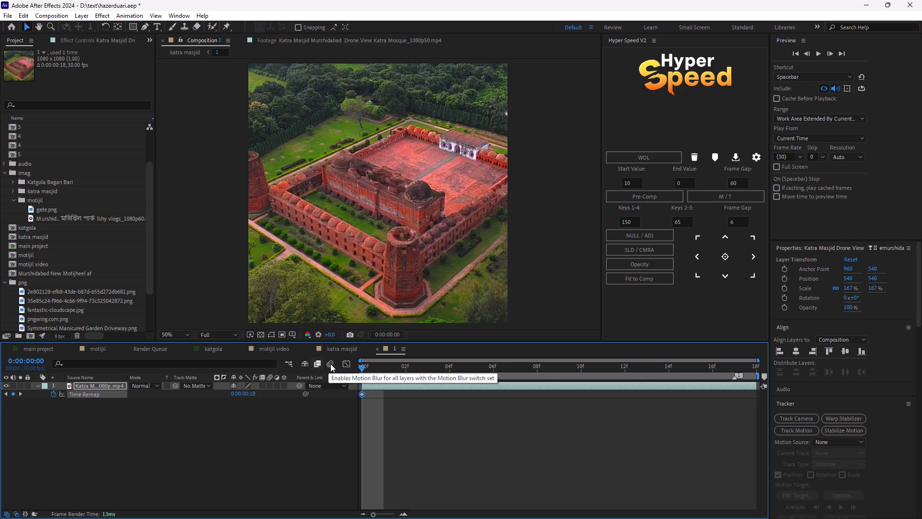
{"action": "left_click_drag", "start_coordinate": [363, 365], "coordinate": [588, 399]}
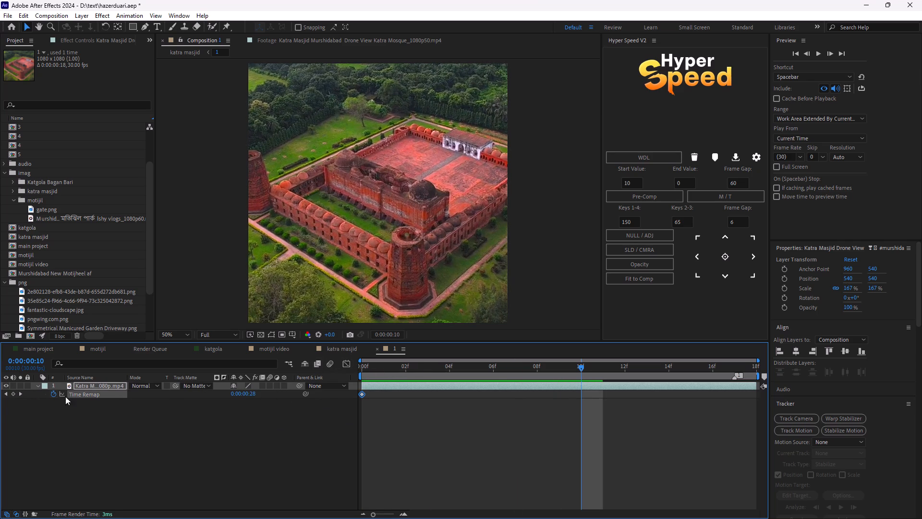
{"action": "left_click", "coordinate": [15, 393]}
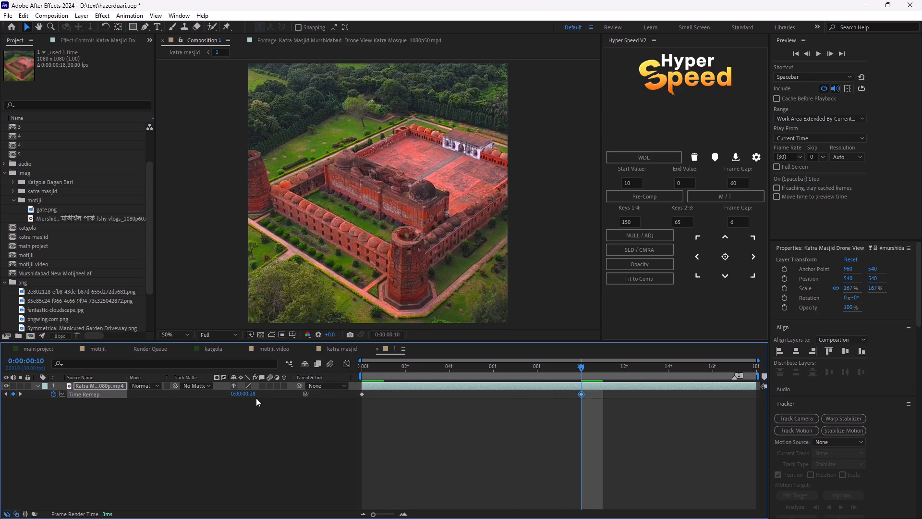
{"action": "left_click_drag", "start_coordinate": [253, 395], "coordinate": [303, 397]}
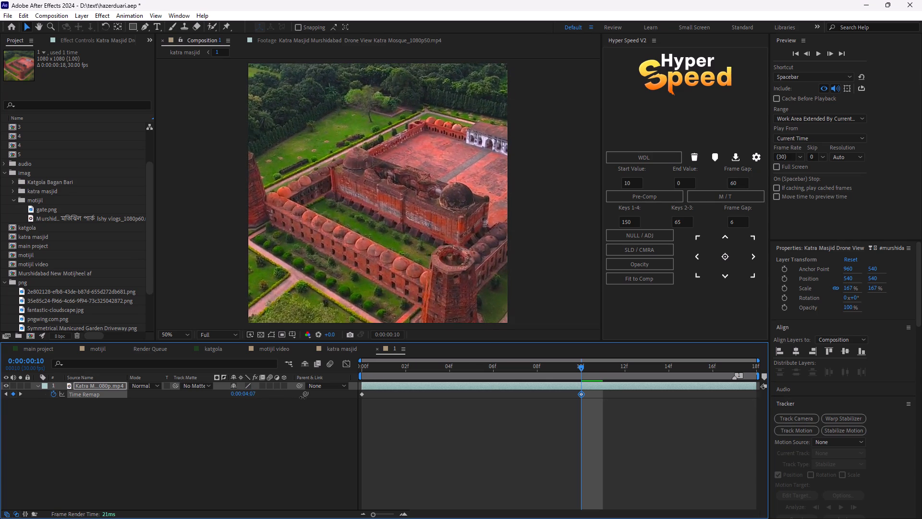
{"action": "left_click_drag", "start_coordinate": [303, 397], "coordinate": [303, 397]}
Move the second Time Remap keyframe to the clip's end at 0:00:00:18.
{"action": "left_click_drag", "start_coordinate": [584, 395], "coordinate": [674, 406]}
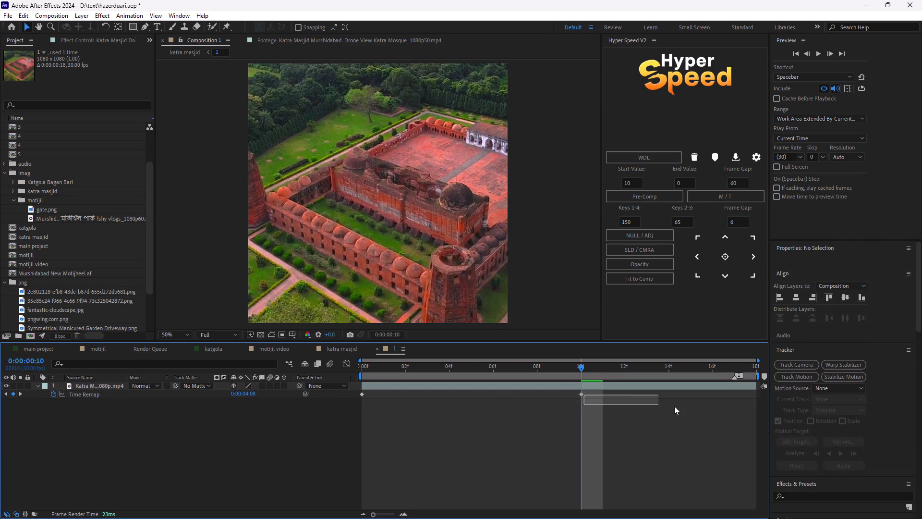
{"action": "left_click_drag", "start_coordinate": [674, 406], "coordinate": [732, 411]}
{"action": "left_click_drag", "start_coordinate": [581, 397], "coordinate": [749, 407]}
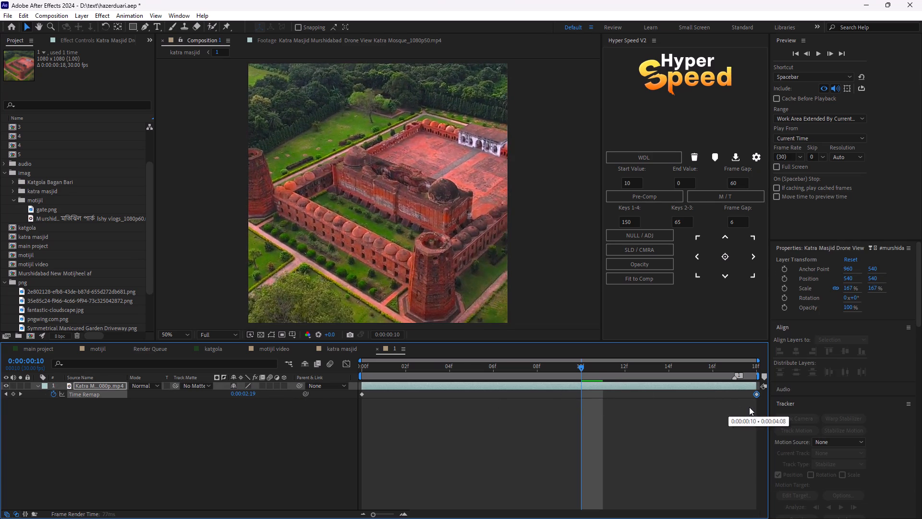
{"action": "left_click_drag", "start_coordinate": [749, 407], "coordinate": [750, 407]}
Preview the speed change in the first section's pre-comp and in the katra masjid composition.
{"action": "left_click_drag", "start_coordinate": [586, 366], "coordinate": [328, 376]}
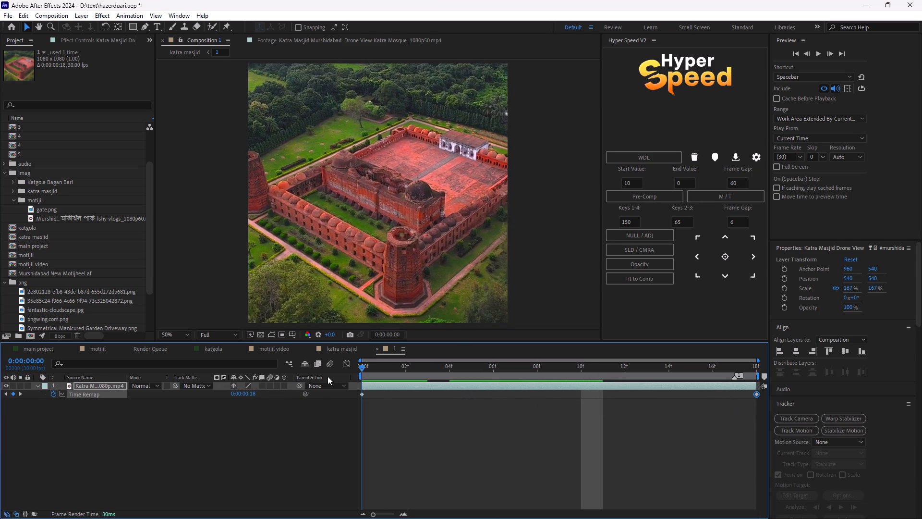
{"action": "left_click", "coordinate": [423, 423]}
{"action": "key", "text": "space"}
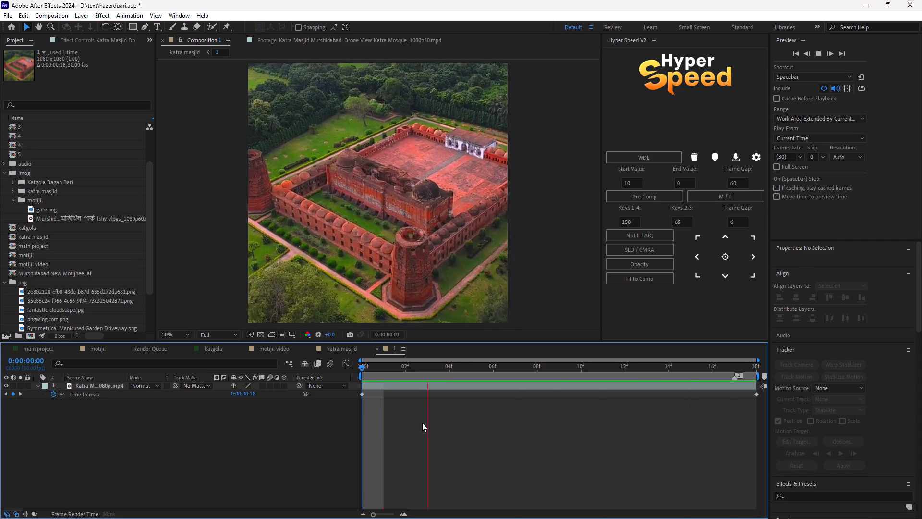
{"action": "left_click", "coordinate": [347, 354]}
{"action": "key", "text": "space"}
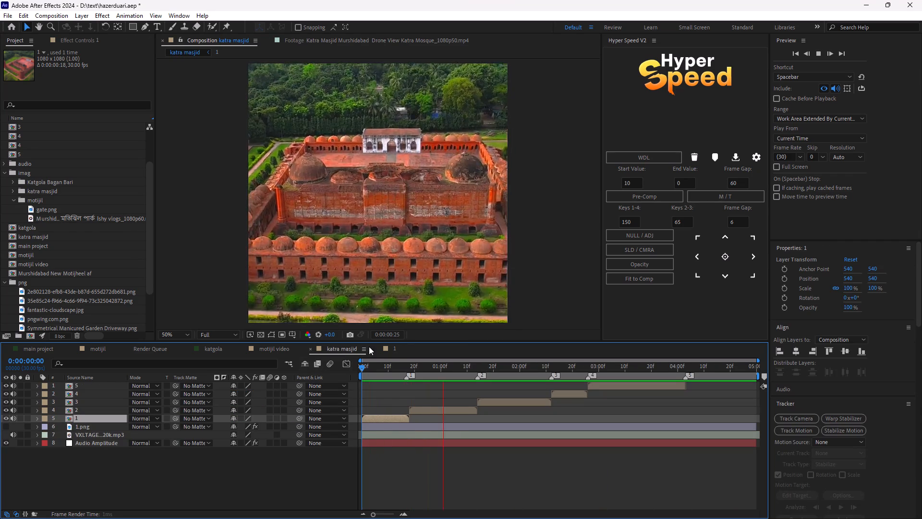
{"action": "left_click", "coordinate": [392, 348]}
{"action": "key", "text": "space"}
{"action": "key", "text": "space"}
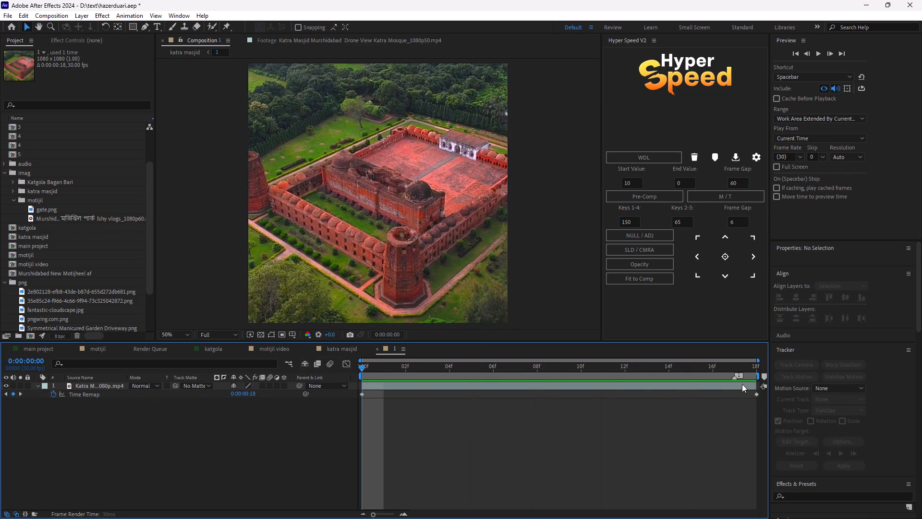
Move the last Time Remap keyframe to frame 0:00:00:17.
{"action": "left_click_drag", "start_coordinate": [364, 370], "coordinate": [452, 390]}
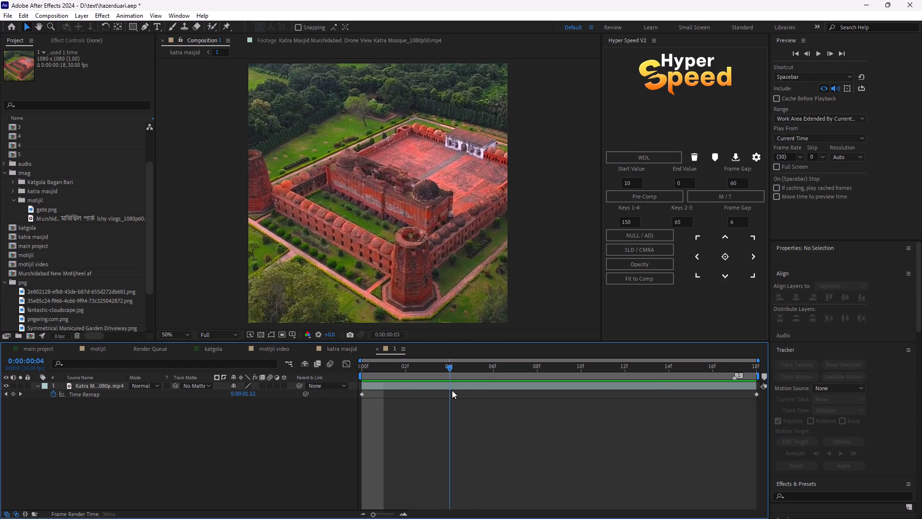
{"action": "left_click_drag", "start_coordinate": [452, 390], "coordinate": [774, 432]}
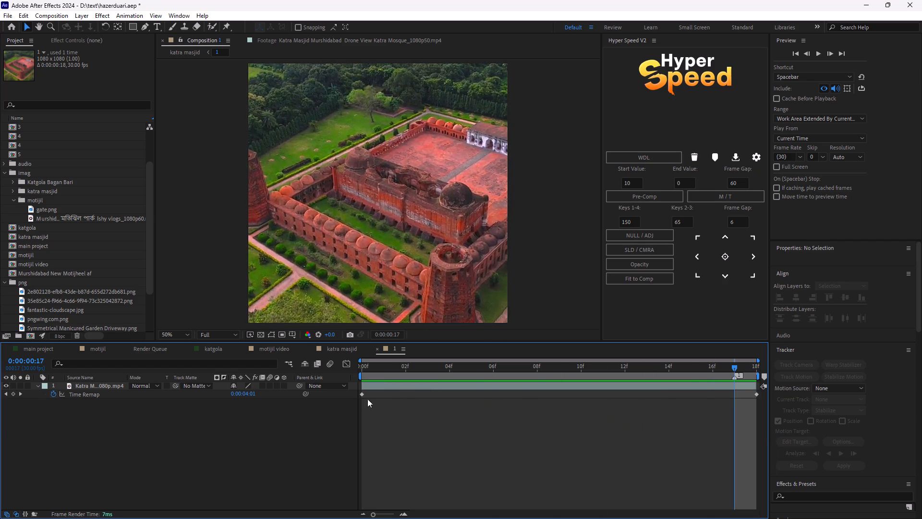
{"action": "left_click", "coordinate": [364, 394]}
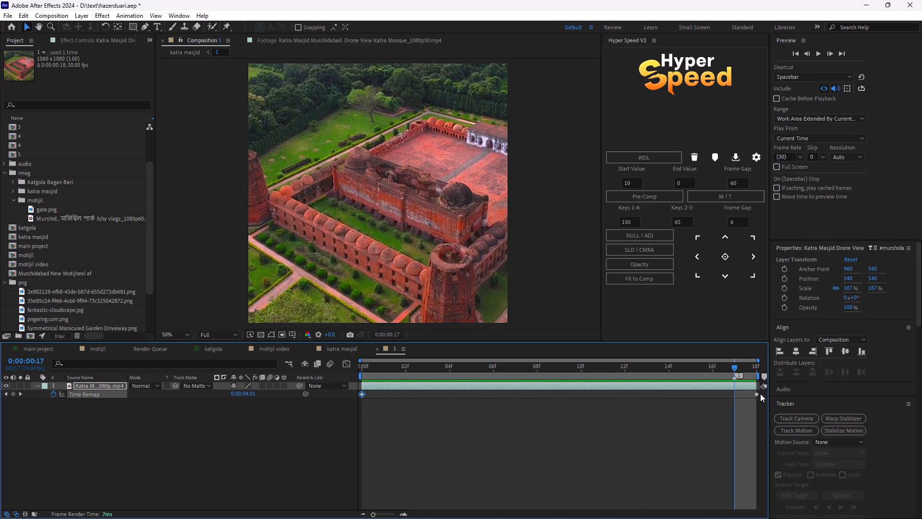
{"action": "left_click", "coordinate": [757, 394]}
{"action": "left_click_drag", "start_coordinate": [758, 393], "coordinate": [747, 400]}
{"action": "left_click_drag", "start_coordinate": [756, 395], "coordinate": [743, 399]}
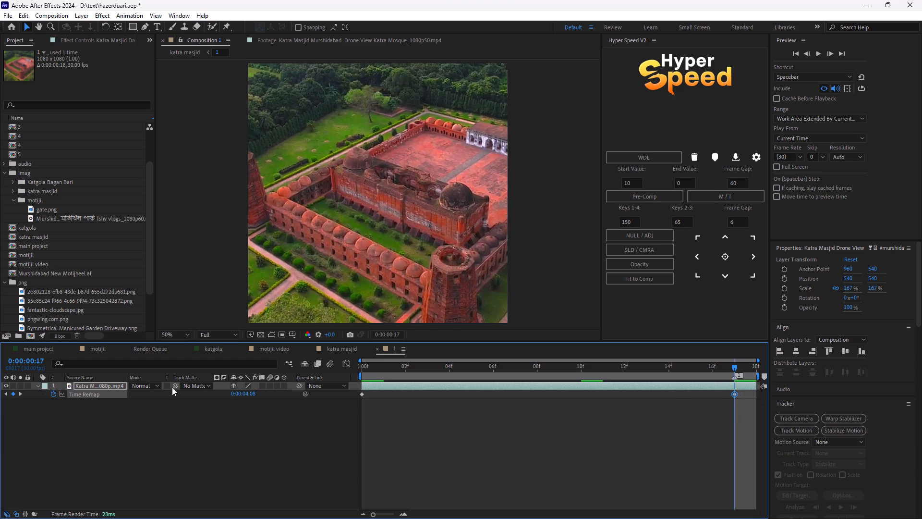
Set the last Time Remap keyframe's value to 0:00:03:00.
{"action": "left_click", "coordinate": [247, 392]}
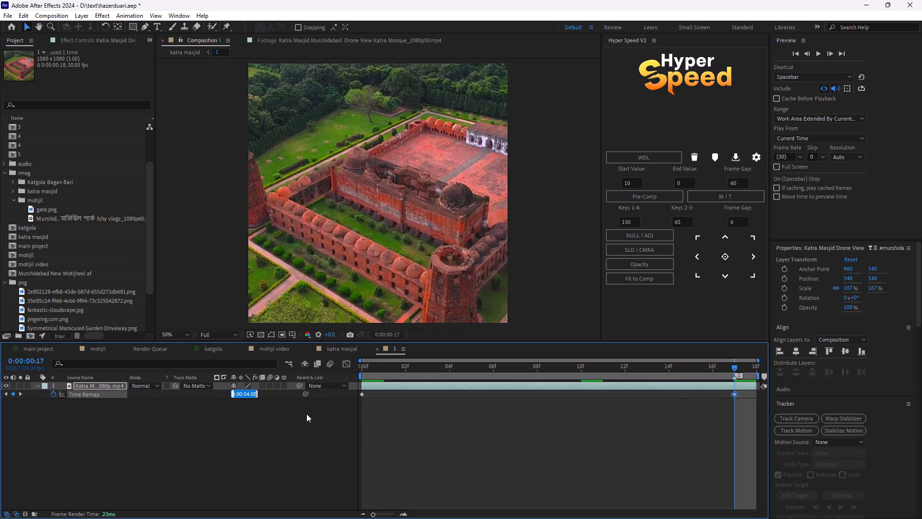
{"action": "left_click", "coordinate": [248, 395]}
{"action": "key", "text": "BackSpace"}
{"action": "key", "text": "3"}
{"action": "key", "text": "Return"}
Preview and scrub the retimed mosque clip in pre-comp 1 to check its speed.
{"action": "key", "text": "space"}
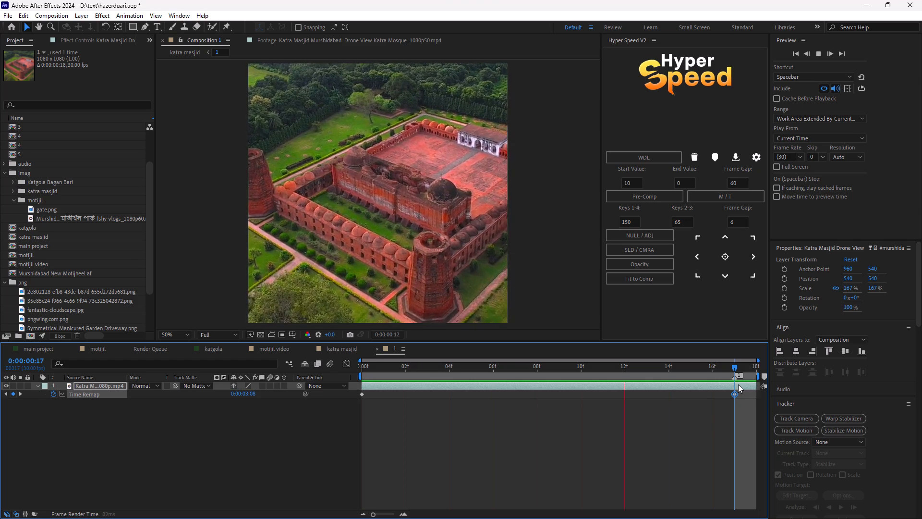
{"action": "key", "text": "space"}
{"action": "key", "text": "space"}
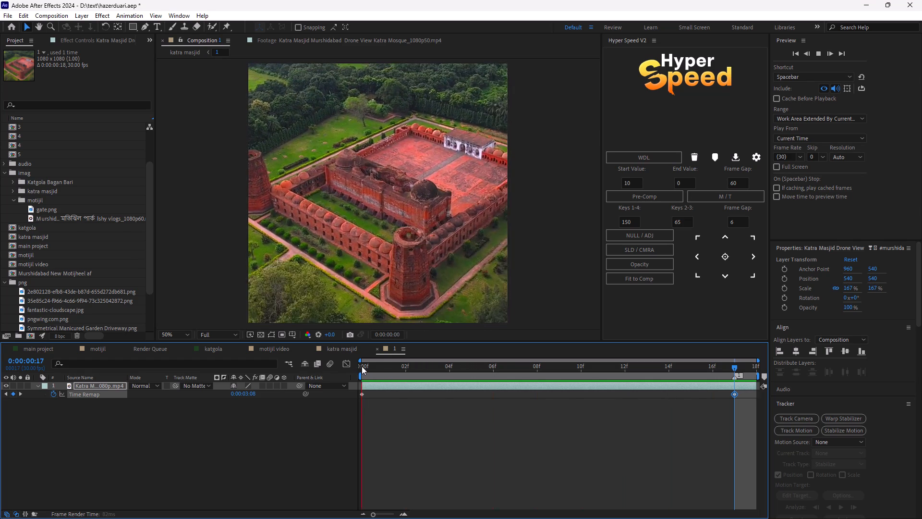
{"action": "key", "text": "space"}
{"action": "key", "text": "space"}
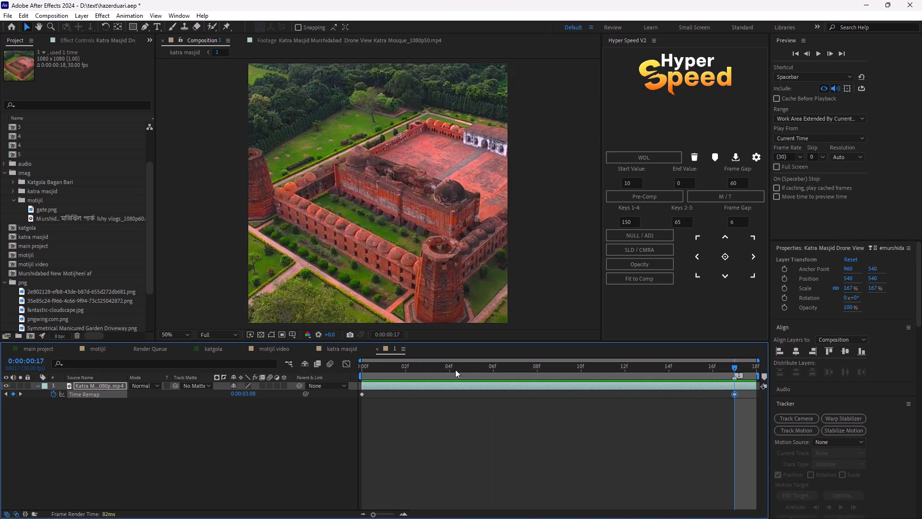
{"action": "left_click", "coordinate": [722, 376]}
{"action": "left_click_drag", "start_coordinate": [717, 371], "coordinate": [322, 391]}
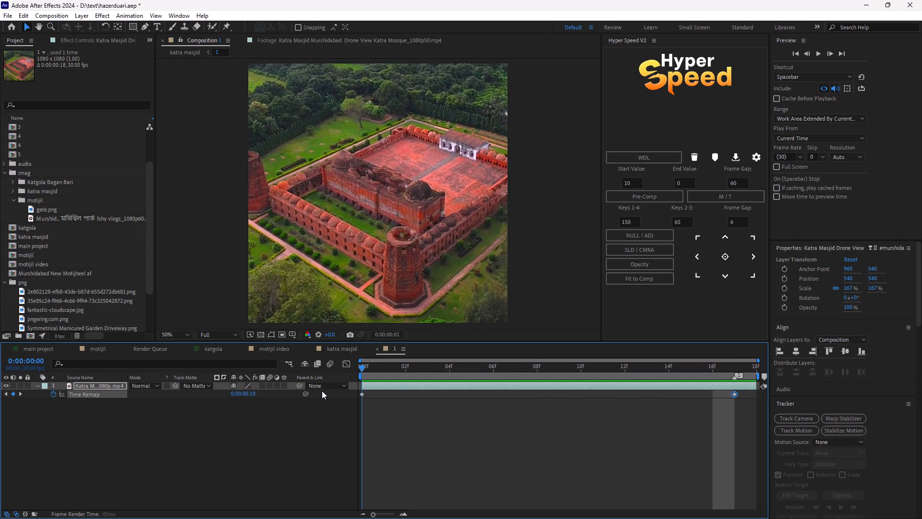
{"action": "left_click_drag", "start_coordinate": [322, 391], "coordinate": [739, 414]}
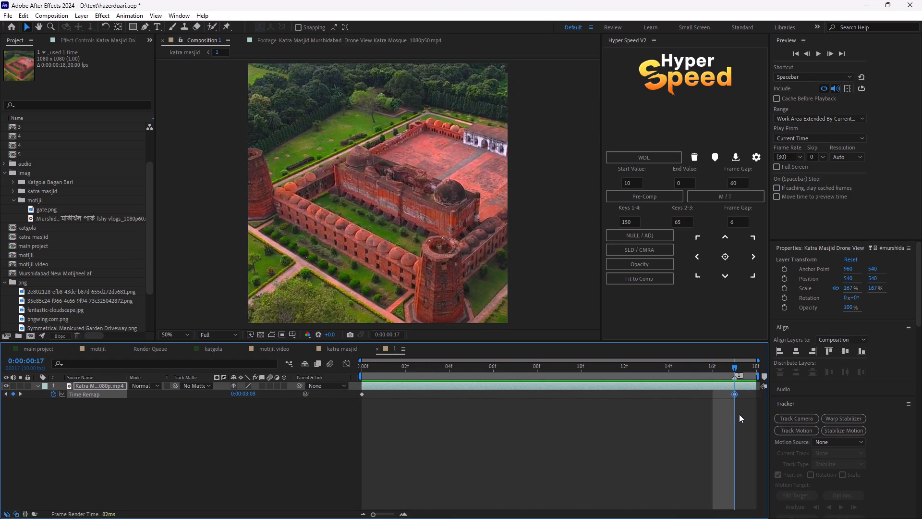
{"action": "left_click_drag", "start_coordinate": [739, 414], "coordinate": [566, 426]}
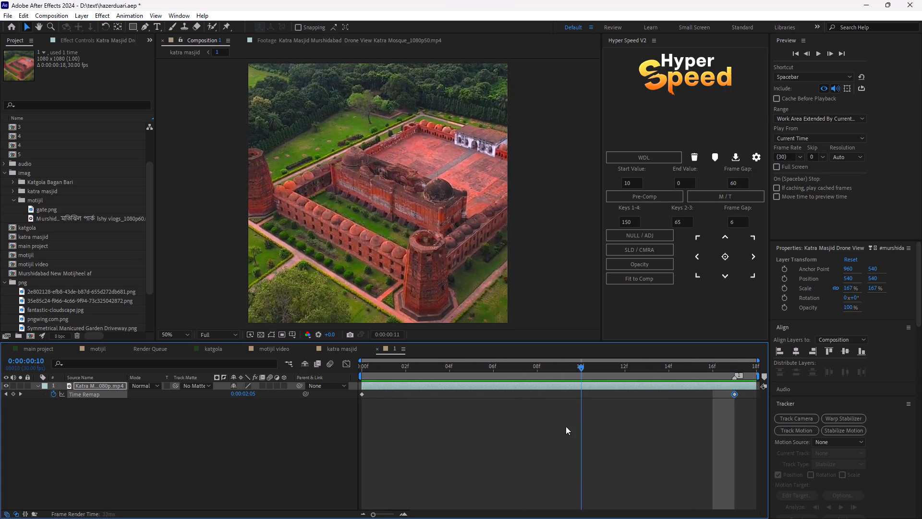
{"action": "left_click_drag", "start_coordinate": [566, 426], "coordinate": [734, 429]}
Apply Easy Ease to both Time Remap keyframes of the clip in pre-comp 1.
{"action": "left_click_drag", "start_coordinate": [753, 402], "coordinate": [379, 400]}
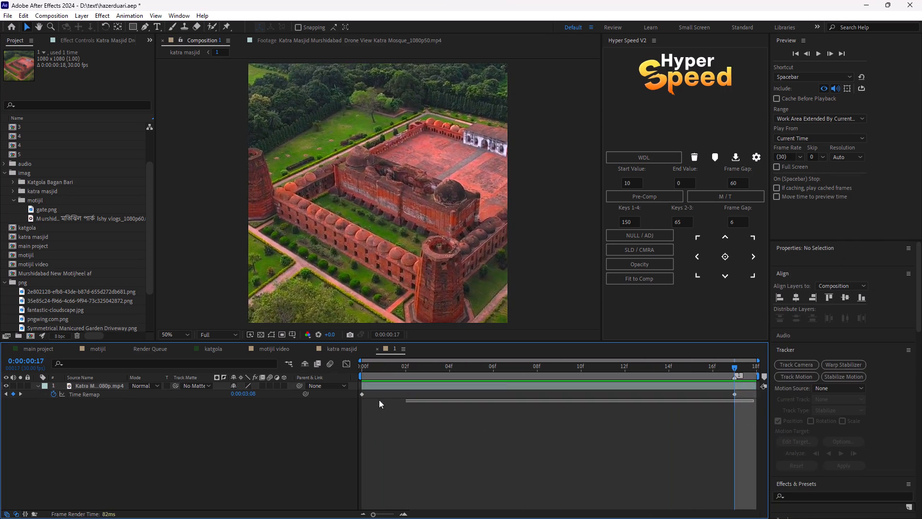
{"action": "left_click_drag", "start_coordinate": [379, 400], "coordinate": [313, 392]}
{"action": "key", "text": "F9"}
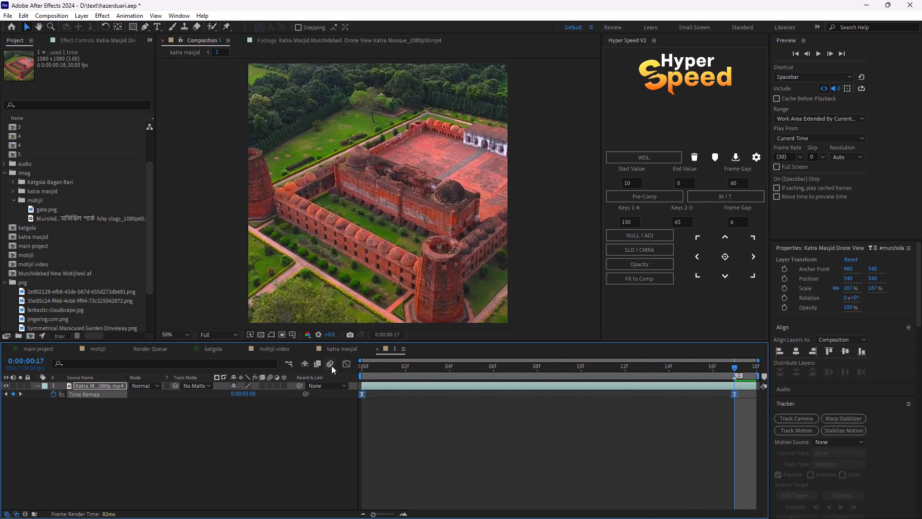
Reshape the Time Remap value curve in the Graph Editor so the clip starts fast, slows mid-way and speeds up at the end.
{"action": "left_click", "coordinate": [344, 359]}
{"action": "left_click_drag", "start_coordinate": [485, 437], "coordinate": [478, 420]}
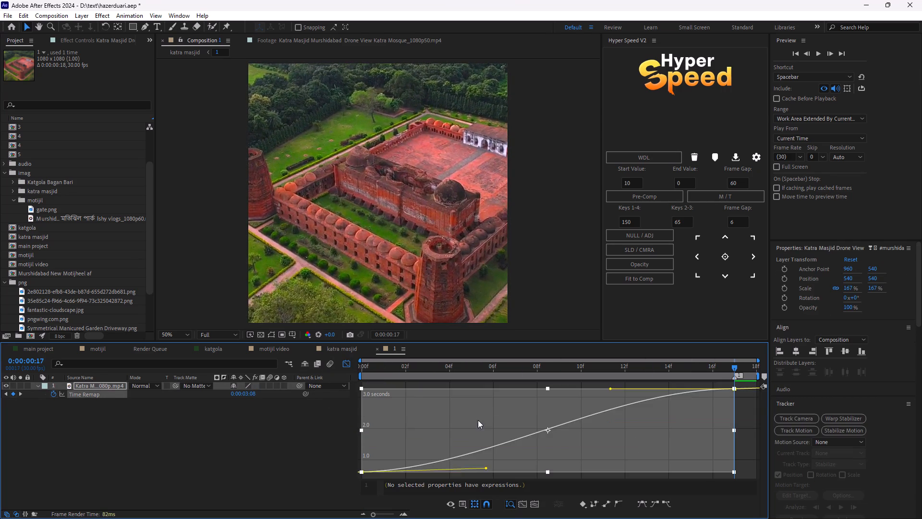
{"action": "left_click_drag", "start_coordinate": [478, 420], "coordinate": [474, 419]}
{"action": "key", "text": "ctrl+z"}
{"action": "left_click", "coordinate": [558, 457]}
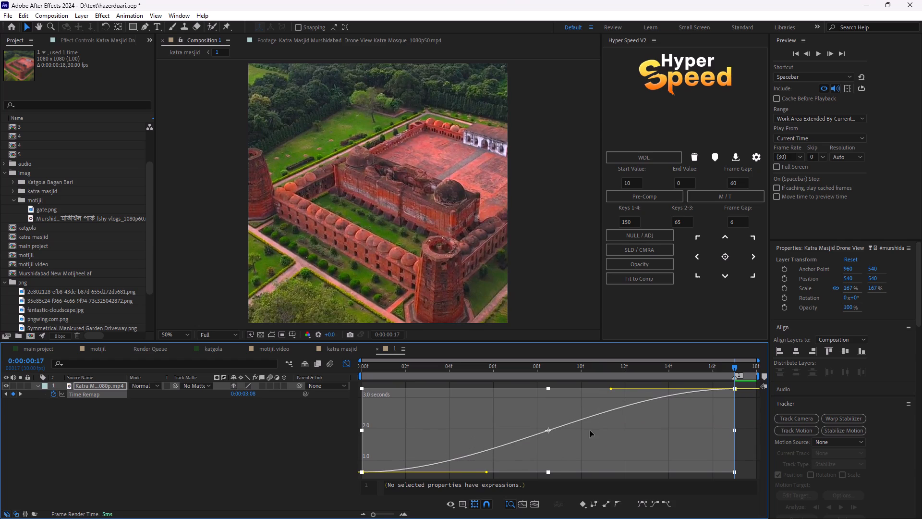
{"action": "left_click", "coordinate": [739, 456]}
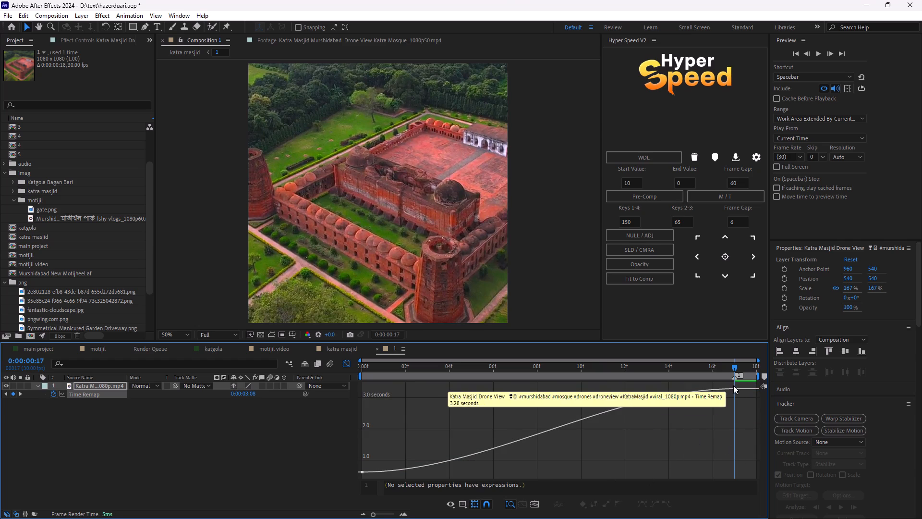
{"action": "double_click", "coordinate": [734, 385]}
{"action": "left_click_drag", "start_coordinate": [611, 388], "coordinate": [621, 445]}
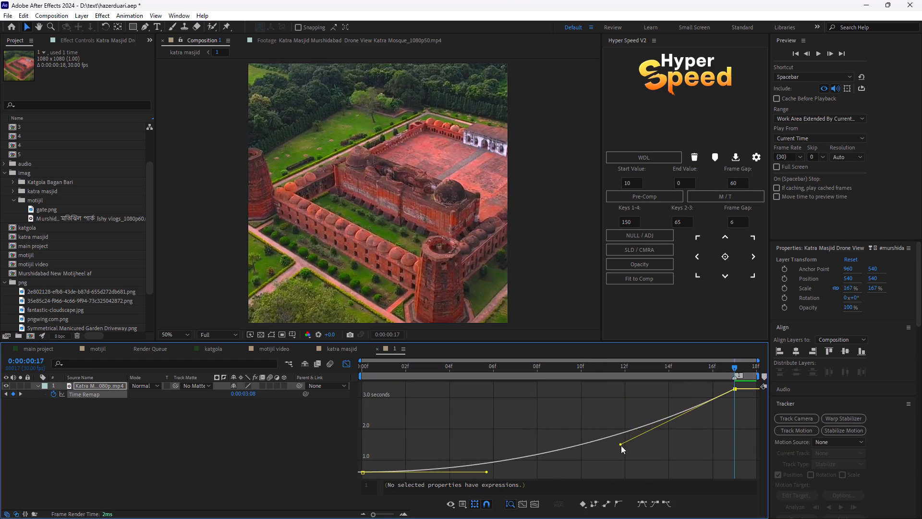
{"action": "left_click_drag", "start_coordinate": [621, 445], "coordinate": [622, 451]}
{"action": "left_click_drag", "start_coordinate": [486, 471], "coordinate": [474, 416]}
{"action": "key", "text": "space"}
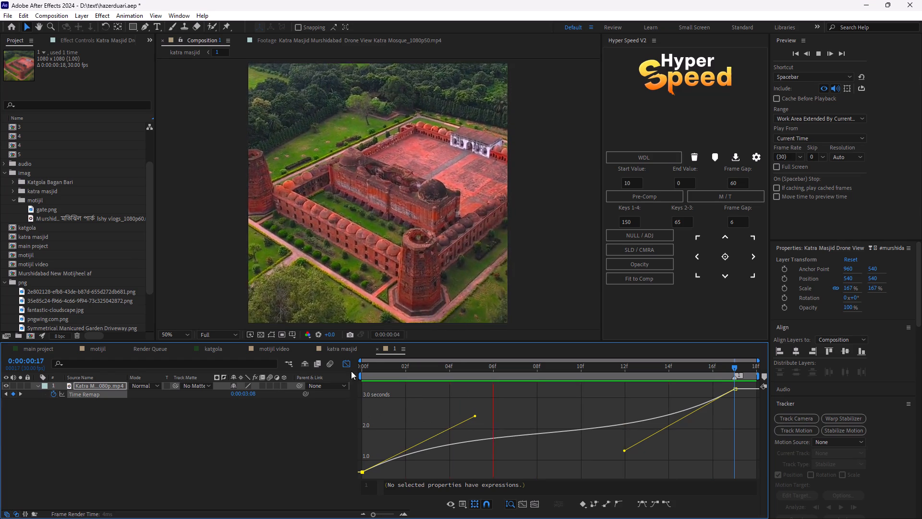
{"action": "left_click", "coordinate": [349, 366]}
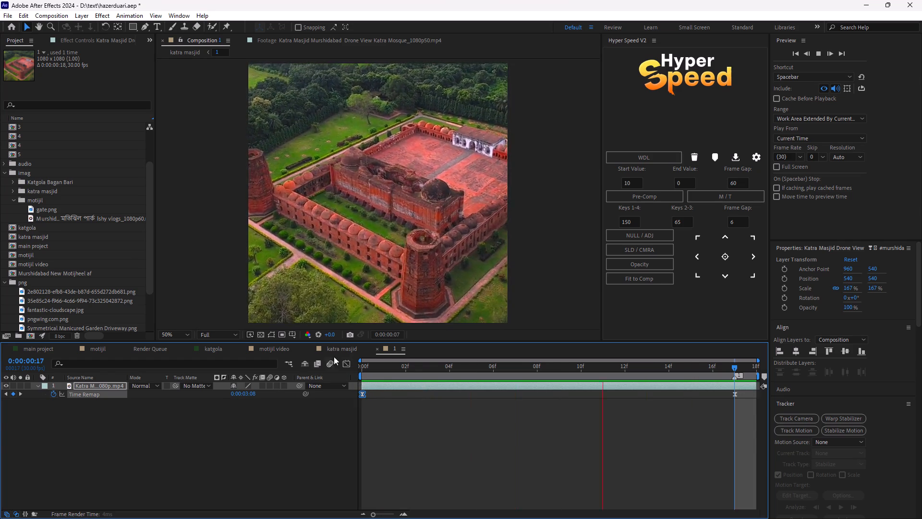
Preview the eased first section from the start of the katra masjid composition.
{"action": "left_click", "coordinate": [337, 350]}
{"action": "left_click_drag", "start_coordinate": [412, 366], "coordinate": [311, 411]}
{"action": "key", "text": "space"}
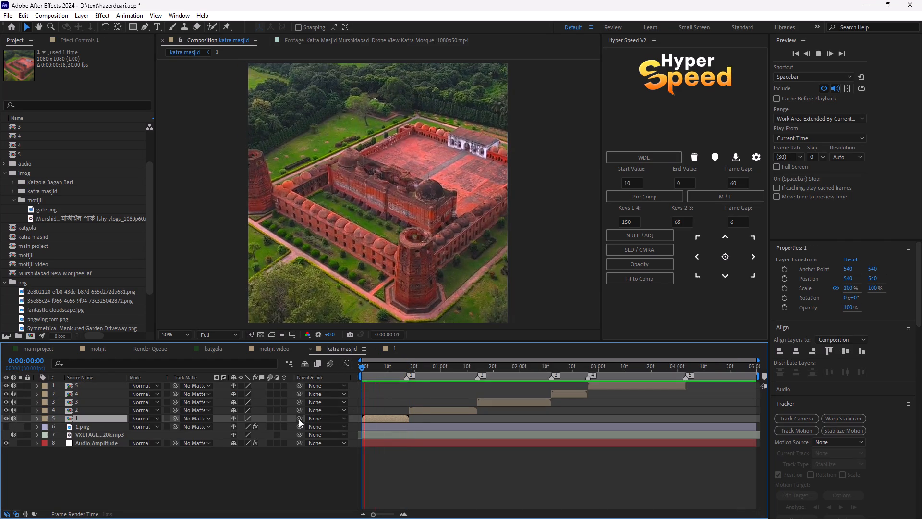
{"action": "key", "text": "space"}
{"action": "key", "text": "space"}
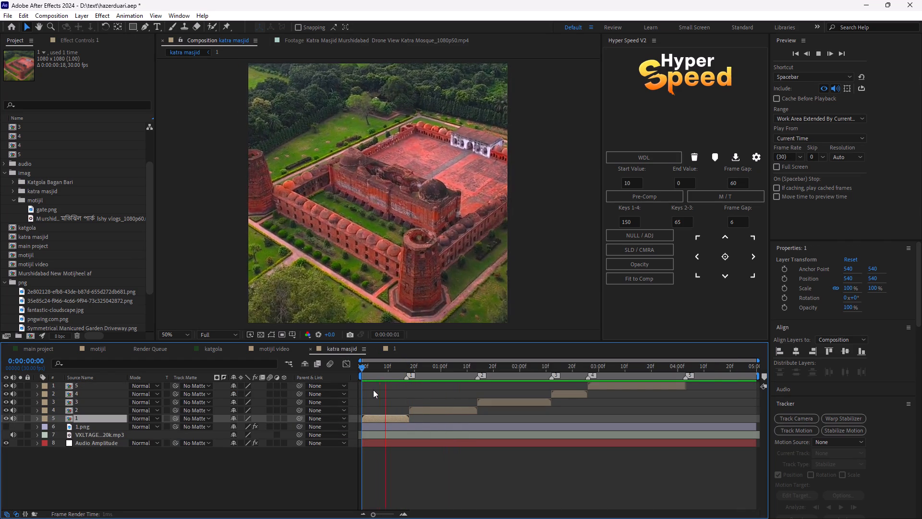
{"action": "key", "text": "space"}
{"action": "key", "text": "space"}
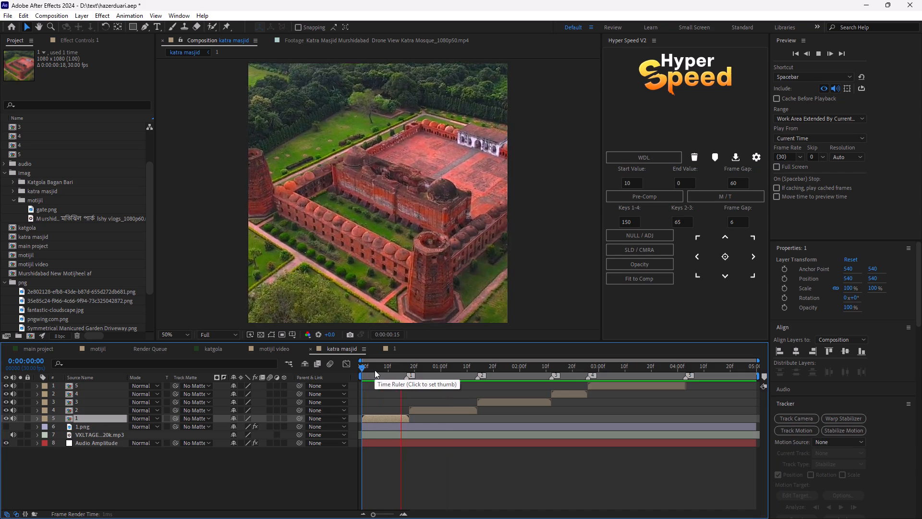
{"action": "key", "text": "space"}
{"action": "key", "text": "space"}
{"action": "key", "text": "space"}
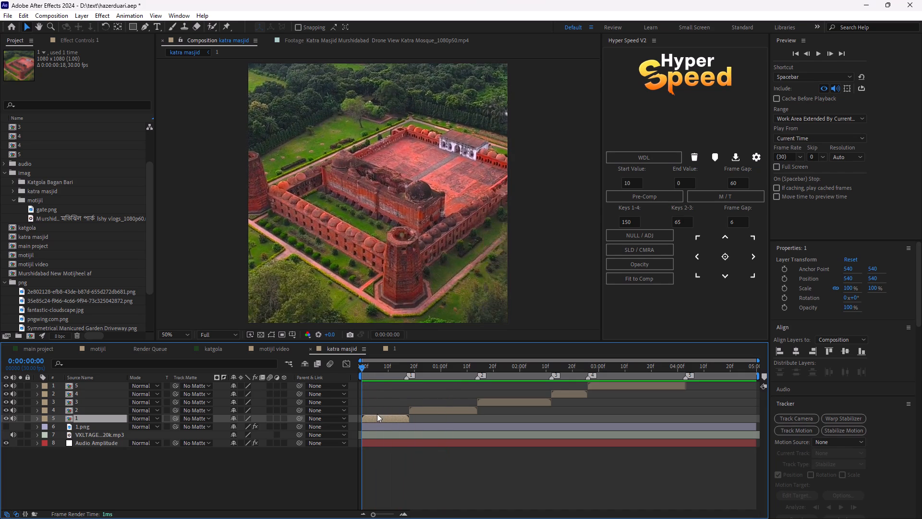
Paste the copied Twixtor effect with its Speed % keyframes onto layer 1 at 0:00:00:00 and show its effect settings.
{"action": "key", "text": "ctrl+v"}
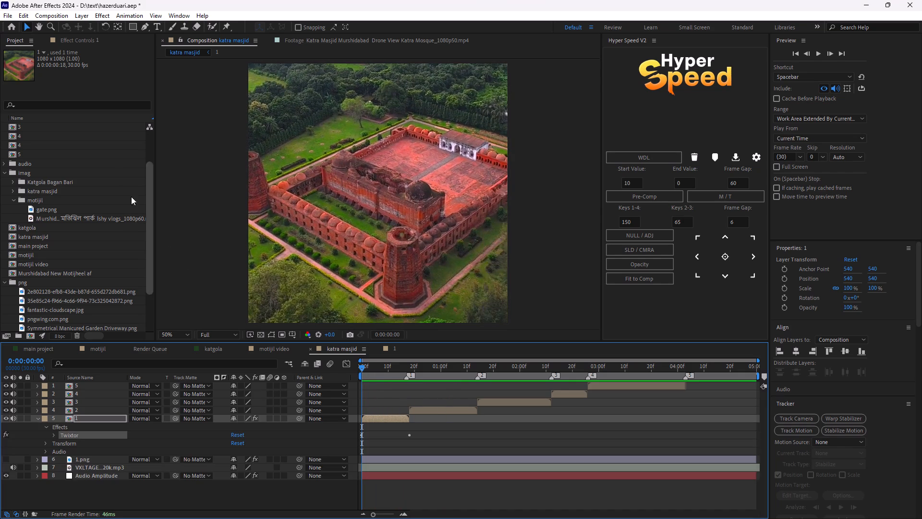
{"action": "left_click", "coordinate": [73, 44]}
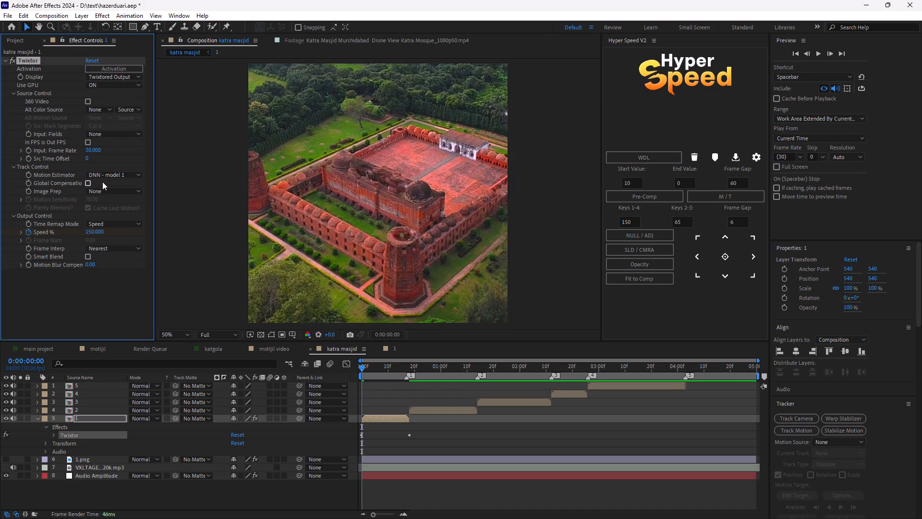
Preview and scrub the first section of the katra masjid composition with Twixtor applied.
{"action": "key", "text": "space"}
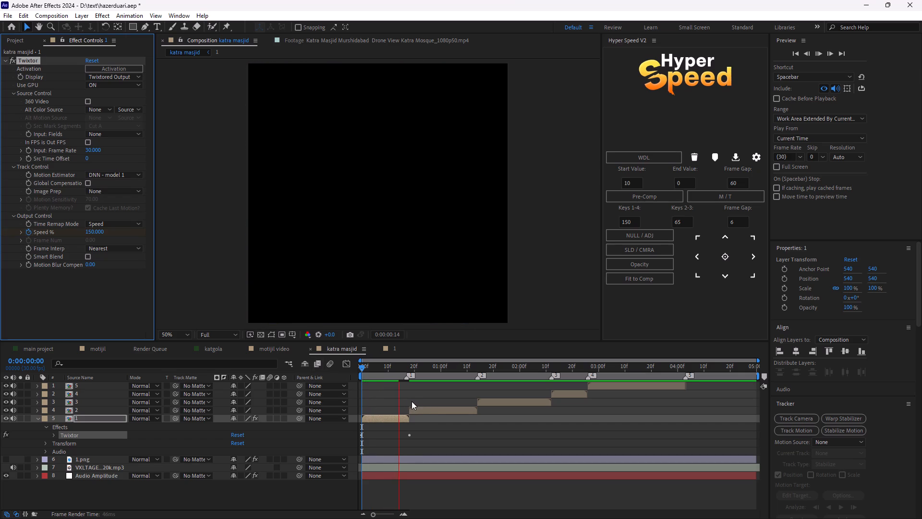
{"action": "key", "text": "space"}
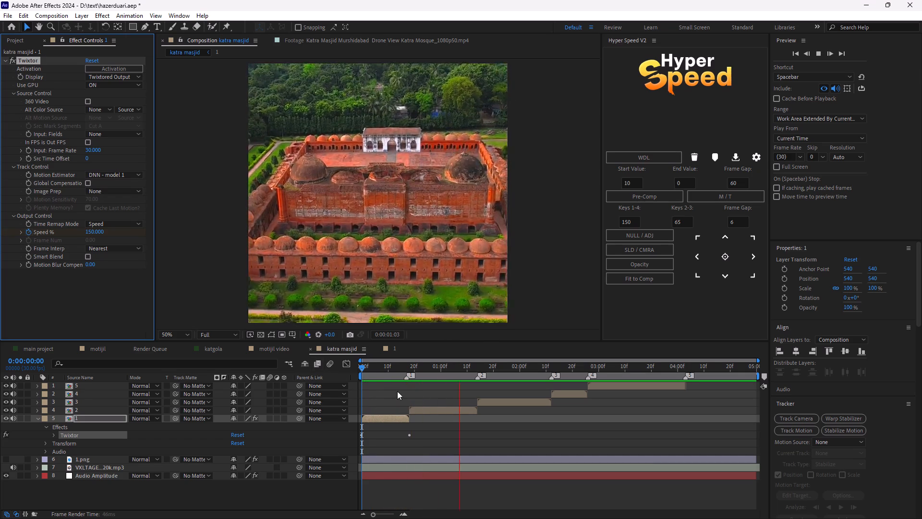
{"action": "key", "text": "space"}
{"action": "key", "text": "space"}
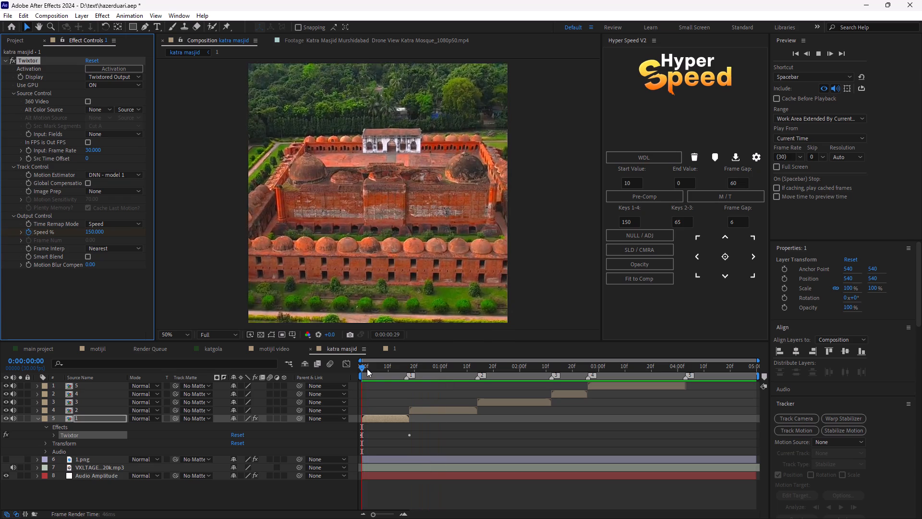
{"action": "key", "text": "space"}
{"action": "key", "text": "space"}
{"action": "key", "text": "space"}
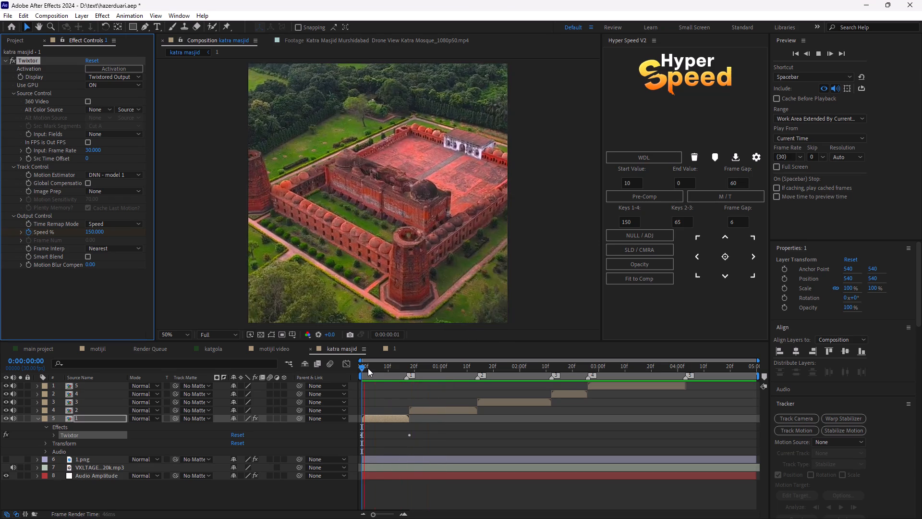
{"action": "key", "text": "space"}
{"action": "left_click_drag", "start_coordinate": [366, 369], "coordinate": [390, 396]}
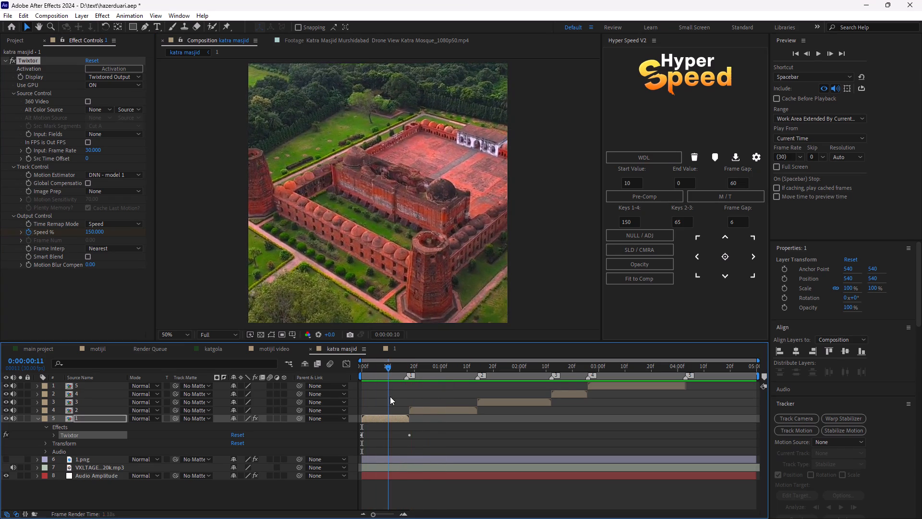
{"action": "left_click_drag", "start_coordinate": [390, 396], "coordinate": [394, 406]}
Examine layer 1's Twixtor Speed % keyframes and their speed curve in the Graph Editor while scrubbing the section.
{"action": "left_click", "coordinate": [401, 421]}
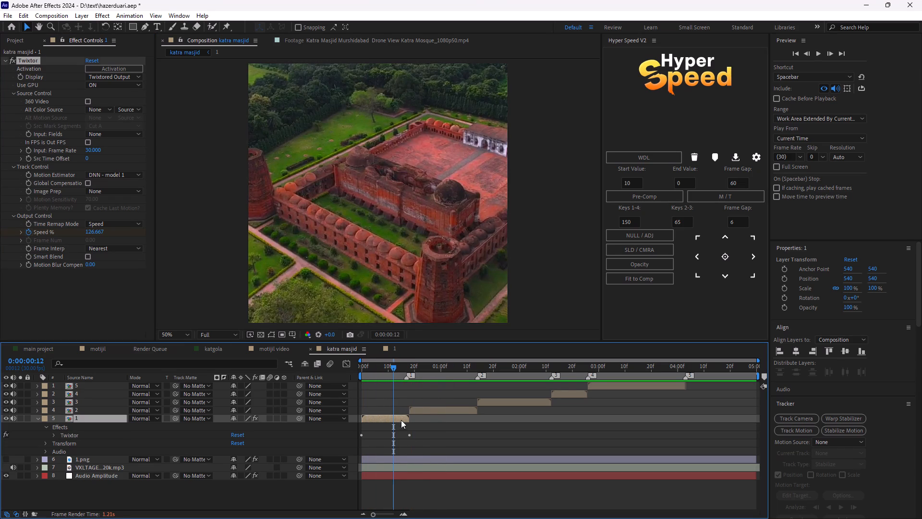
{"action": "key", "text": "u"}
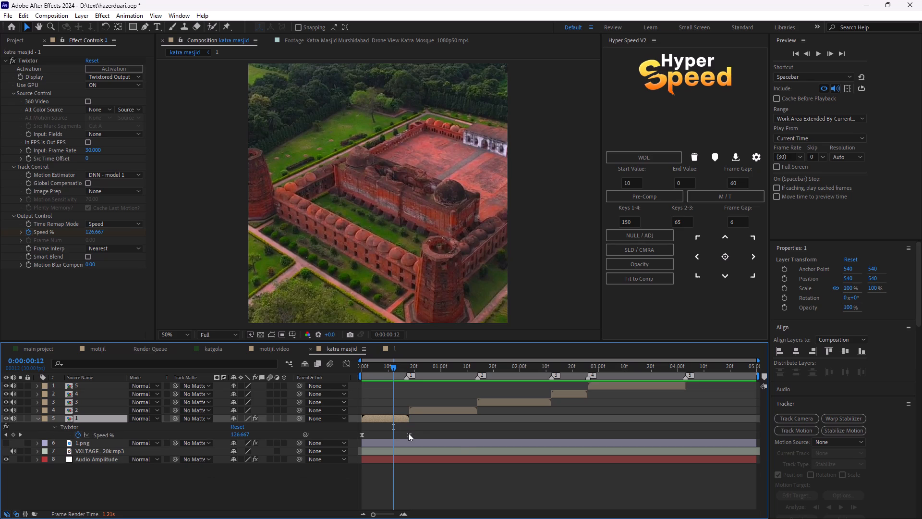
{"action": "left_click_drag", "start_coordinate": [392, 371], "coordinate": [388, 379]}
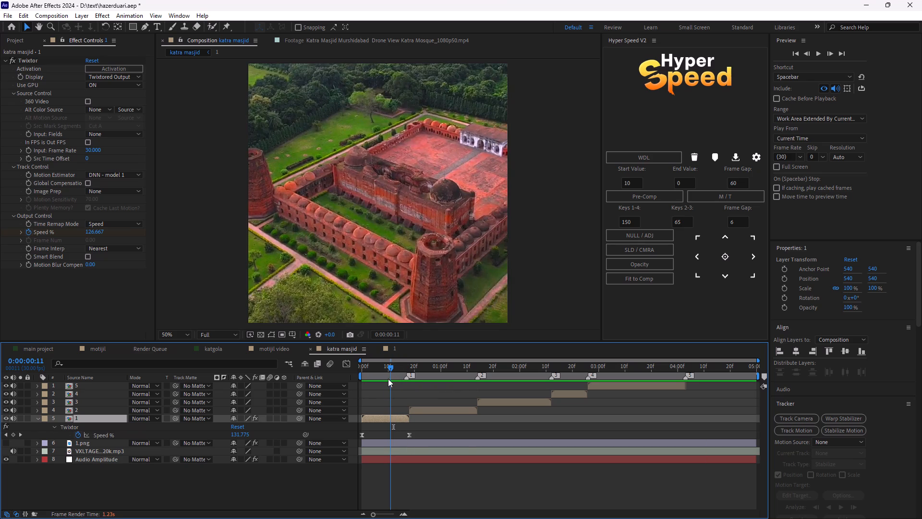
{"action": "left_click_drag", "start_coordinate": [388, 379], "coordinate": [388, 381]}
{"action": "left_click_drag", "start_coordinate": [419, 431], "coordinate": [412, 432]}
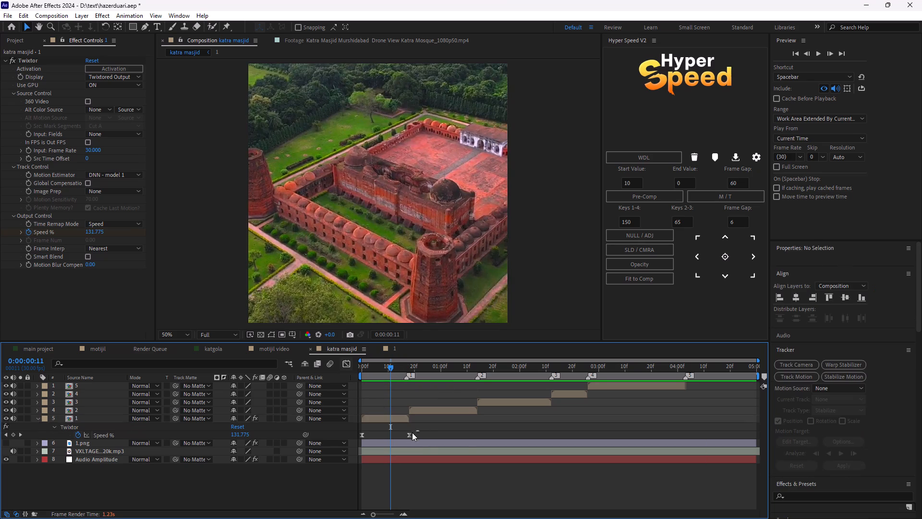
{"action": "left_click_drag", "start_coordinate": [412, 432], "coordinate": [344, 427]}
{"action": "left_click_drag", "start_coordinate": [436, 430], "coordinate": [342, 432]}
{"action": "left_click", "coordinate": [346, 364]}
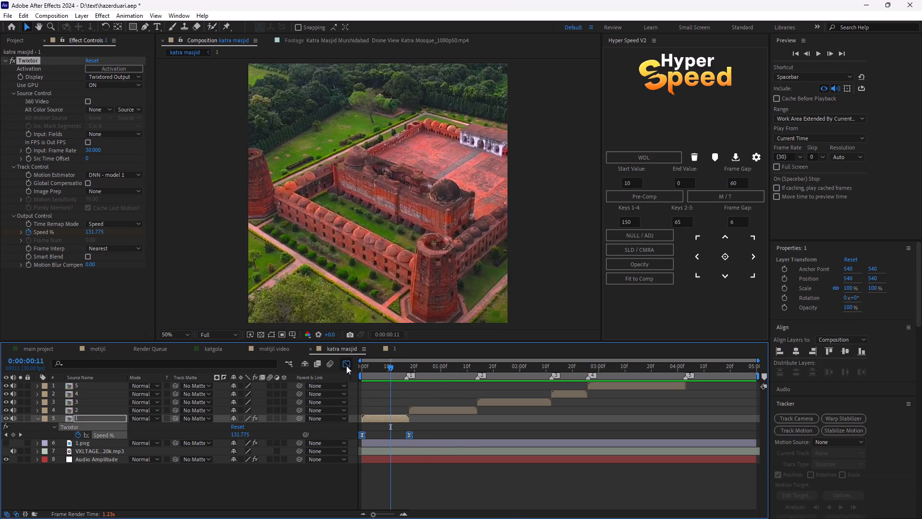
{"action": "left_click_drag", "start_coordinate": [391, 369], "coordinate": [395, 371]}
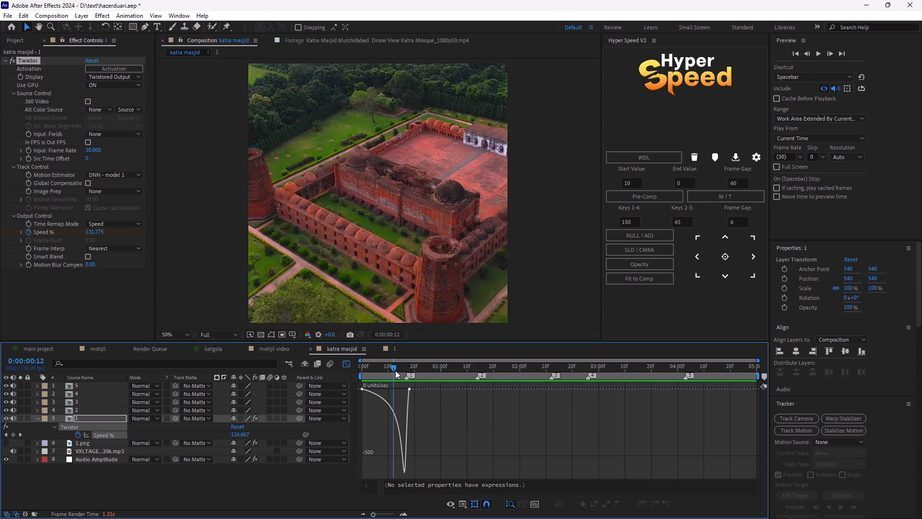
{"action": "left_click_drag", "start_coordinate": [395, 371], "coordinate": [376, 374]}
{"action": "left_click", "coordinate": [352, 365]}
{"action": "left_click", "coordinate": [350, 366]}
Apply Easy Ease to both Twixtor Speed % keyframes on layer 1 and scrub through the section to check the motion.
{"action": "left_click_drag", "start_coordinate": [424, 427], "coordinate": [331, 435]}
{"action": "key", "text": "F9"}
{"action": "left_click_drag", "start_coordinate": [375, 370], "coordinate": [381, 379]}
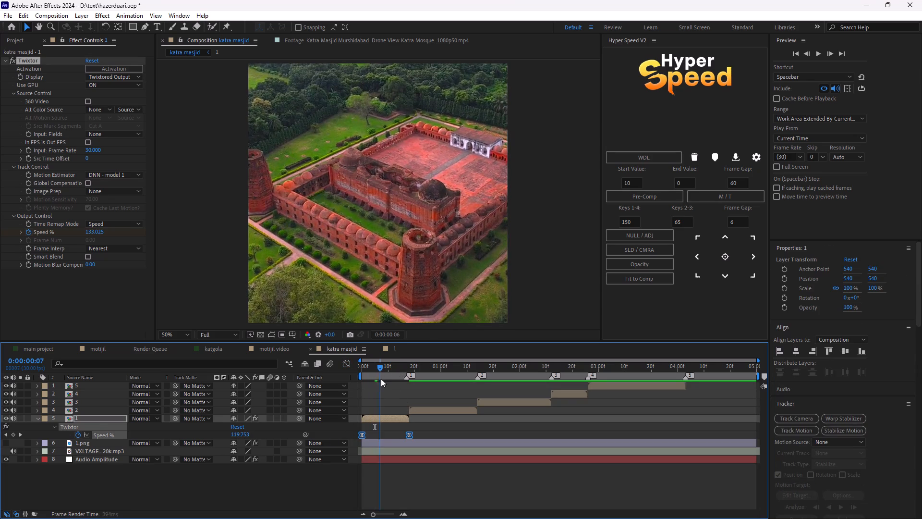
{"action": "left_click_drag", "start_coordinate": [381, 379], "coordinate": [403, 396]}
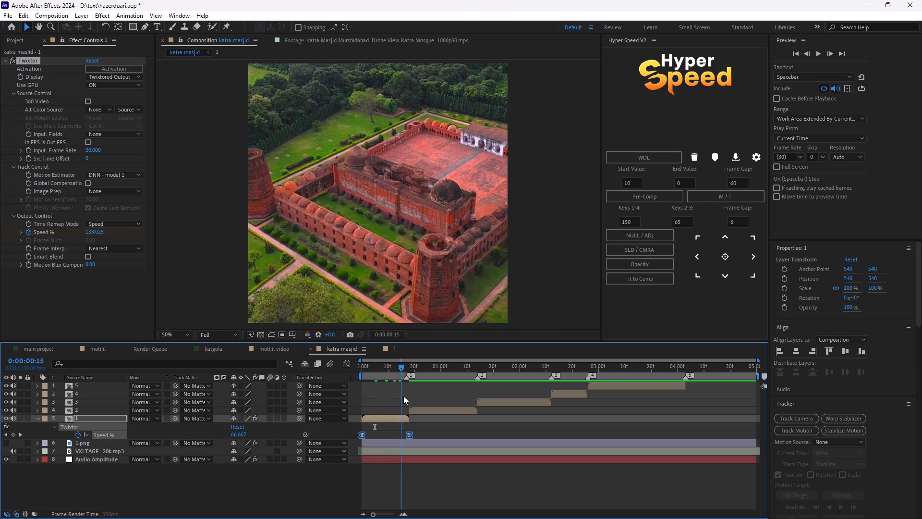
Reshape layer 1's Twixtor Speed % curve in the Graph Editor, extending the end keyframe's ease handle so the steepest speed change falls near the start.
{"action": "left_click_drag", "start_coordinate": [403, 396], "coordinate": [400, 396]}
{"action": "left_click", "coordinate": [350, 363]}
{"action": "left_click", "coordinate": [363, 388]}
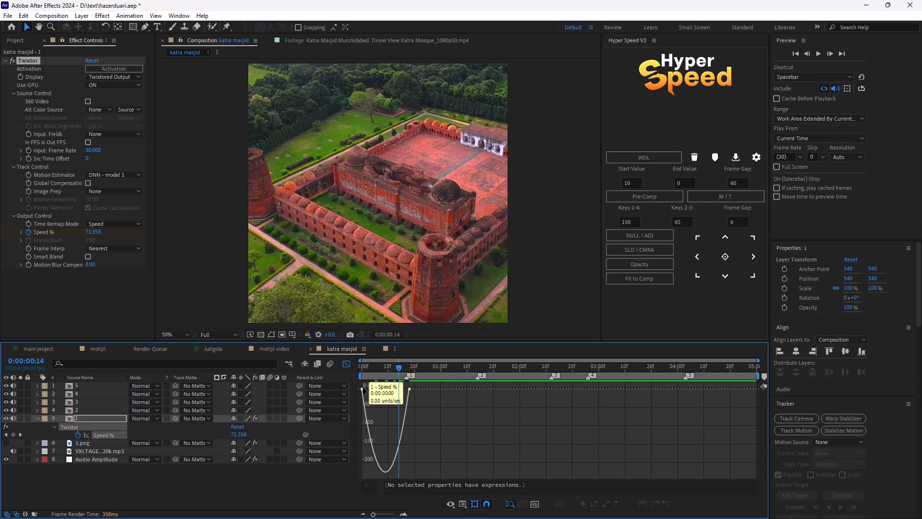
{"action": "left_click_drag", "start_coordinate": [400, 388], "coordinate": [387, 388]}
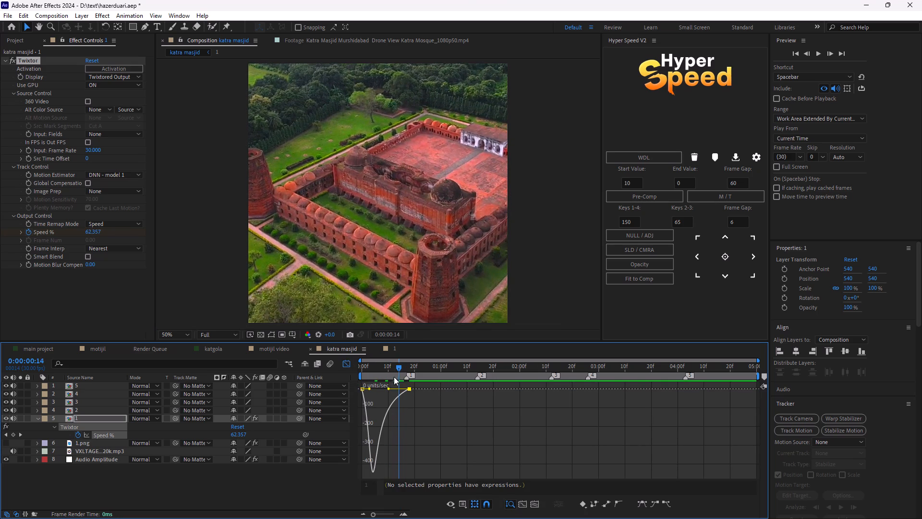
Scrub and preview the katra masjid composition from its start with layer 1's reshaped speed curve.
{"action": "left_click_drag", "start_coordinate": [398, 369], "coordinate": [364, 375]}
{"action": "key", "text": "space"}
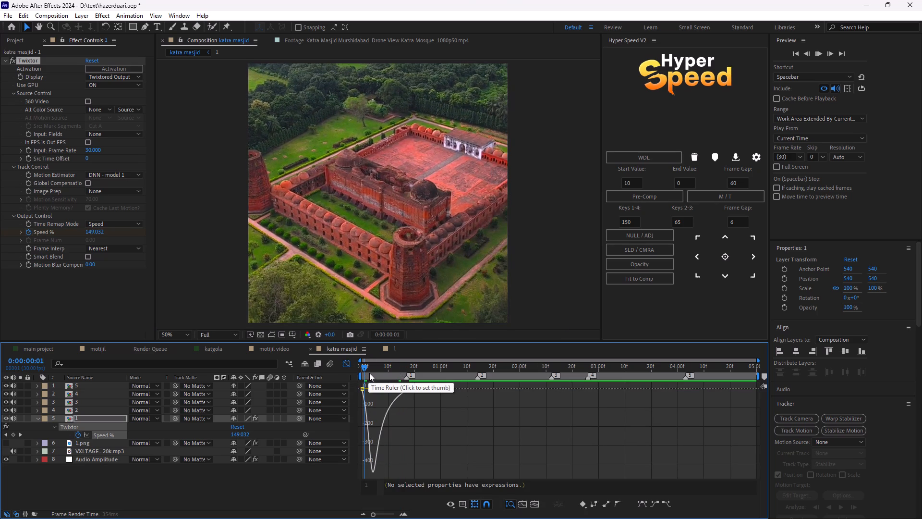
{"action": "left_click", "coordinate": [365, 369]}
{"action": "key", "text": "space"}
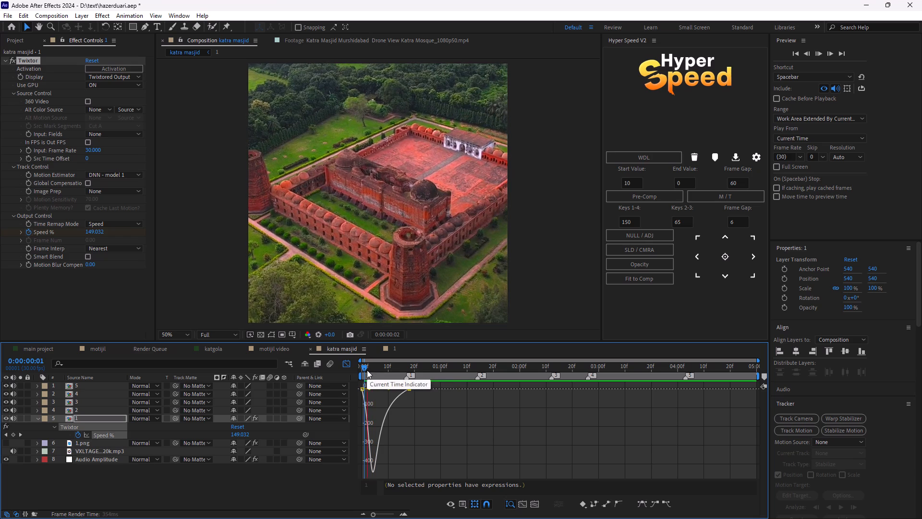
{"action": "left_click", "coordinate": [367, 370]}
{"action": "key", "text": "space"}
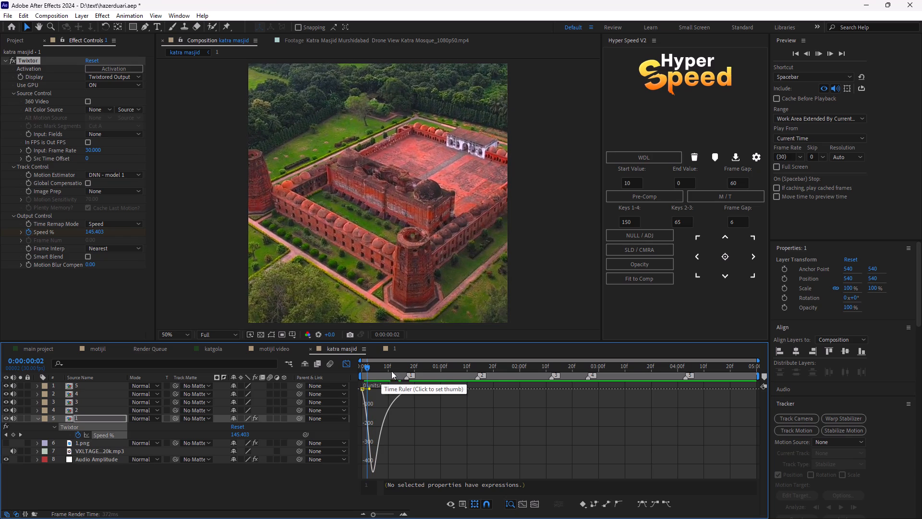
{"action": "key", "text": "space"}
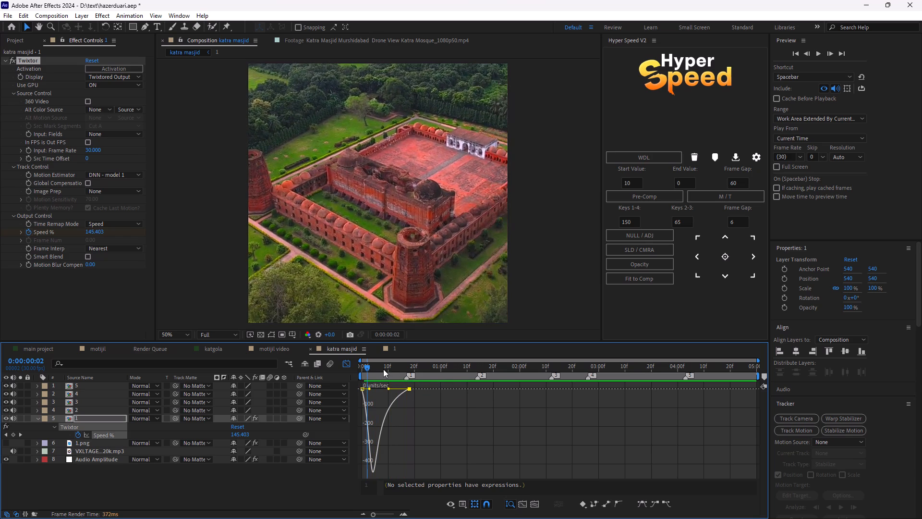
{"action": "left_click_drag", "start_coordinate": [370, 367], "coordinate": [339, 377]}
{"action": "key", "text": "space"}
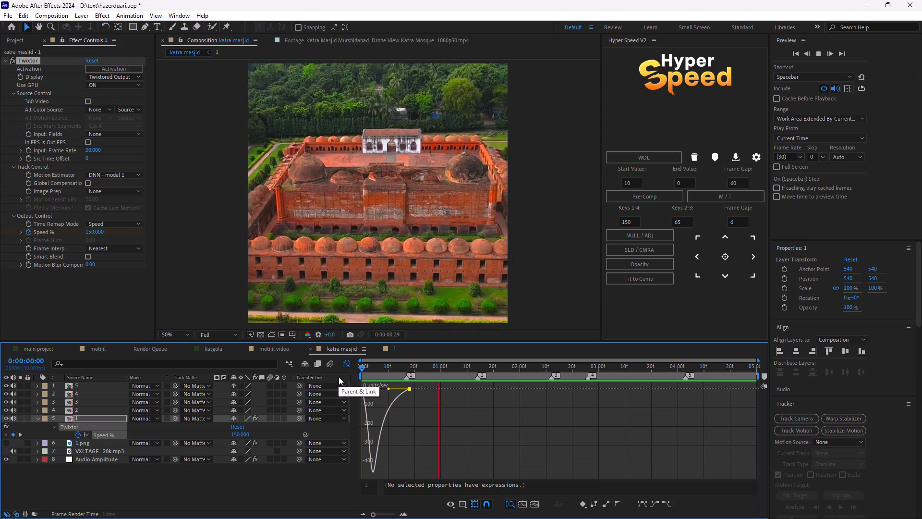
Close the Graph Editor, then scrub and replay the opening section to judge its motion against the music.
{"action": "left_click", "coordinate": [341, 364]}
{"action": "key", "text": "space"}
{"action": "left_click_drag", "start_coordinate": [371, 369], "coordinate": [384, 376]}
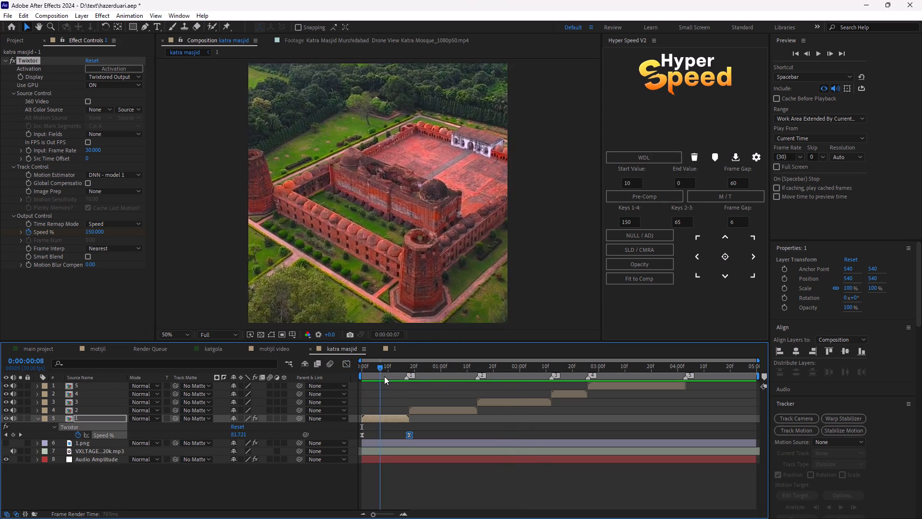
{"action": "left_click_drag", "start_coordinate": [384, 376], "coordinate": [320, 382]}
{"action": "key", "text": "space"}
{"action": "left_click", "coordinate": [410, 457]}
{"action": "key", "text": "space"}
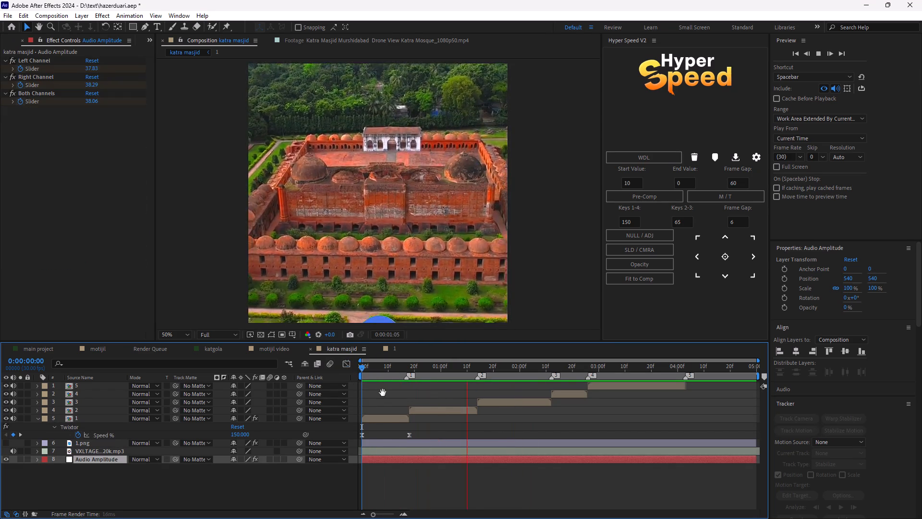
{"action": "left_click_drag", "start_coordinate": [365, 374], "coordinate": [326, 395]}
{"action": "key", "text": "space"}
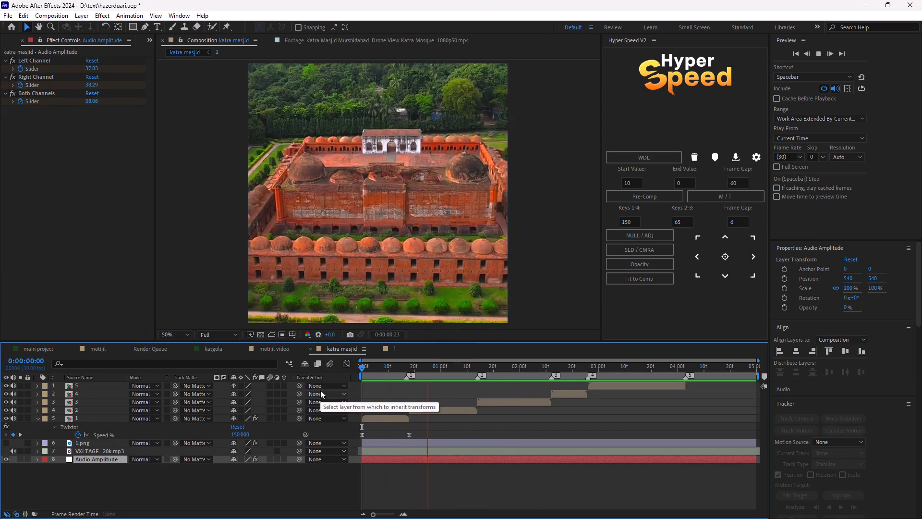
{"action": "key", "text": "space"}
Copy the first section's Adjustment Layer 3 with S_BlurMoCurves from the motijil video composition into katra masjid at 0:00:00:00.
{"action": "left_click", "coordinate": [266, 347]}
{"action": "left_click", "coordinate": [390, 481]}
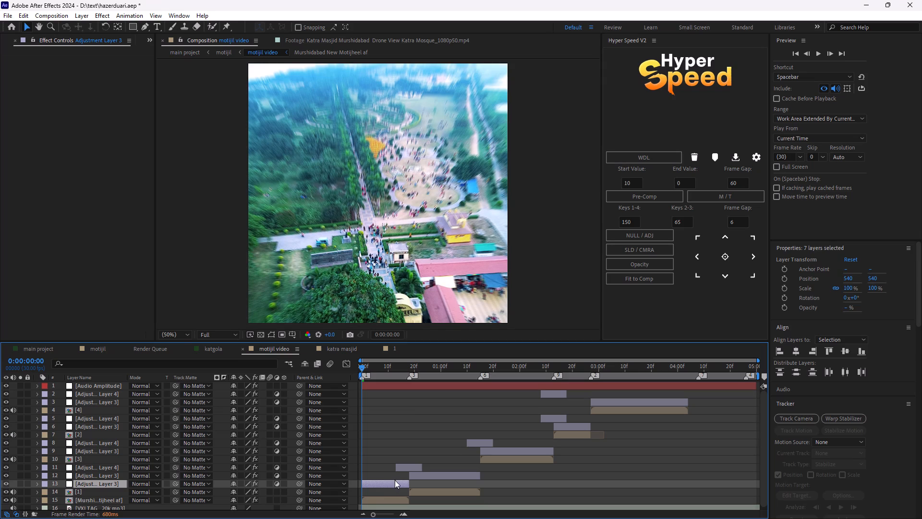
{"action": "key", "text": "ctrl+c"}
{"action": "left_click", "coordinate": [334, 353]}
{"action": "key", "text": "ctrl+v"}
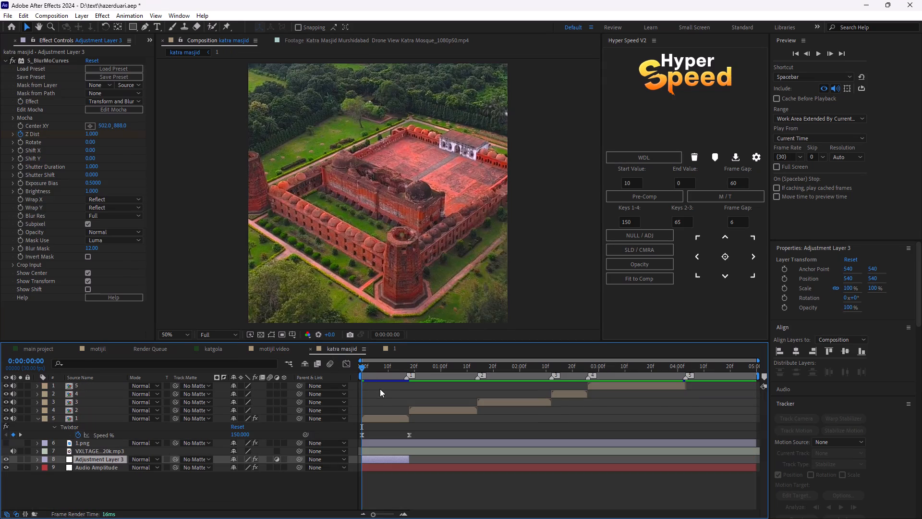
Try to move the pasted Adjustment Layer 3 directly above layer 1 in the katra masjid layer stack.
{"action": "left_click_drag", "start_coordinate": [112, 457], "coordinate": [111, 415]}
{"action": "left_click_drag", "start_coordinate": [111, 415], "coordinate": [107, 412]}
{"action": "left_click_drag", "start_coordinate": [106, 455], "coordinate": [104, 449]}
{"action": "left_click_drag", "start_coordinate": [107, 457], "coordinate": [96, 411]}
{"action": "left_click_drag", "start_coordinate": [86, 461], "coordinate": [85, 442]}
{"action": "left_click", "coordinate": [109, 486]}
{"action": "left_click", "coordinate": [99, 459]}
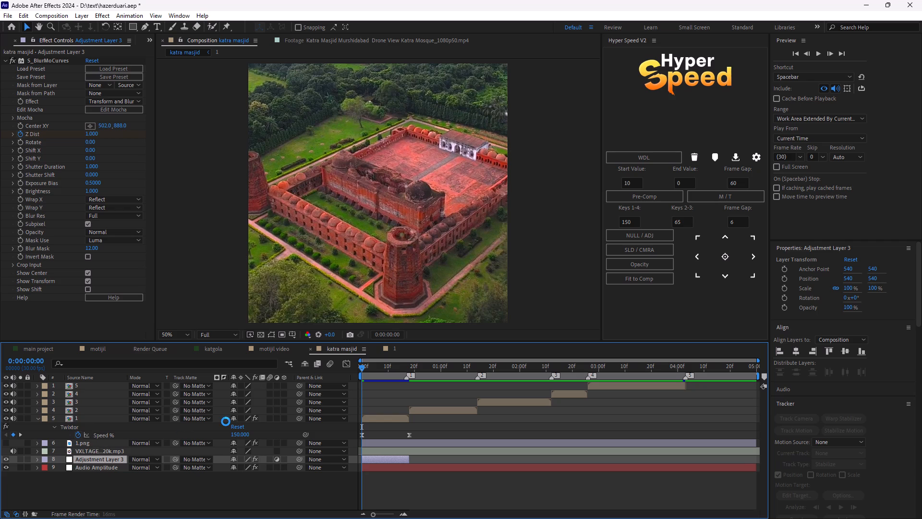
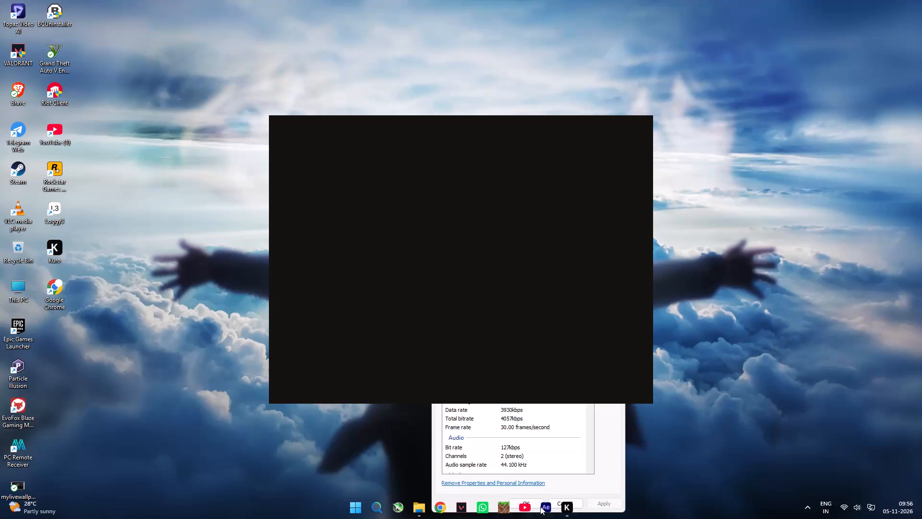
Bring the Katra Masjid Drone View clip's file properties to the front to check its video details.
{"action": "right_click_drag", "start_coordinate": [691, 381], "coordinate": [673, 399]}
{"action": "left_click", "coordinate": [756, 265]}
{"action": "left_click", "coordinate": [572, 422]}
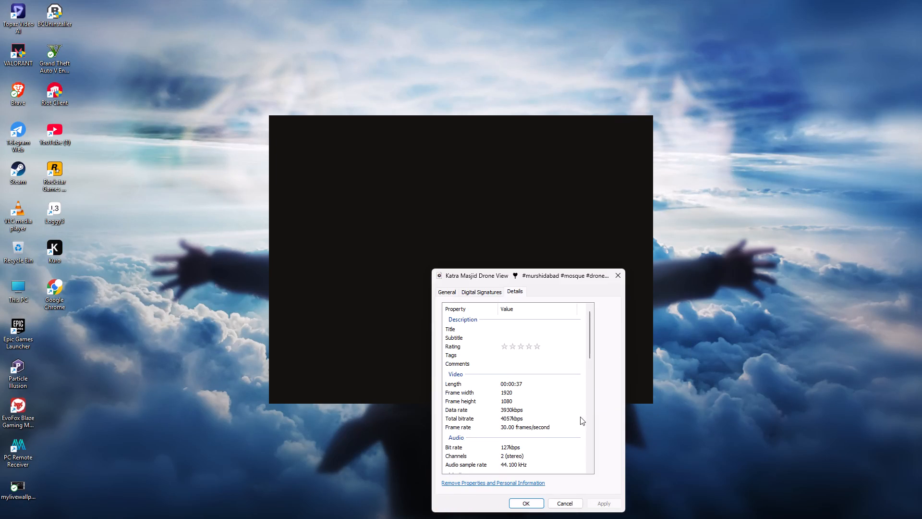